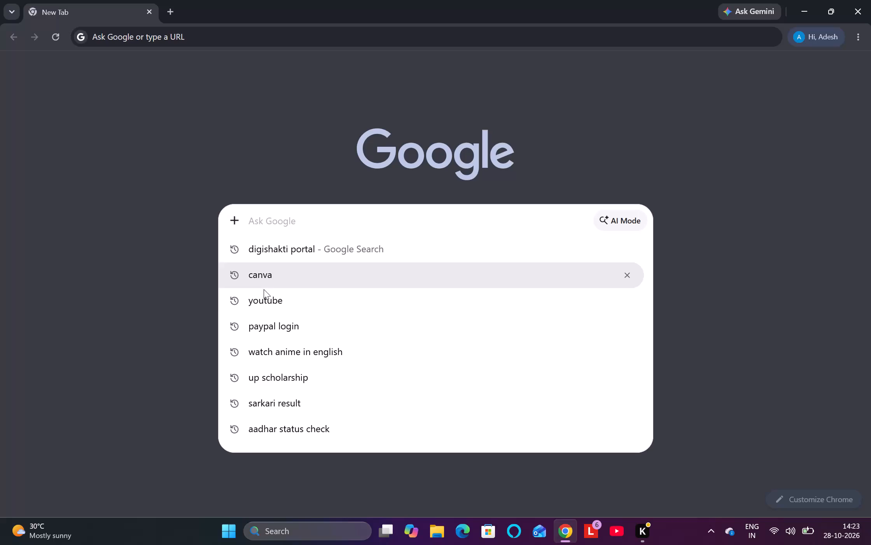
Find Canva through Google, open its login page result, and create a new blank presentation.
left_click(265, 281)
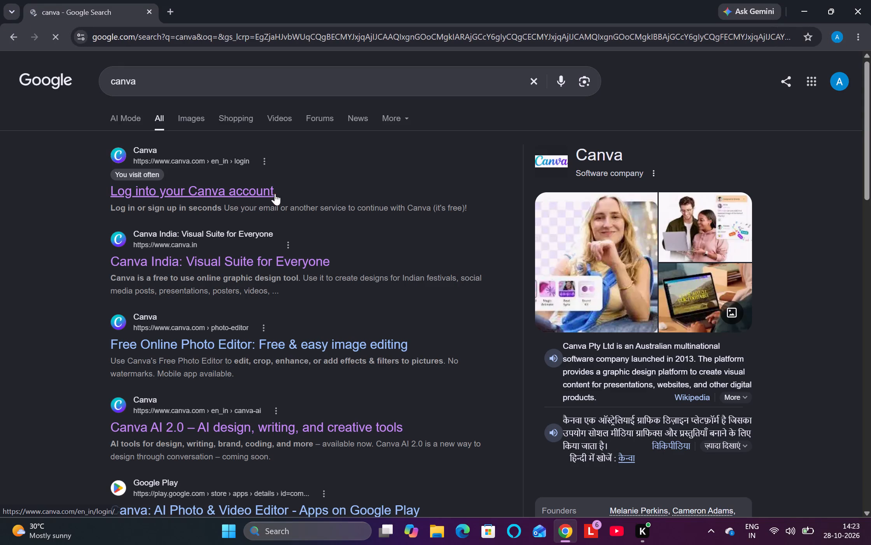
left_click(189, 191)
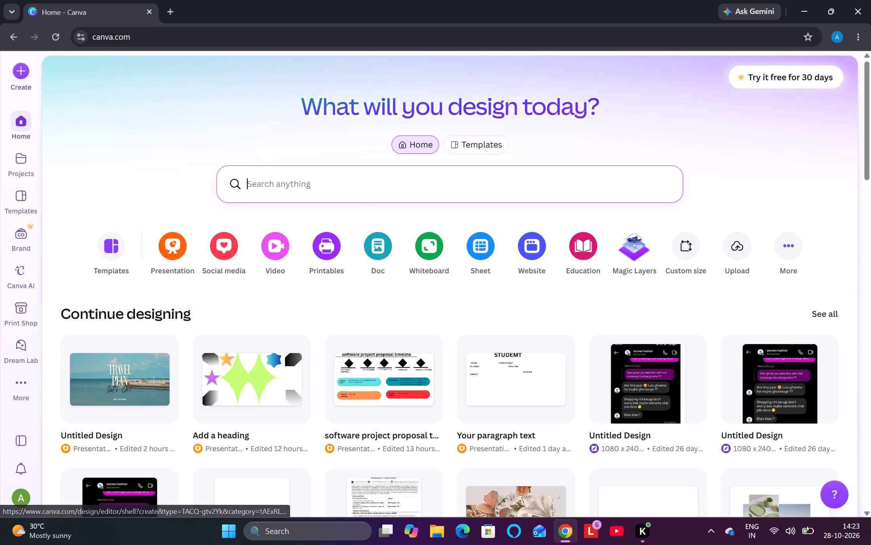
left_click(171, 249)
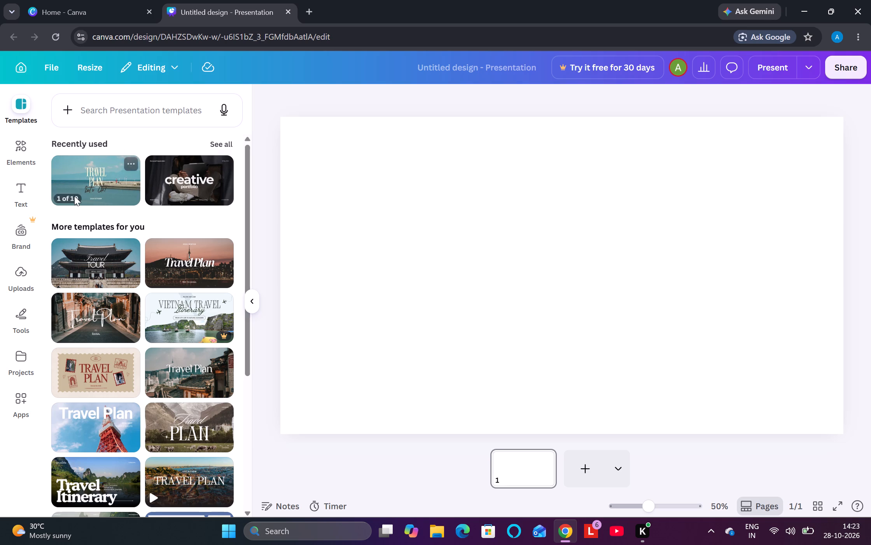
Search the elements library for "COLOUR IN DIFFRENT SHADE".
left_click(23, 150)
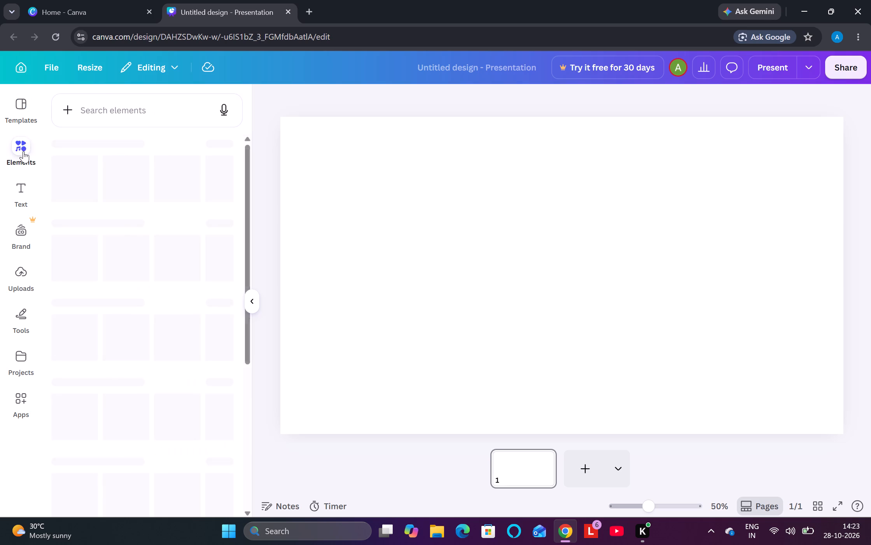
left_click(107, 104)
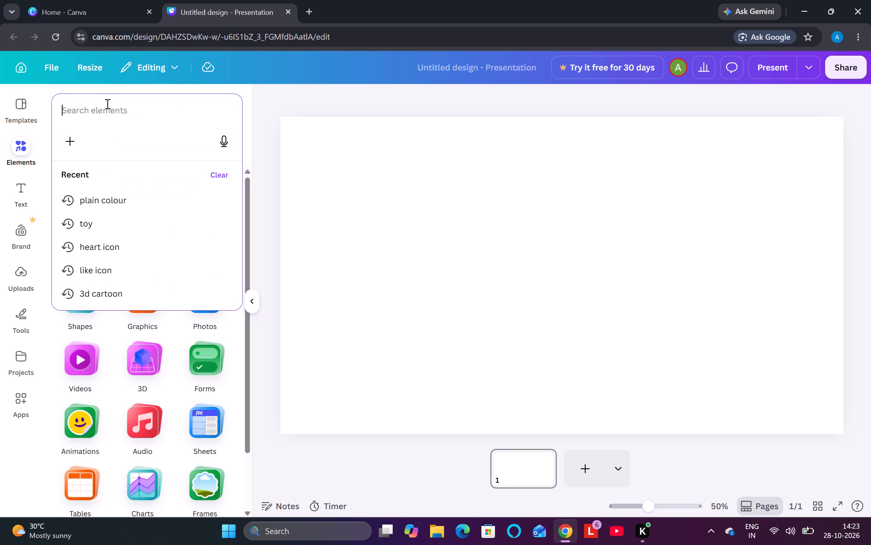
type("COLOUR")
key("space")
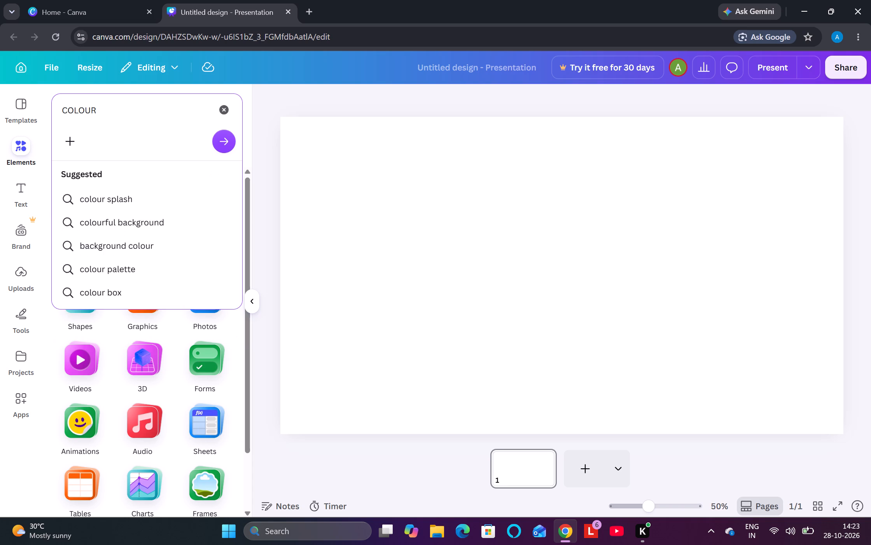
type("IN DIFFRENT SHADE")
key("Return")
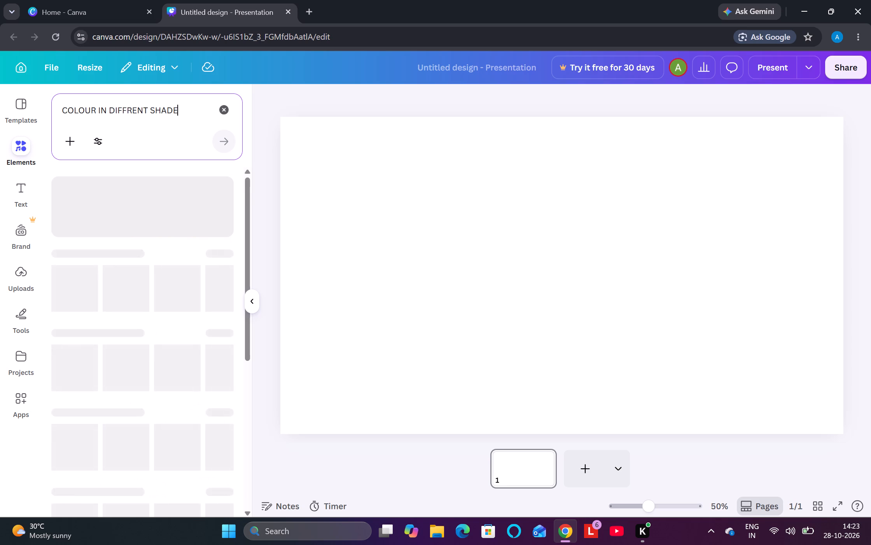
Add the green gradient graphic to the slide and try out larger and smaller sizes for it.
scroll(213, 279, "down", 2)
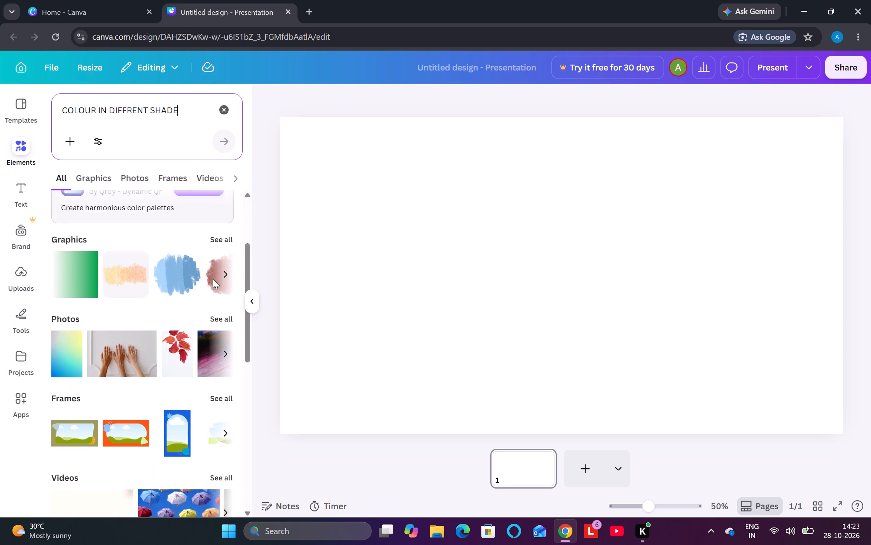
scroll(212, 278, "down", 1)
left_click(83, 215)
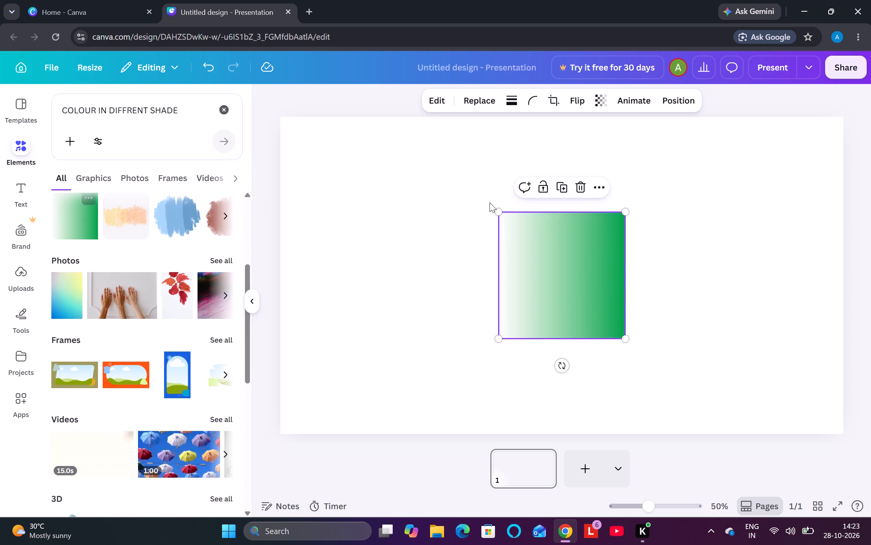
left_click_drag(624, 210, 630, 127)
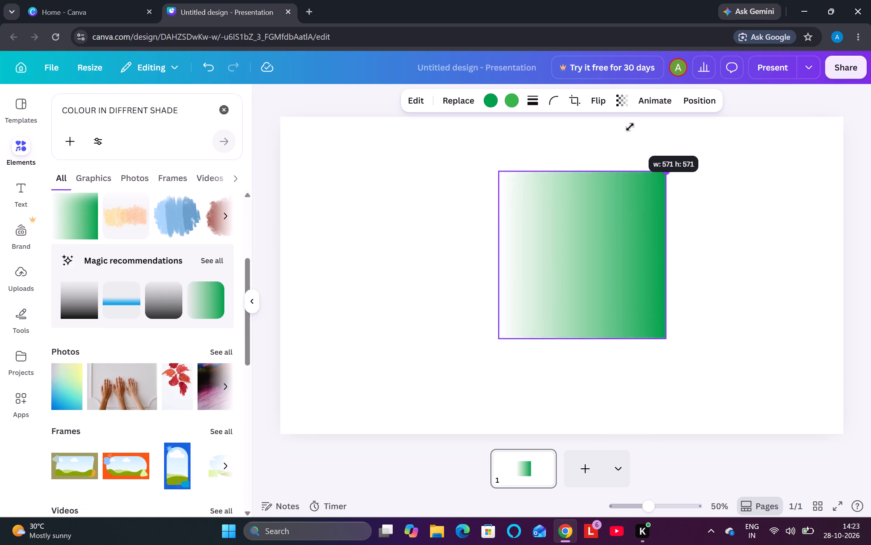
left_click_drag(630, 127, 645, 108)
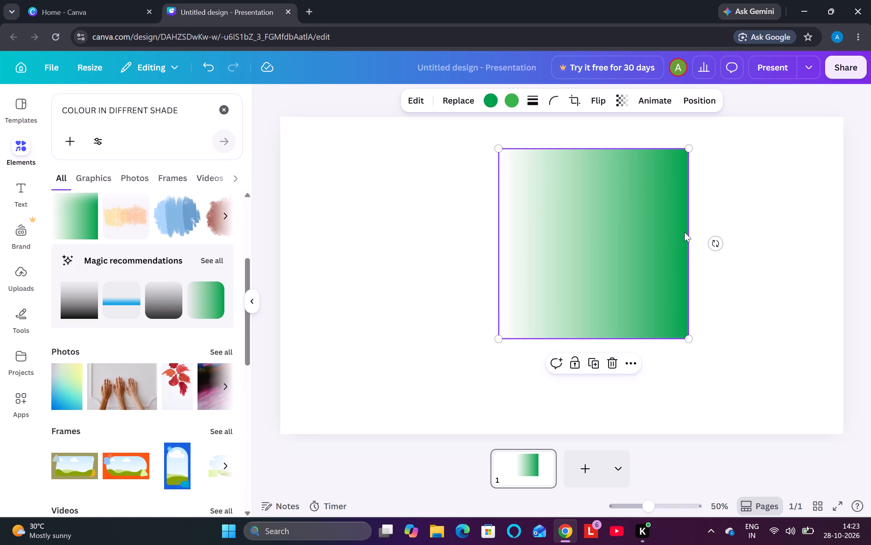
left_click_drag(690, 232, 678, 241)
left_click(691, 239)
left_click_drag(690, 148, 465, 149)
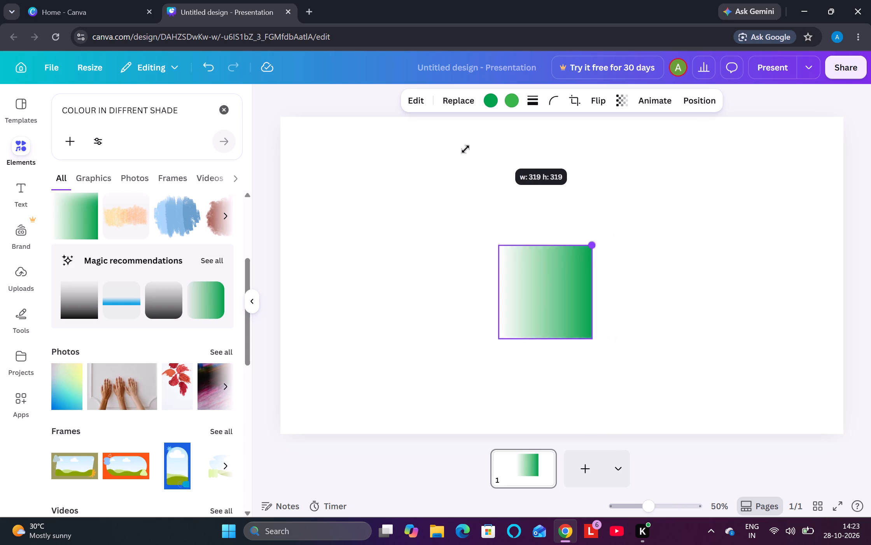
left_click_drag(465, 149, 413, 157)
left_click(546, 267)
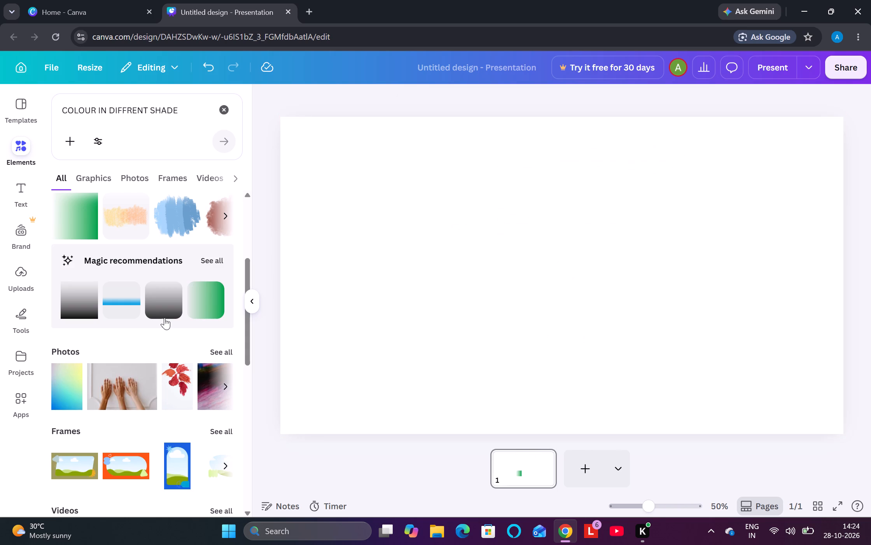
Add the blue-to-yellow gradient photo and stretch it sideways across the full width of the slide.
left_click(69, 396)
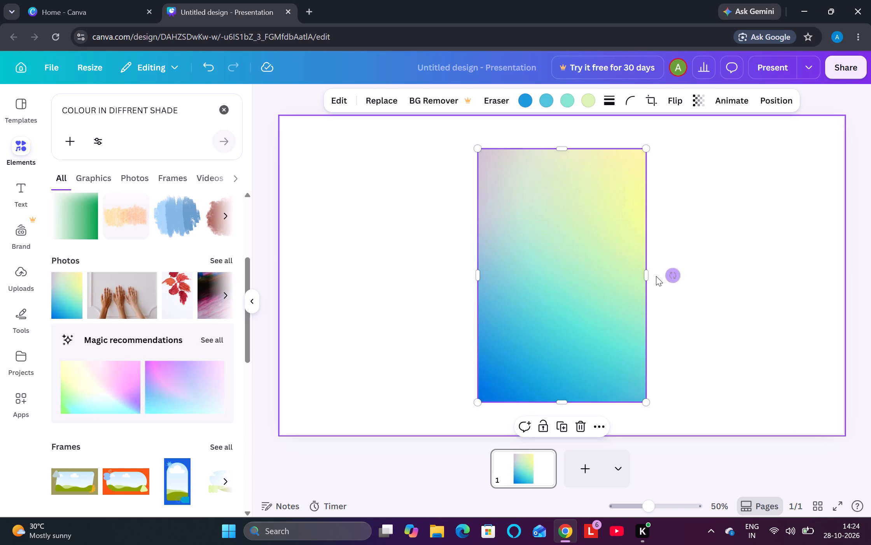
left_click_drag(650, 276, 528, 268)
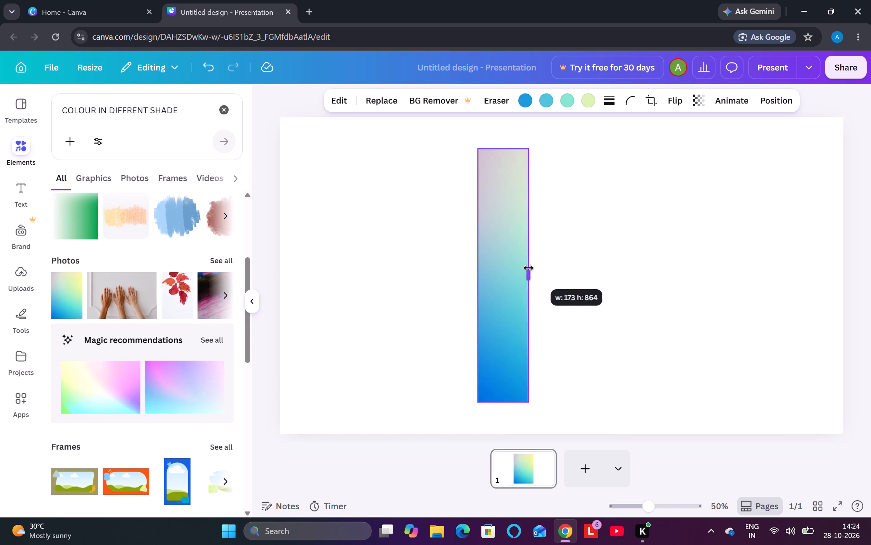
left_click_drag(528, 268, 847, 242)
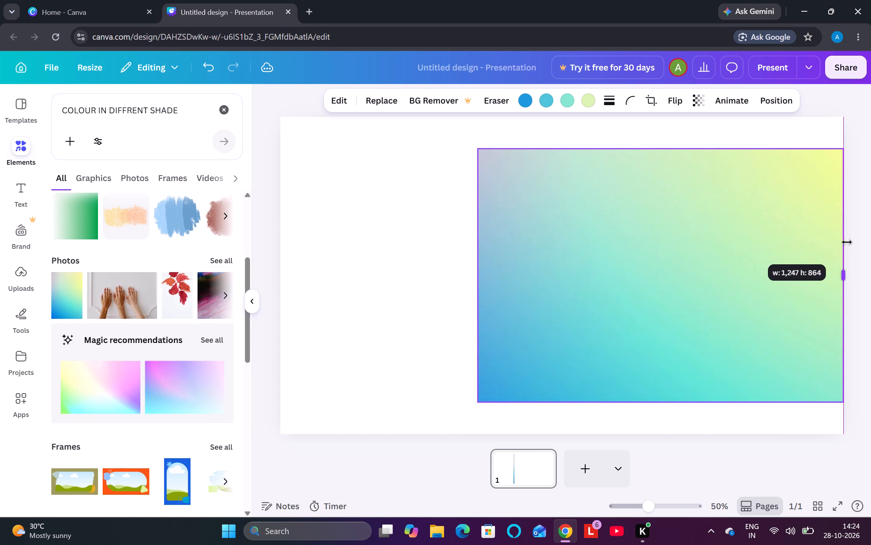
left_click_drag(847, 242, 848, 242)
left_click_drag(476, 276, 474, 276)
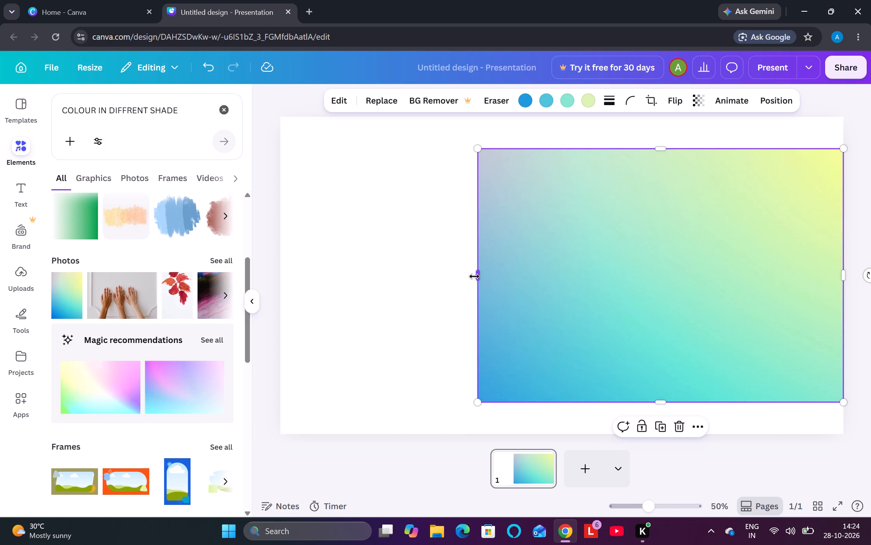
left_click_drag(474, 276, 280, 257)
Add the recommended yellow-pink gradient photo and narrow it to a thin vertical strip near the slide's right side.
left_click(103, 385)
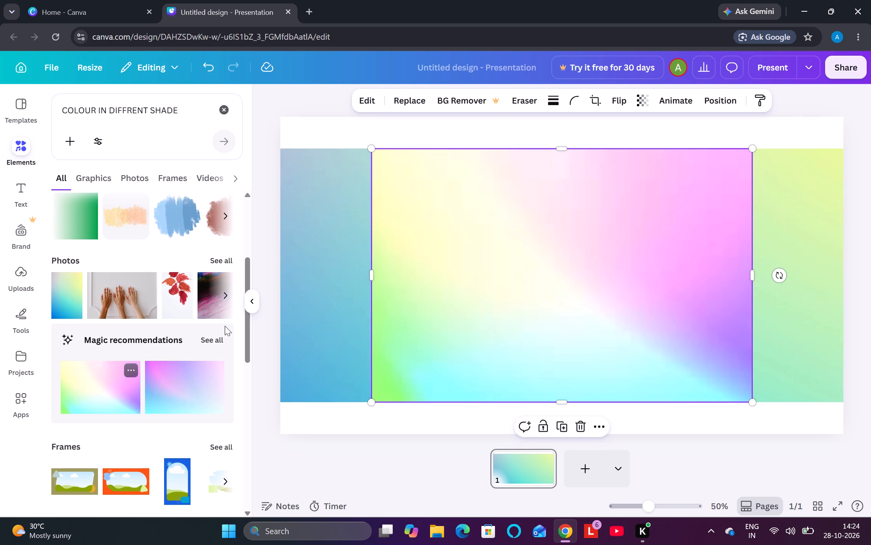
left_click_drag(369, 274, 378, 274)
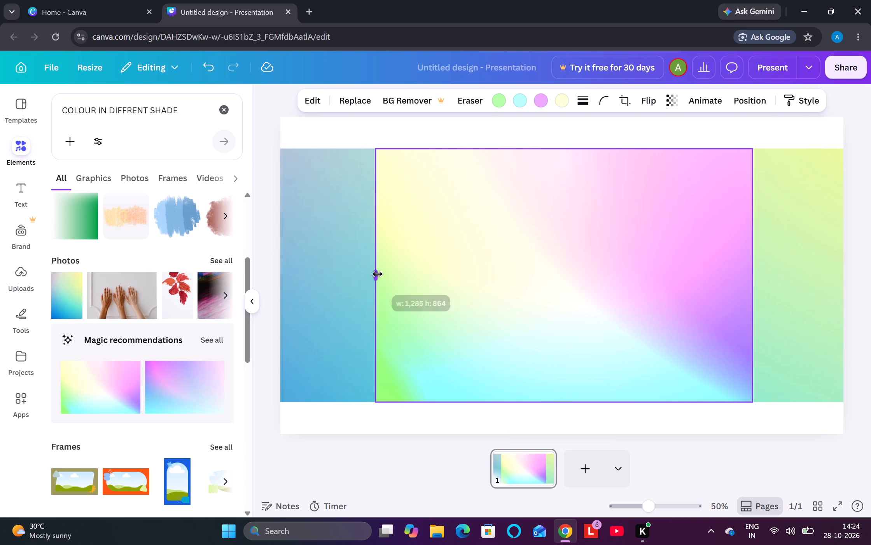
left_click_drag(378, 274, 742, 286)
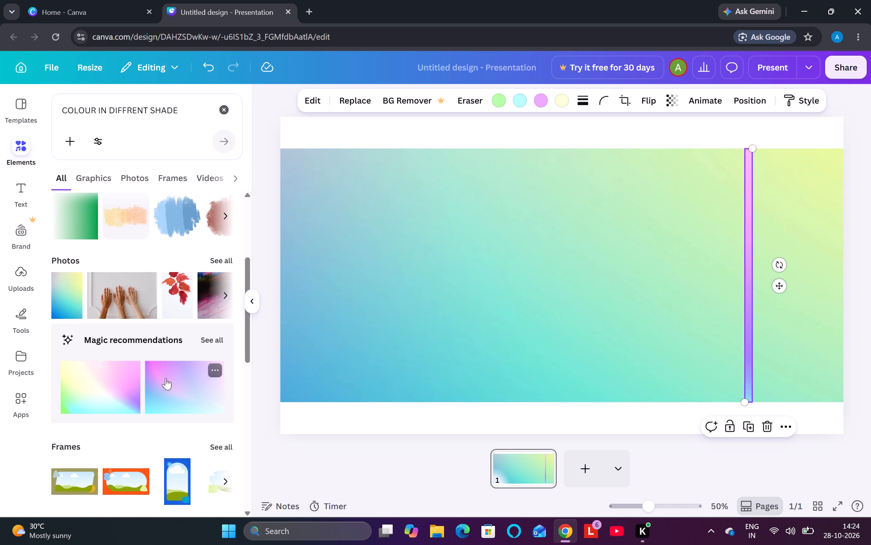
Add the recommended pink-blue gradient photo and narrow it to a thin vertical strip on the slide's left side.
left_click(173, 374)
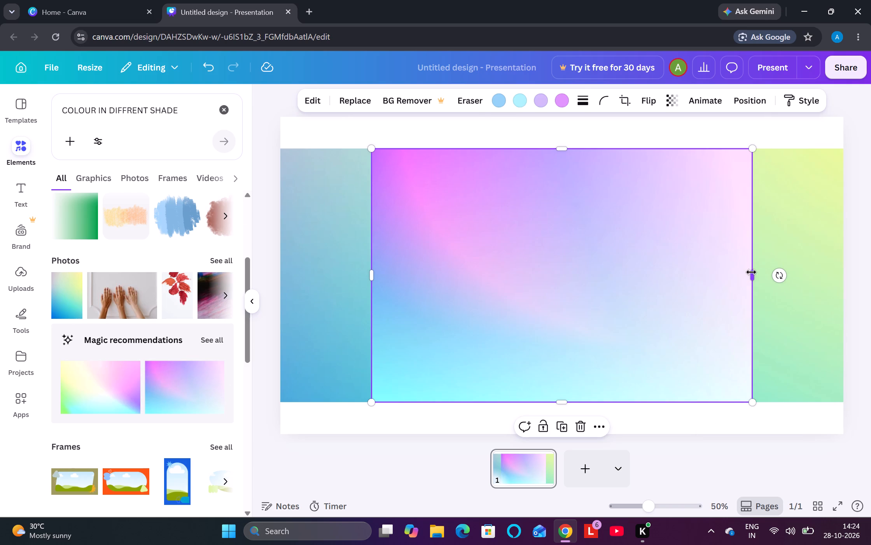
left_click_drag(753, 273, 383, 275)
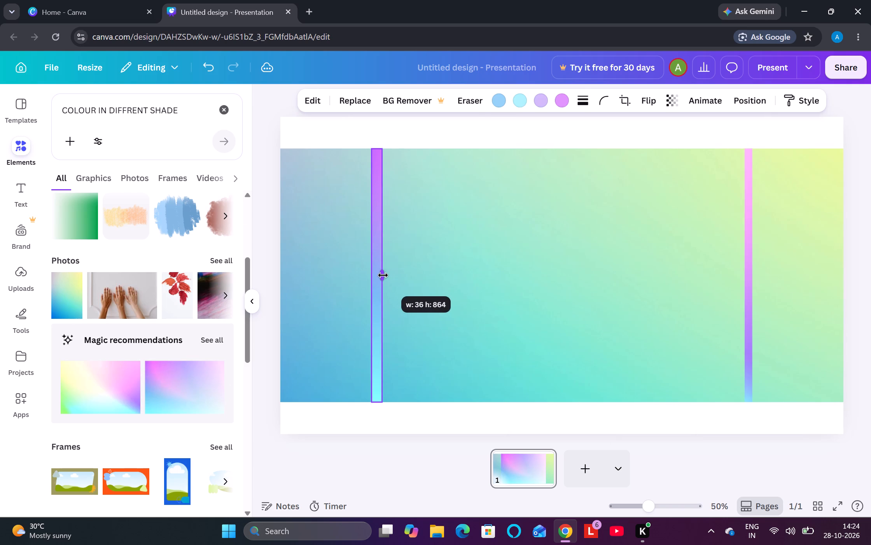
left_click_drag(383, 275, 380, 276)
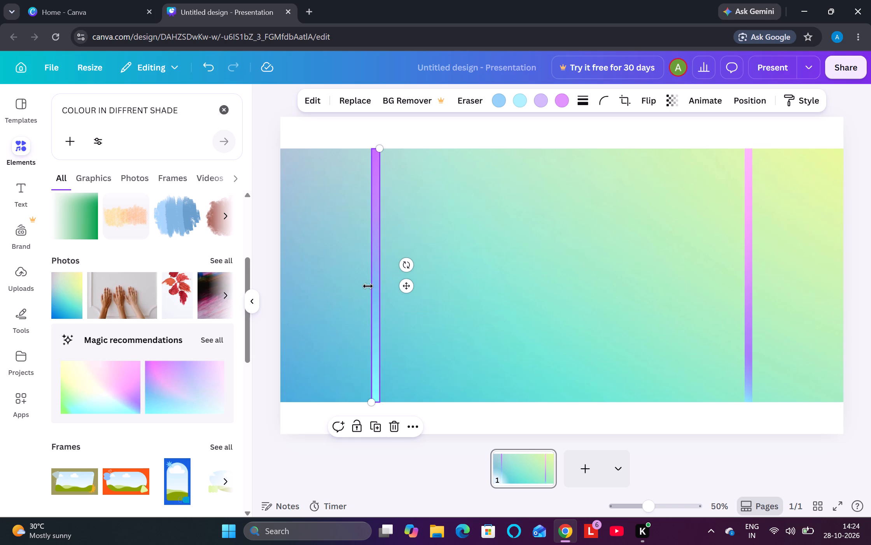
Add the dark green-gold gradient photo from the full recommendations, narrow it to about 420 wide and move it to the slide's middle.
scroll(162, 308, "down", 2)
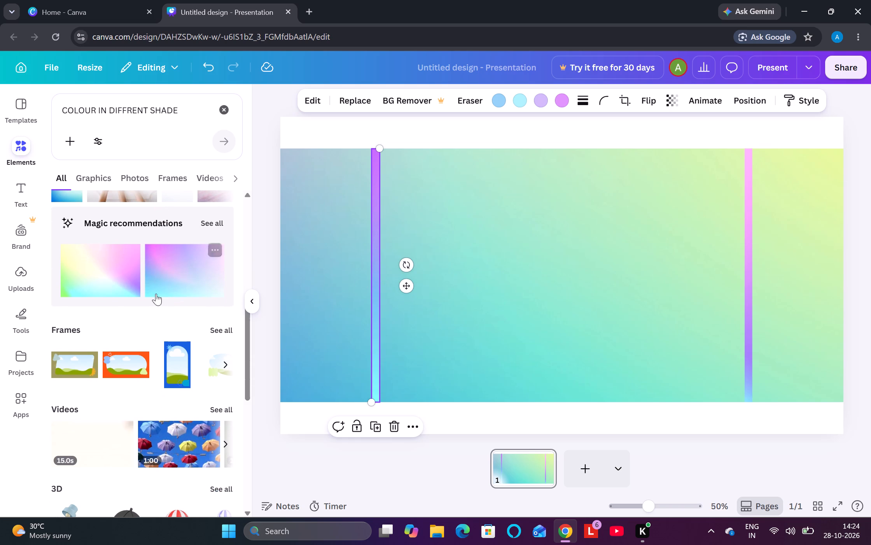
left_click(216, 220)
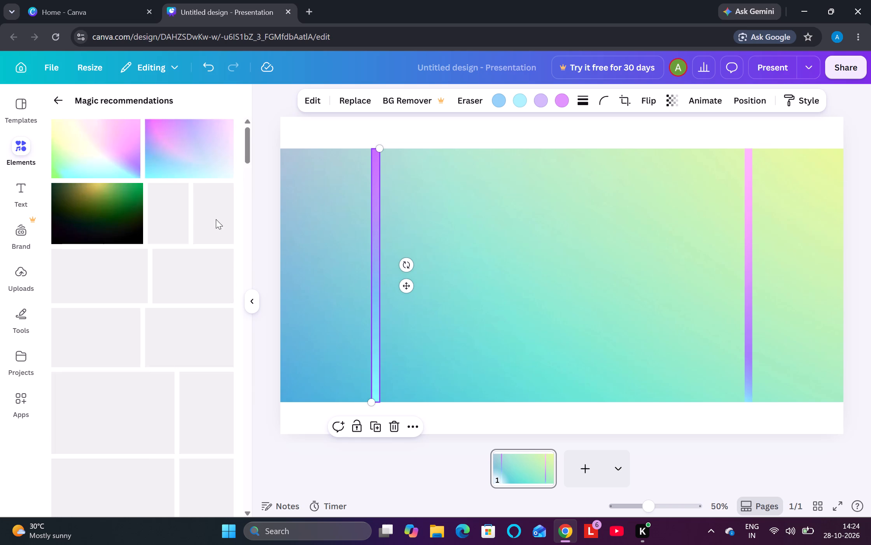
left_click(118, 227)
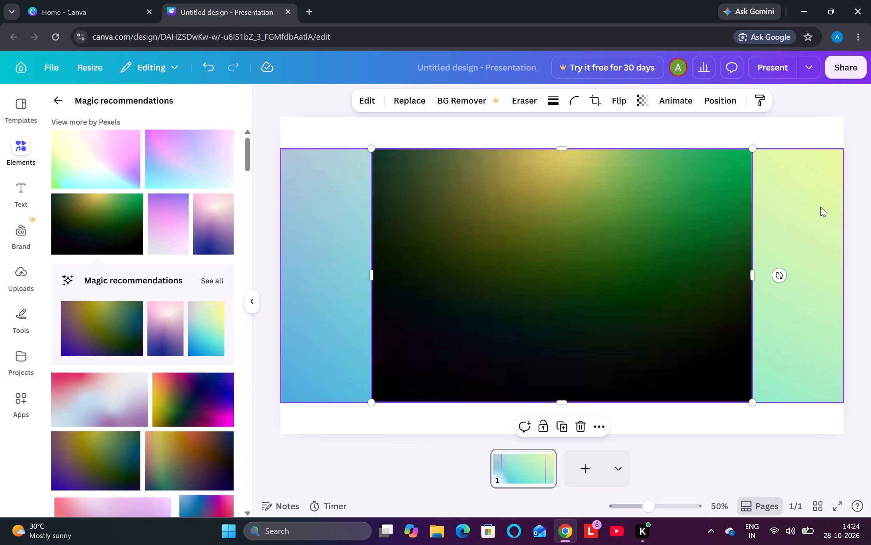
left_click_drag(754, 273, 613, 278)
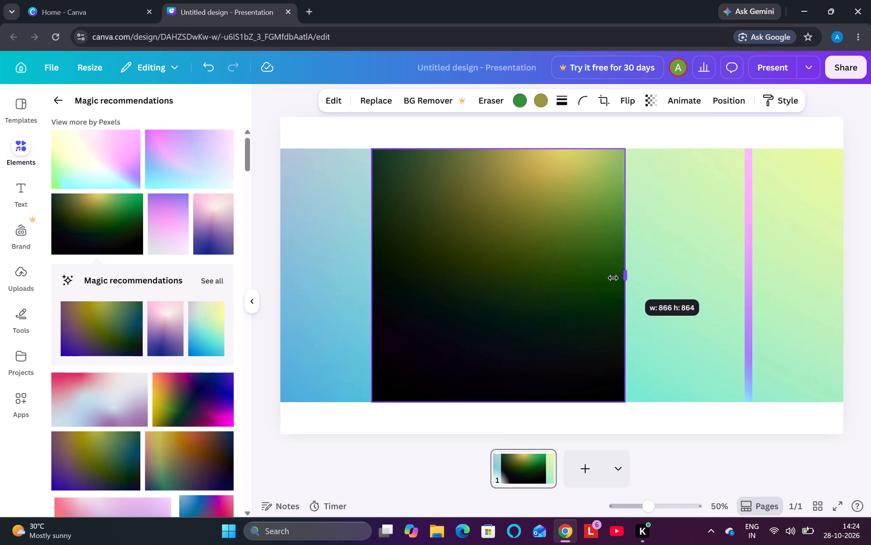
left_click_drag(613, 278, 496, 276)
left_click(366, 271)
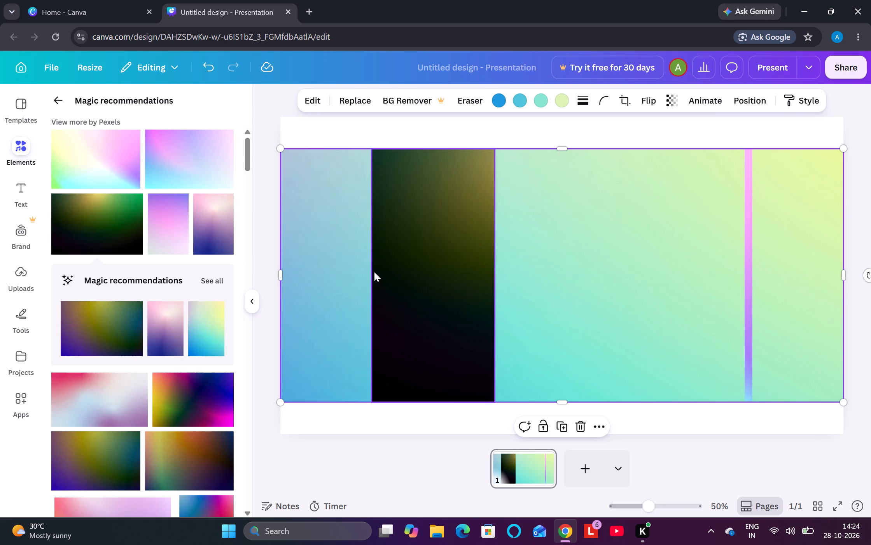
left_click_drag(373, 271, 500, 271)
Extend the top edge of the blue-to-yellow background photo upward, closer to the slide's top.
left_click(408, 279)
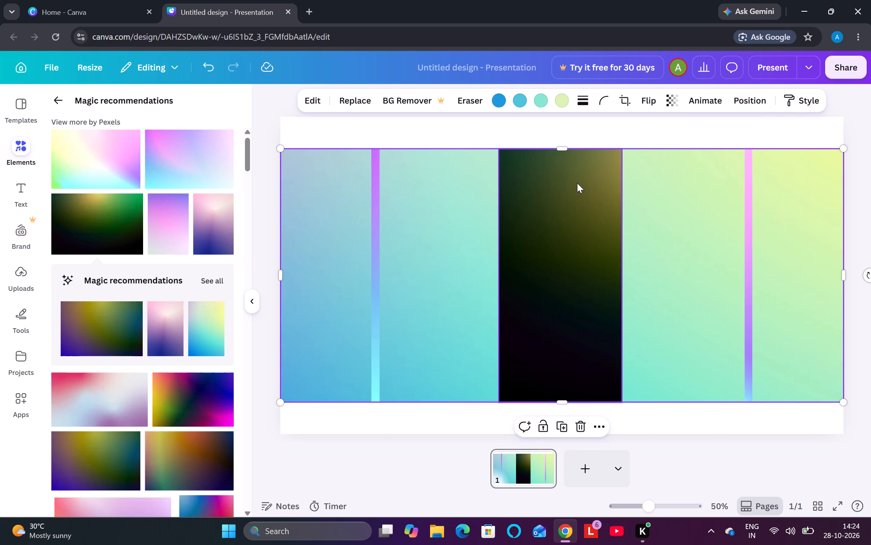
left_click_drag(565, 151, 567, 154)
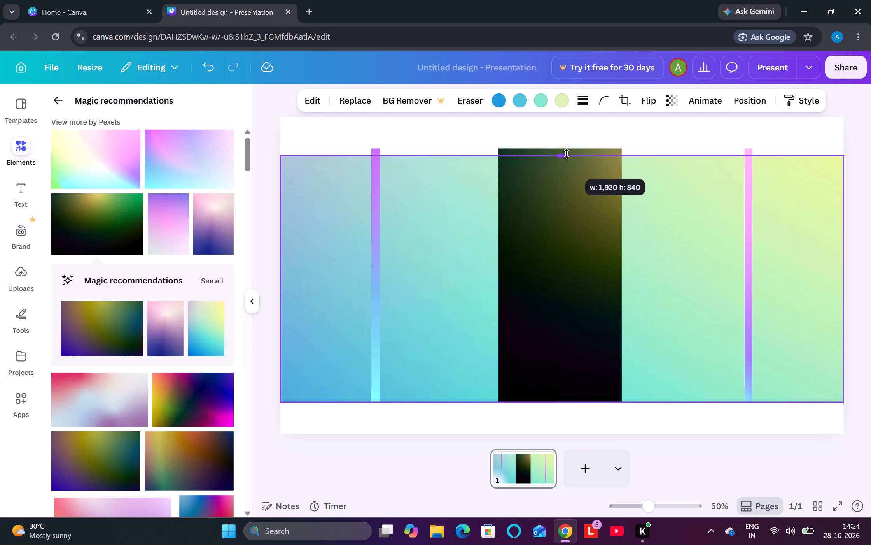
left_click_drag(567, 154, 568, 139)
Crop the dark gradient photo to a small horizontal rectangle about 114 high and trim its left side.
left_click(559, 153)
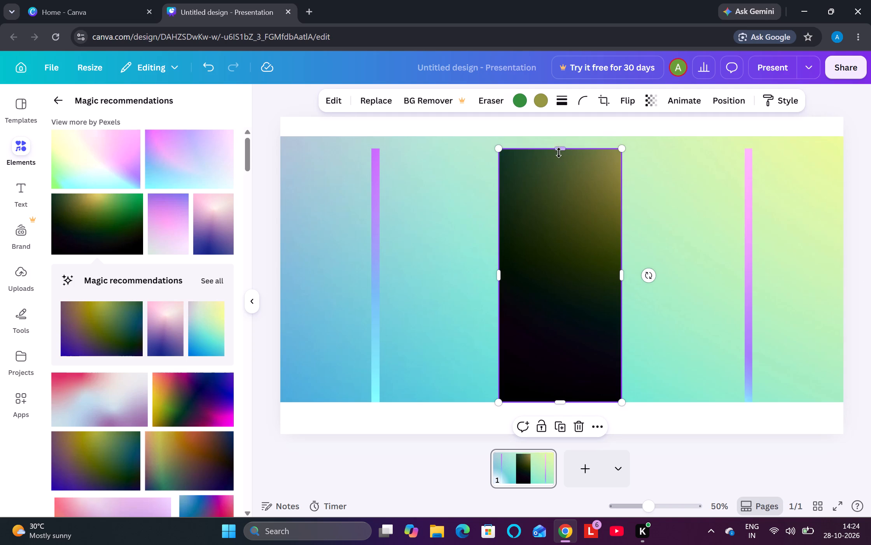
left_click_drag(558, 150, 549, 228)
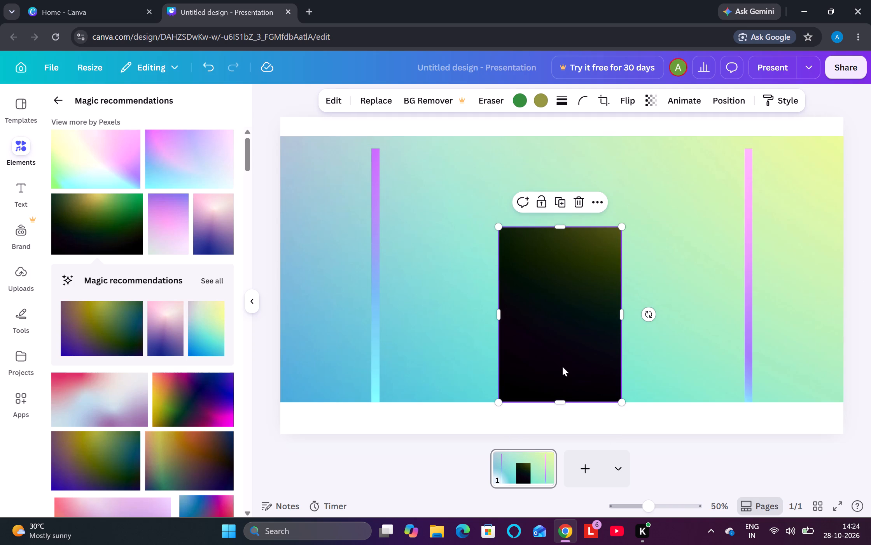
left_click_drag(560, 399, 565, 257)
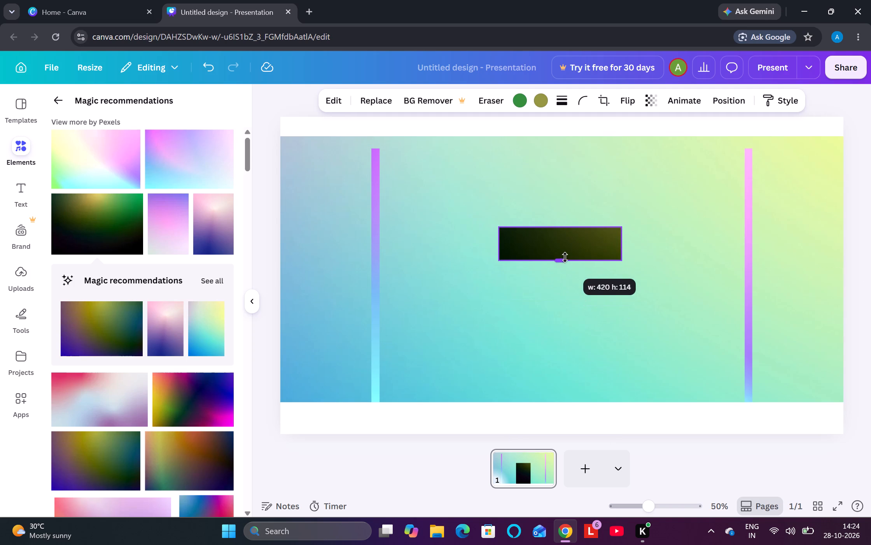
left_click_drag(565, 257, 565, 258)
left_click_drag(500, 245, 540, 246)
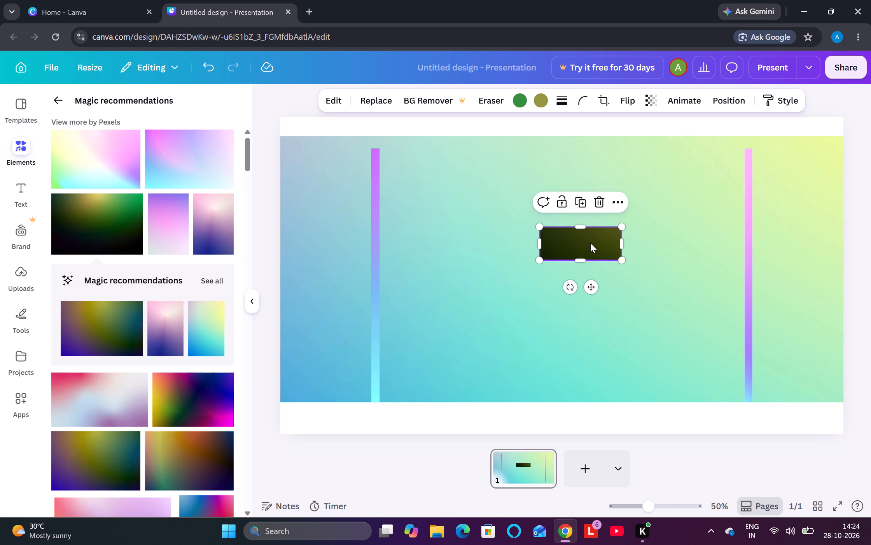
Narrow the dark gradient block to about 230 wide and move it close to the slide's centre.
left_click_drag(626, 239, 612, 240)
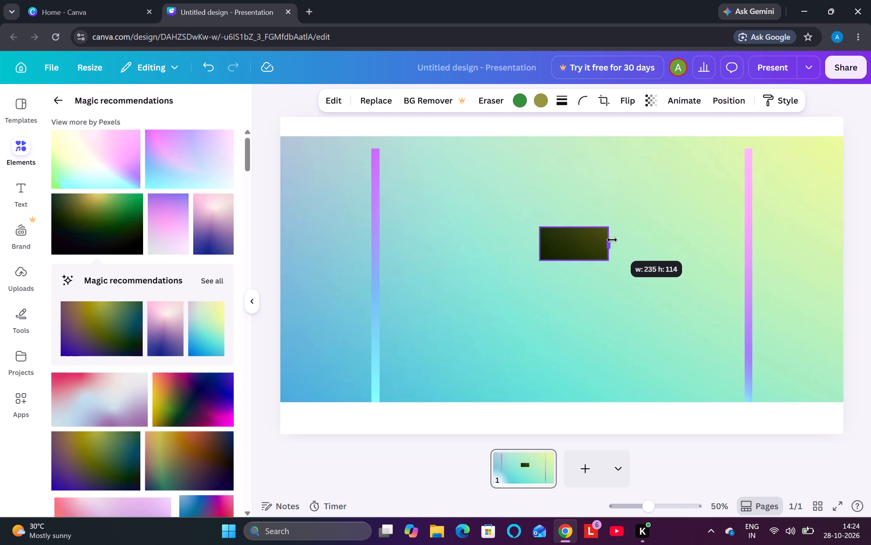
left_click_drag(612, 240, 610, 240)
left_click_drag(573, 235, 552, 254)
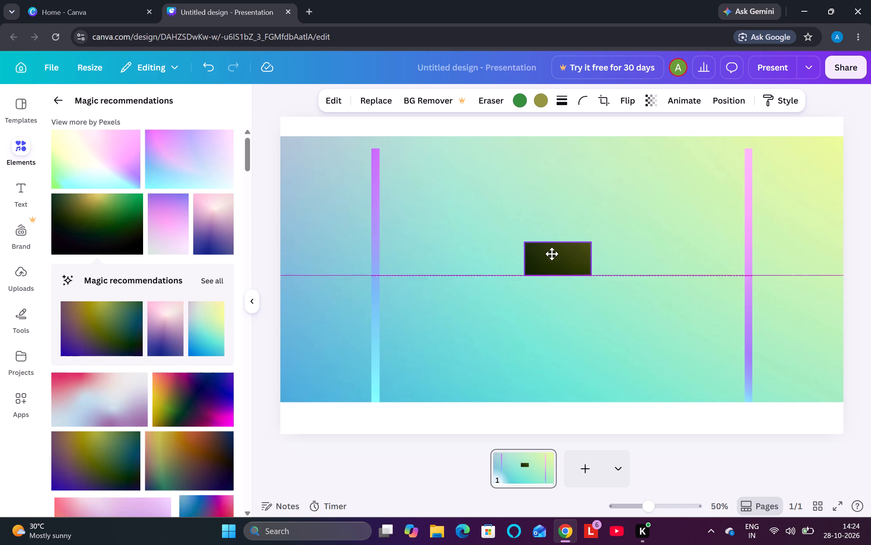
left_click_drag(552, 254, 548, 258)
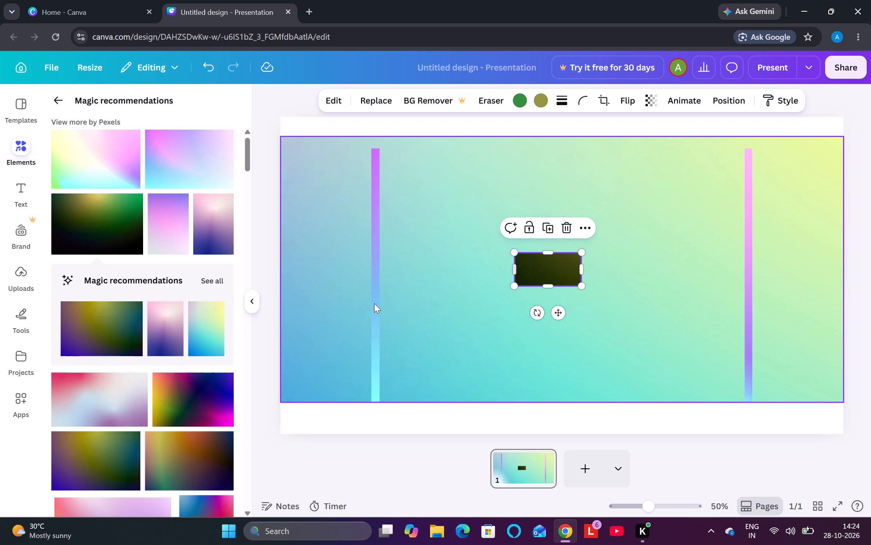
Add the multicolour yellow-blue-magenta gradient photo, narrow it to a vertical strip about 25 wide and shorten it slightly from the bottom.
left_click(203, 401)
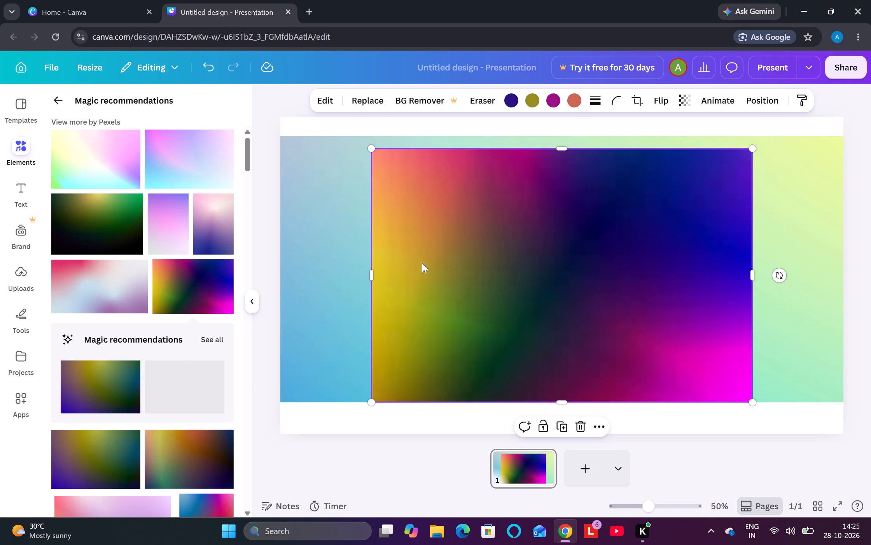
left_click_drag(370, 277, 720, 264)
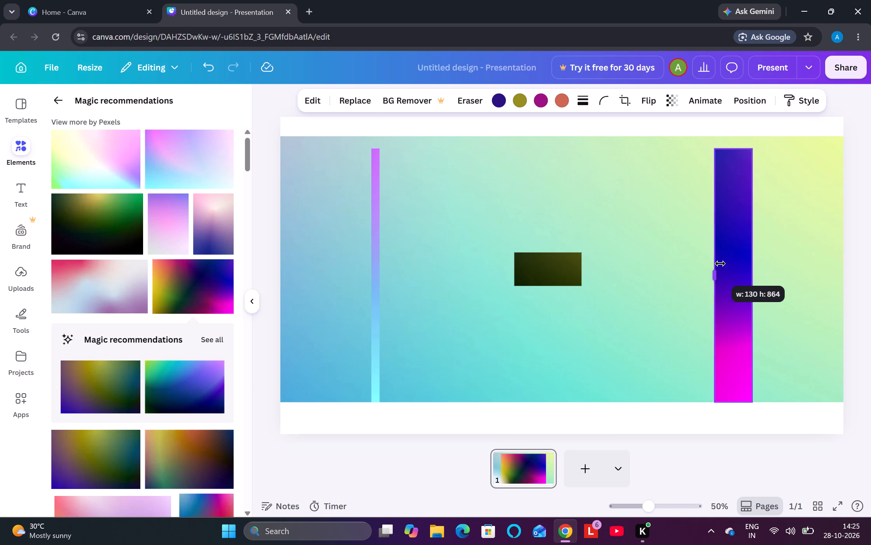
left_click_drag(720, 264, 745, 264)
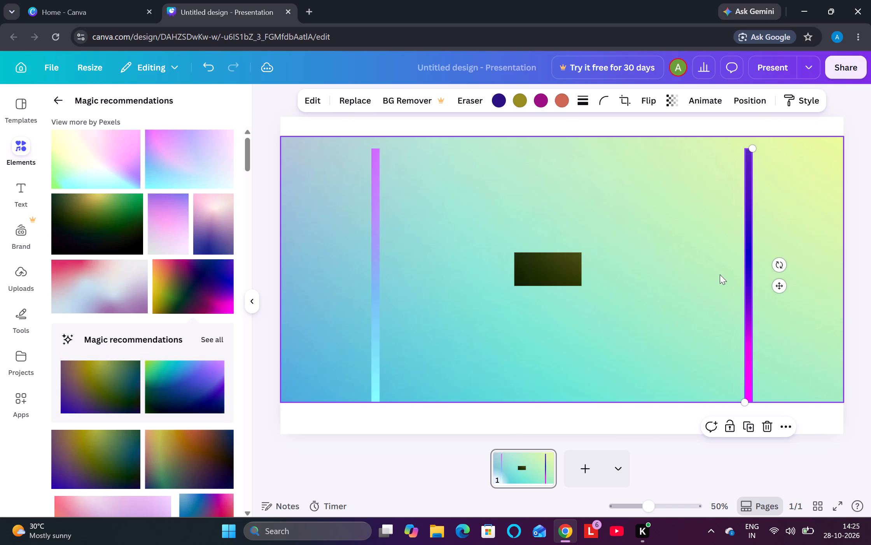
left_click_drag(748, 399, 730, 386)
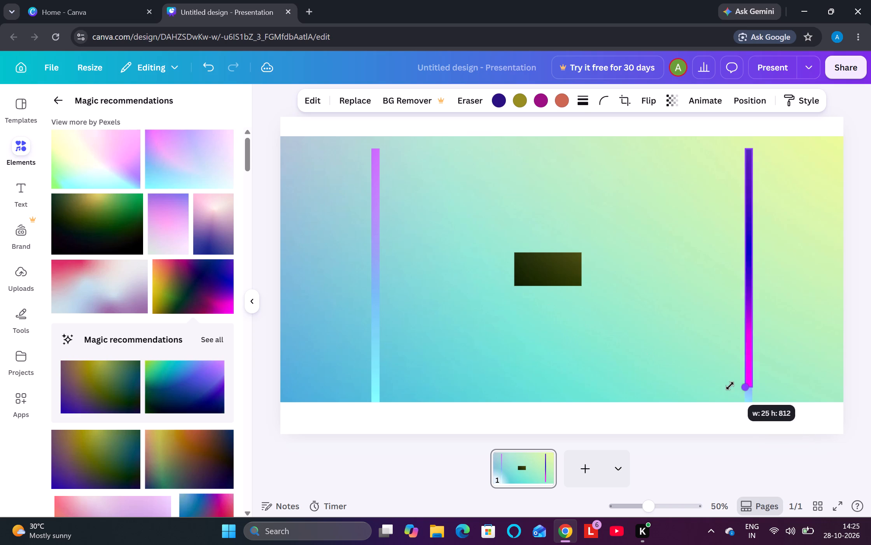
left_click_drag(730, 386, 731, 389)
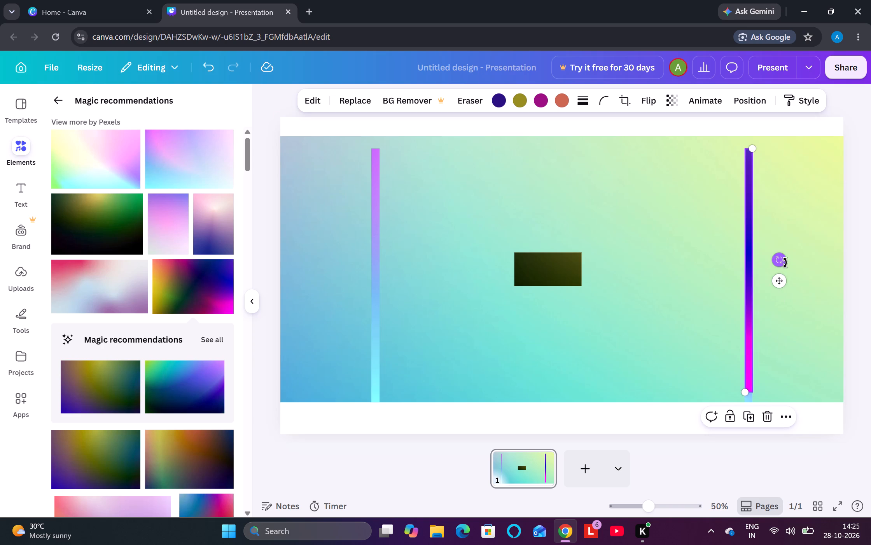
Rotate the blue-magenta strip to a nearly horizontal angle crossing the pink vertical strip.
left_click_drag(785, 263, 748, 260)
left_click_drag(731, 276, 649, 276)
left_click_drag(647, 276, 614, 299)
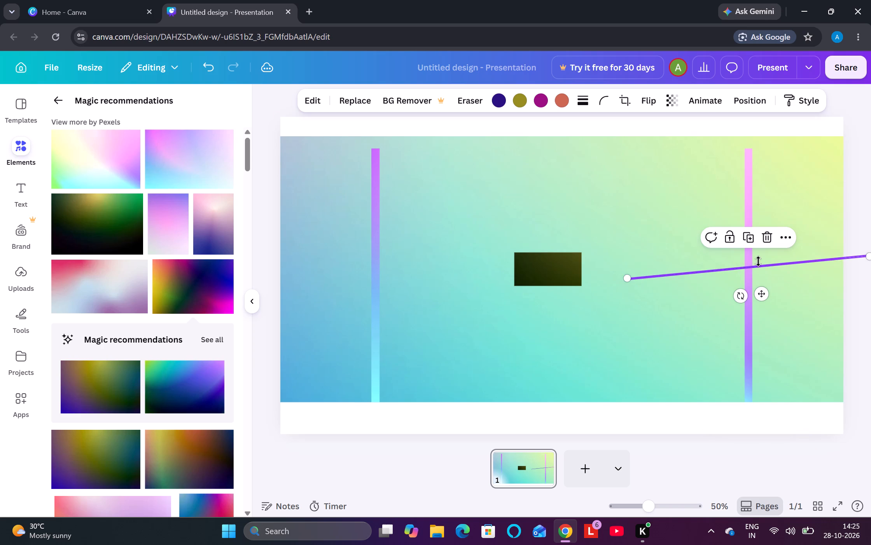
left_click_drag(724, 267, 638, 281)
left_click(614, 318)
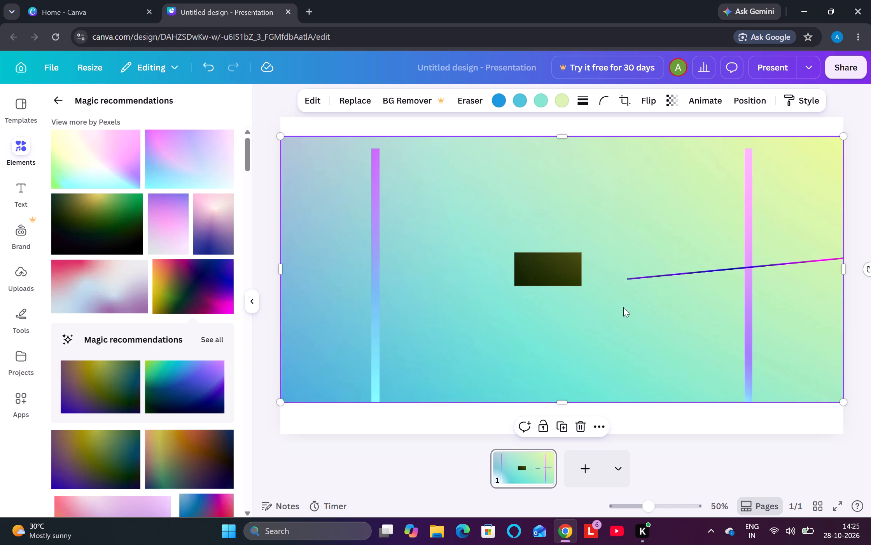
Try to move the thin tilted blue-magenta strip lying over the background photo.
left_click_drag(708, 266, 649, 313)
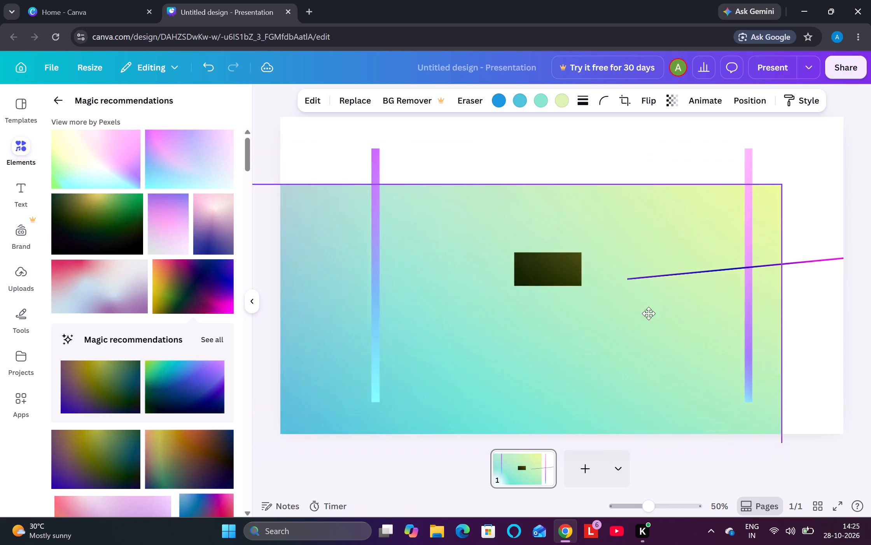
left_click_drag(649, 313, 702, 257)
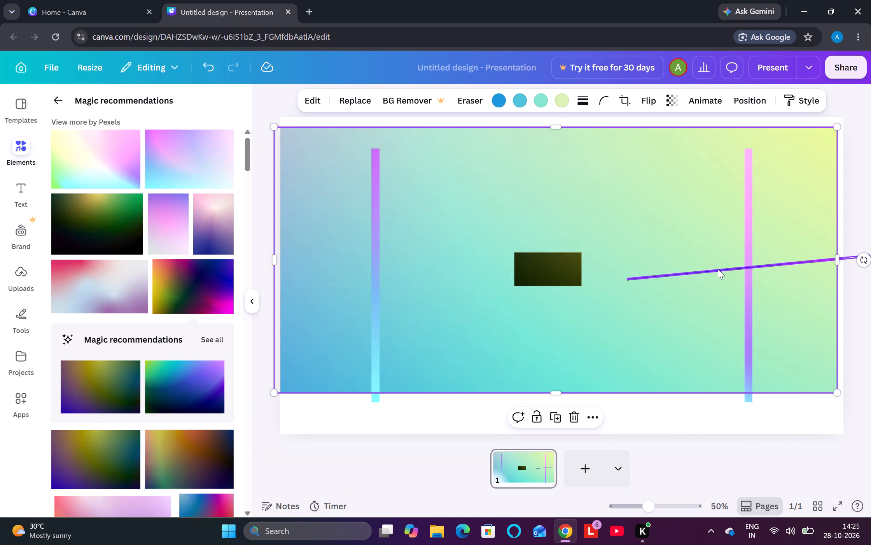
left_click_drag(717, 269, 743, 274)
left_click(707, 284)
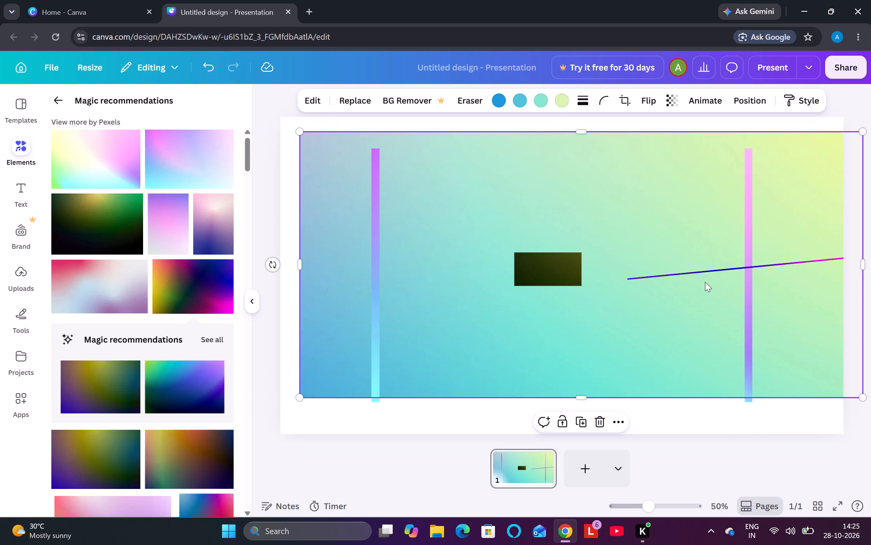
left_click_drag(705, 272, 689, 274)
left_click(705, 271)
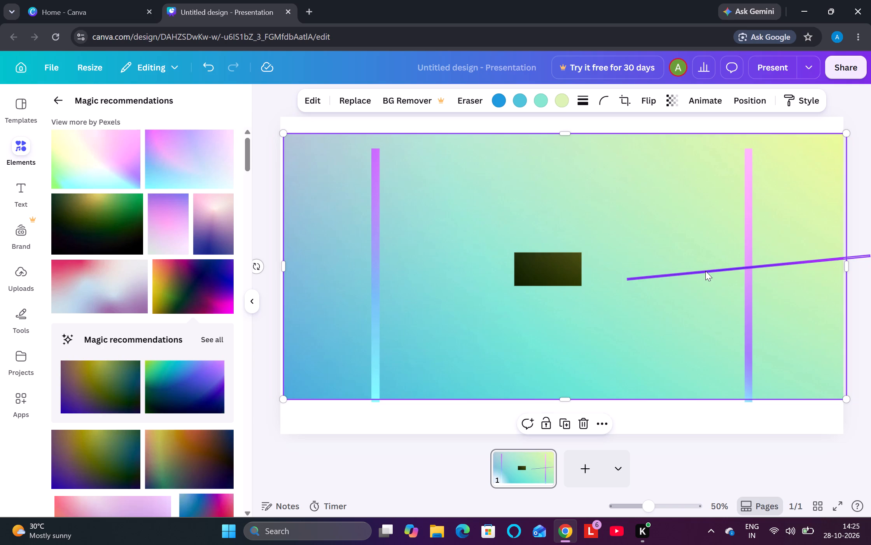
Thicken the tilted blue-magenta strip into a solid blue bar.
left_click_drag(705, 271, 633, 271)
left_click(633, 241)
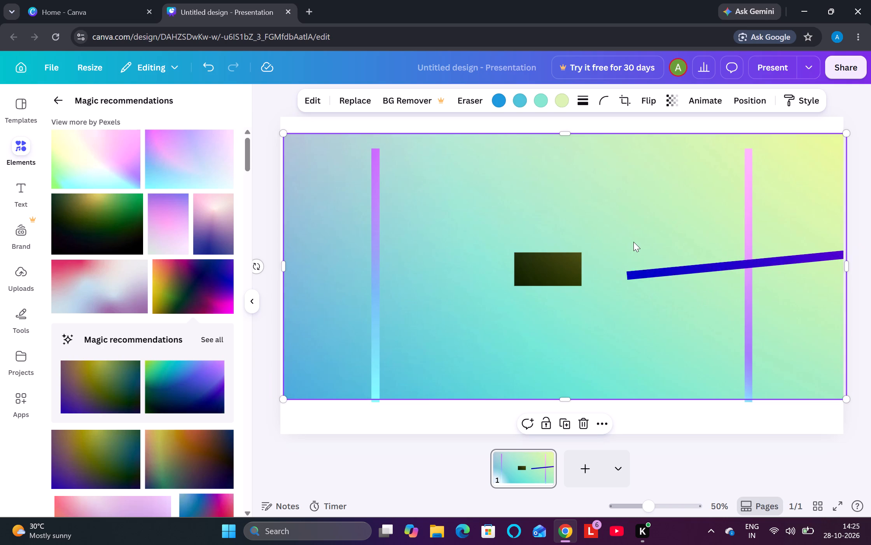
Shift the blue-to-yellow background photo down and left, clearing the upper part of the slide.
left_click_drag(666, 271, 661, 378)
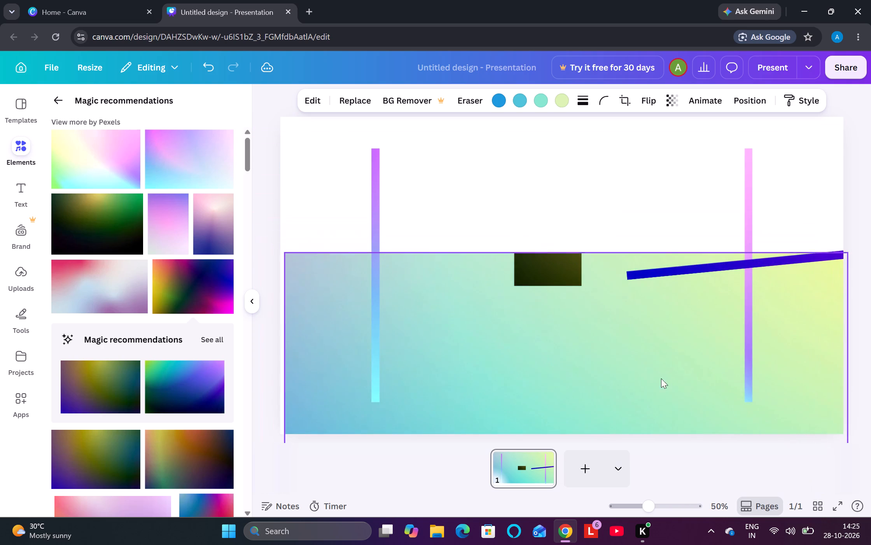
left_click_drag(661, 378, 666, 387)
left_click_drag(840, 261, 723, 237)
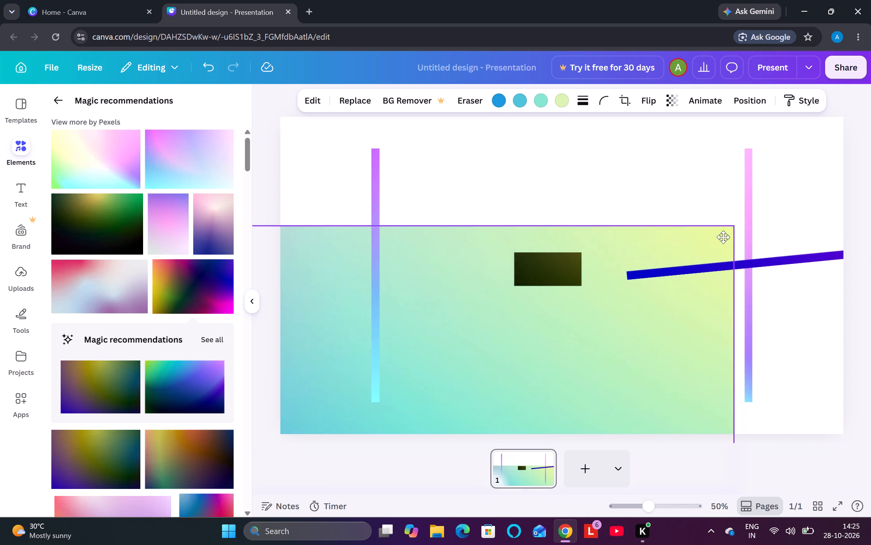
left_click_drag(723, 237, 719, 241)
Move the tilted blue bar up and left so its right end meets the top of the pink vertical strip.
left_click_drag(734, 267, 643, 244)
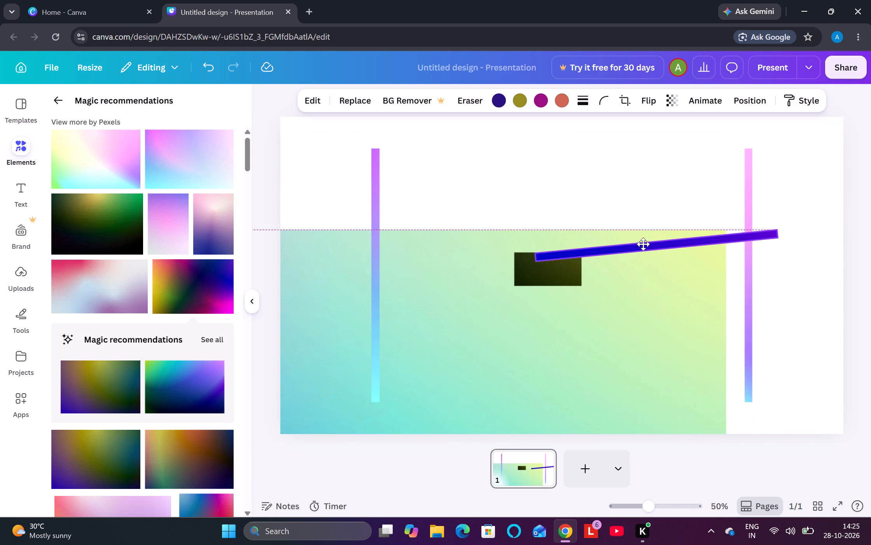
left_click_drag(643, 244, 610, 175)
Move the background photo back up and right, behind both vertical strips and the blue bar.
left_click_drag(633, 275, 639, 270)
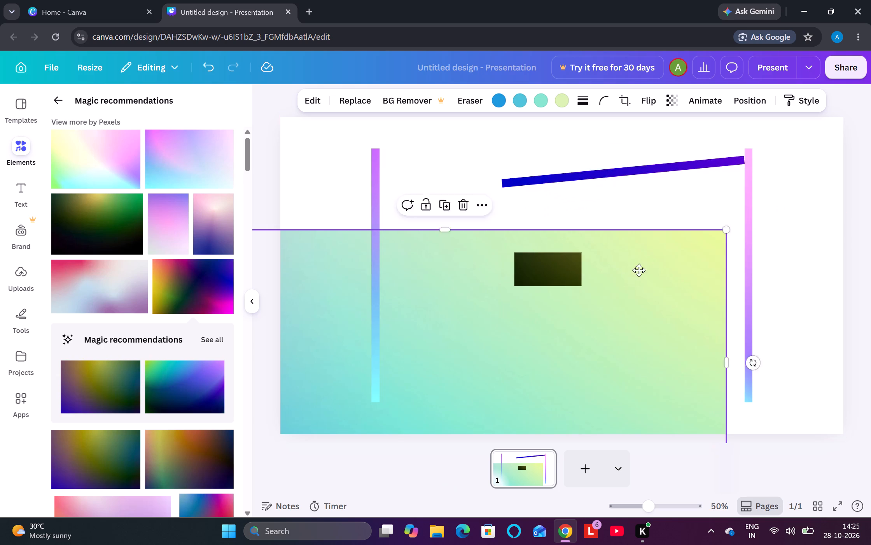
left_click_drag(639, 270, 763, 180)
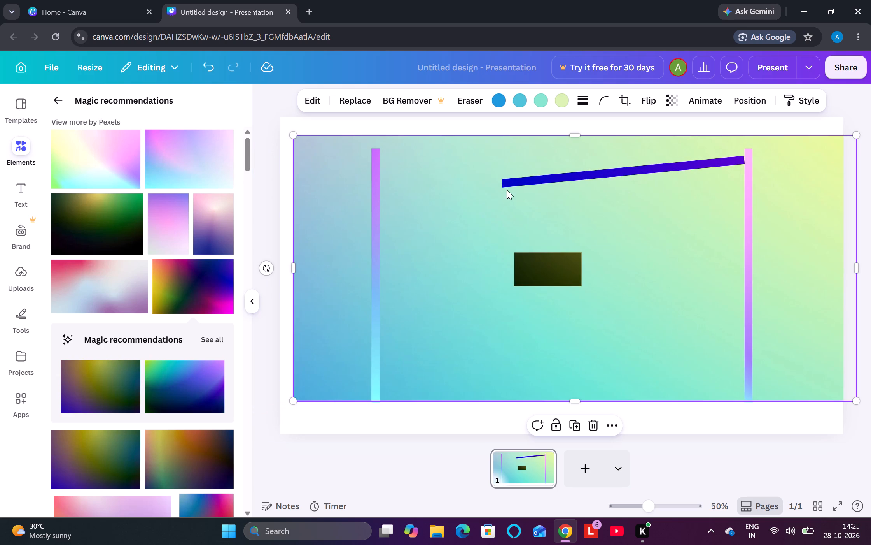
Lengthen the tilted blue bar leftward until it spans between the two vertical strips.
left_click(510, 184)
left_click_drag(510, 184, 491, 185)
left_click_drag(505, 182, 377, 193)
left_click(813, 208)
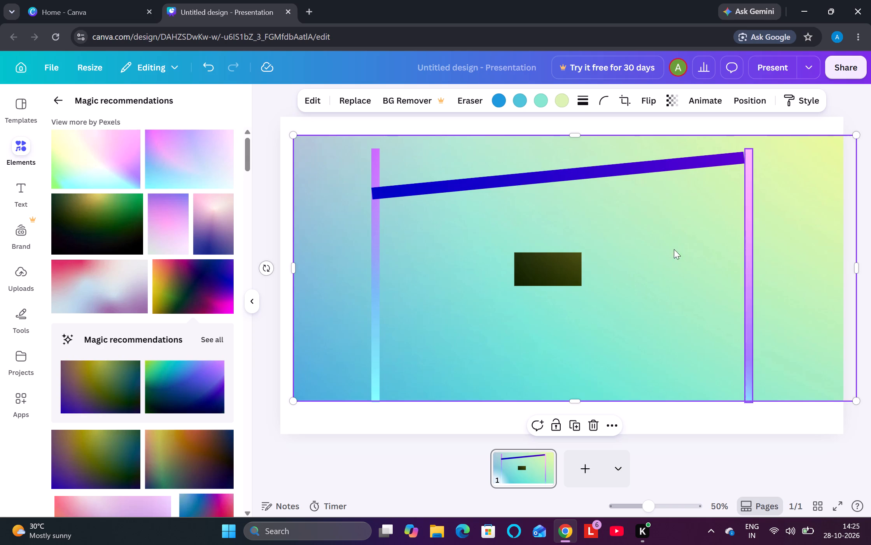
Add the recommended dark olive-blue gradient photo and narrow it to a thin vertical strip over the right vertical strip.
left_click(107, 378)
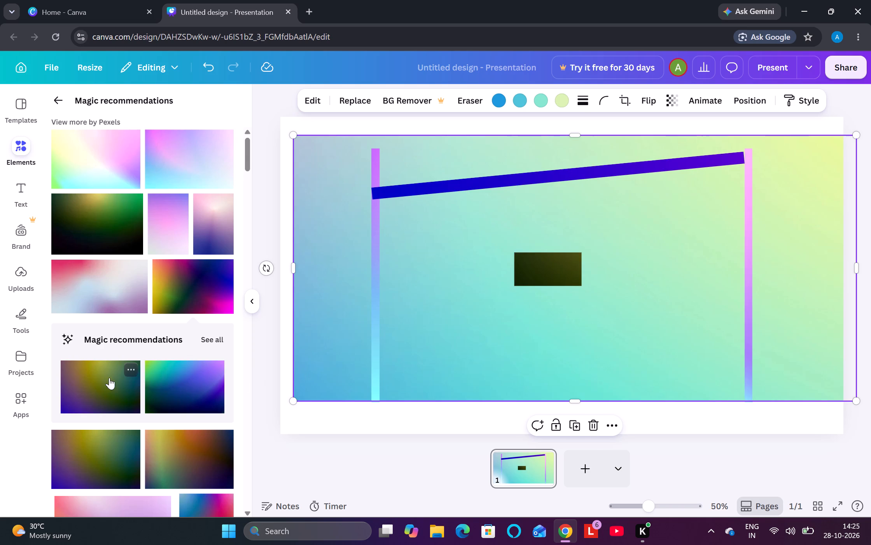
left_click_drag(369, 275, 701, 253)
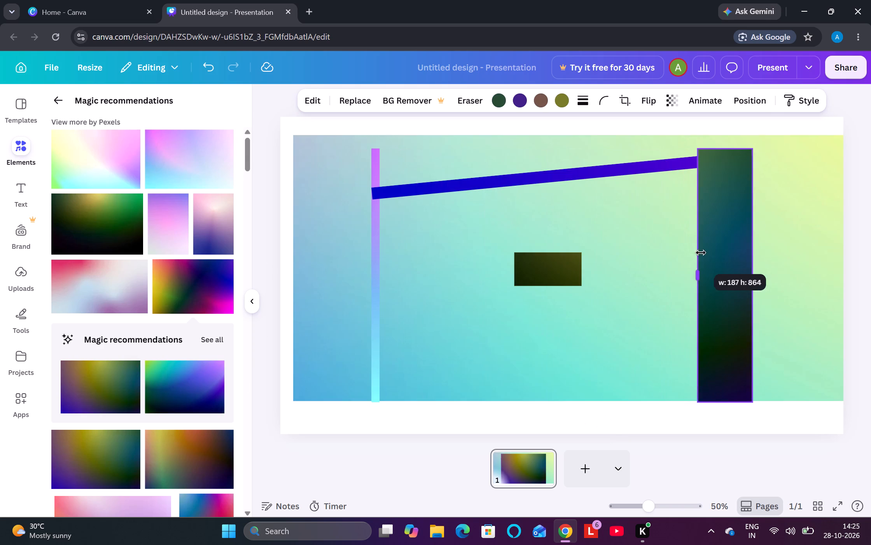
left_click_drag(701, 253, 743, 244)
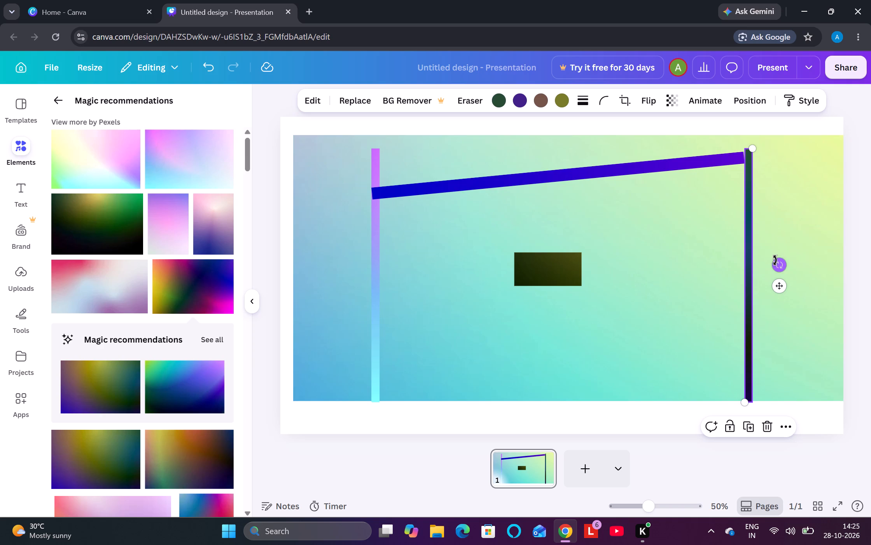
Rotate the new dark strip to a diagonal of about -65°, sloping down to the right.
left_click_drag(777, 261, 744, 262)
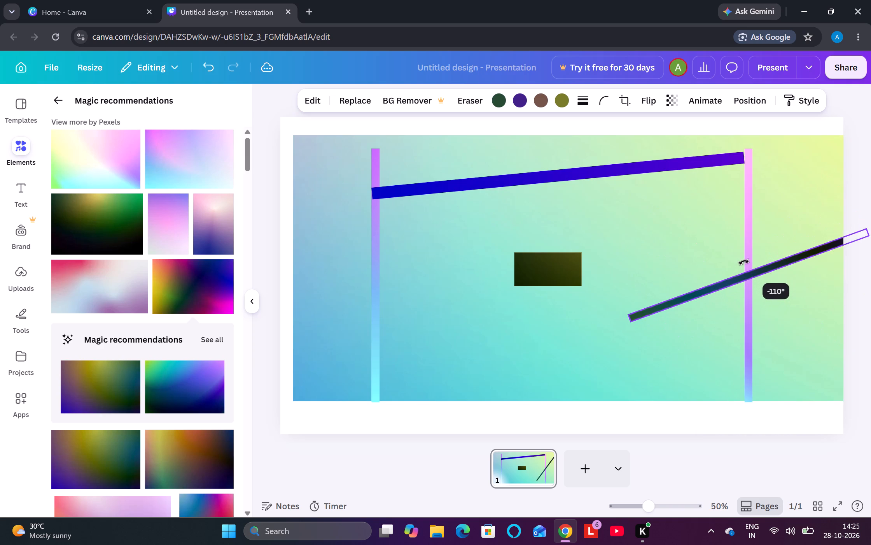
left_click_drag(744, 262, 740, 237)
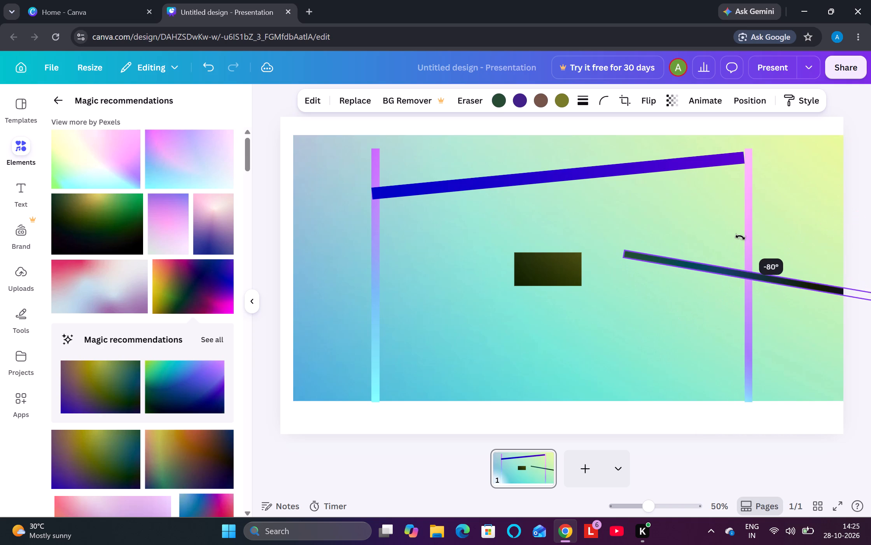
left_click_drag(740, 237, 747, 244)
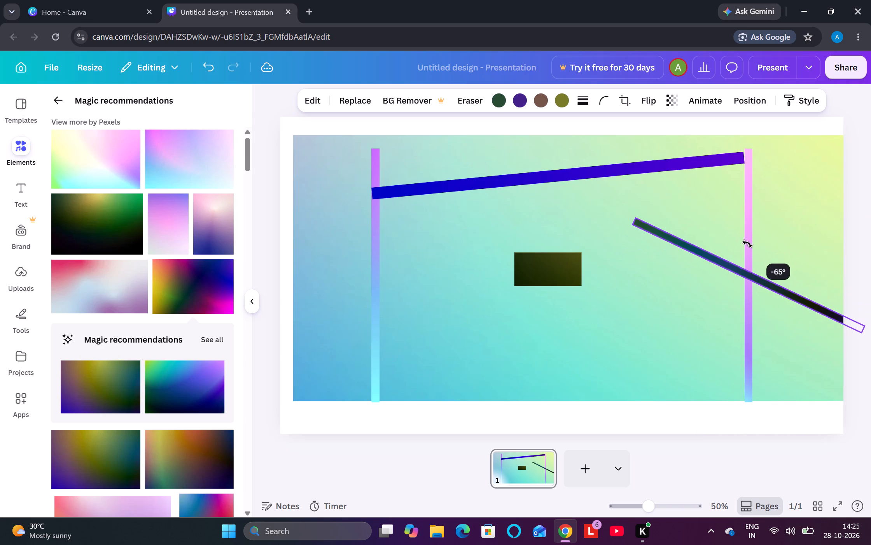
left_click_drag(747, 244, 750, 240)
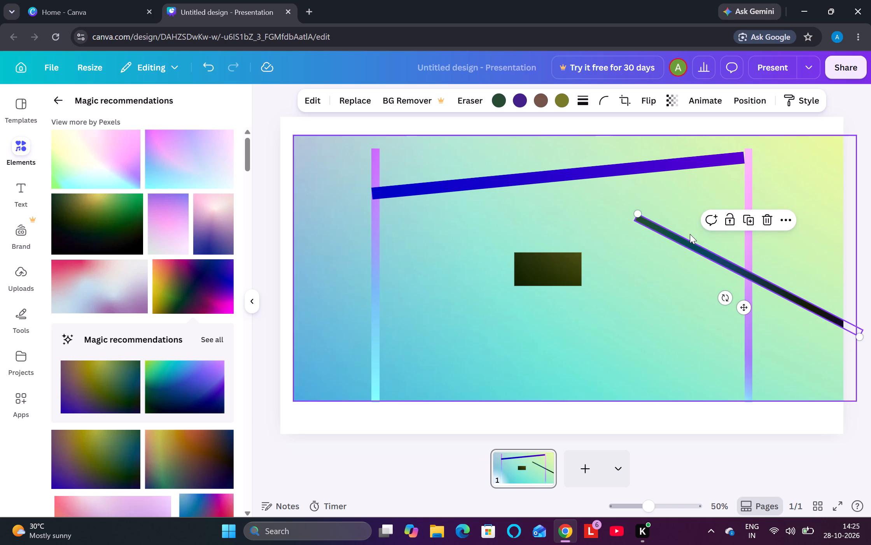
Move the background photo up so that its lower edge lies at the top of the central dark block.
left_click(643, 262)
left_click_drag(677, 237, 633, 273)
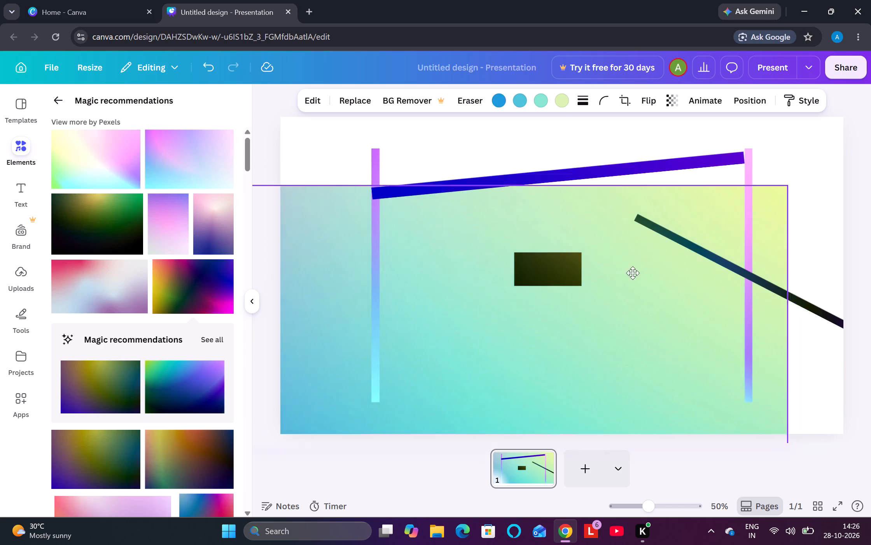
left_click_drag(633, 273, 694, 90)
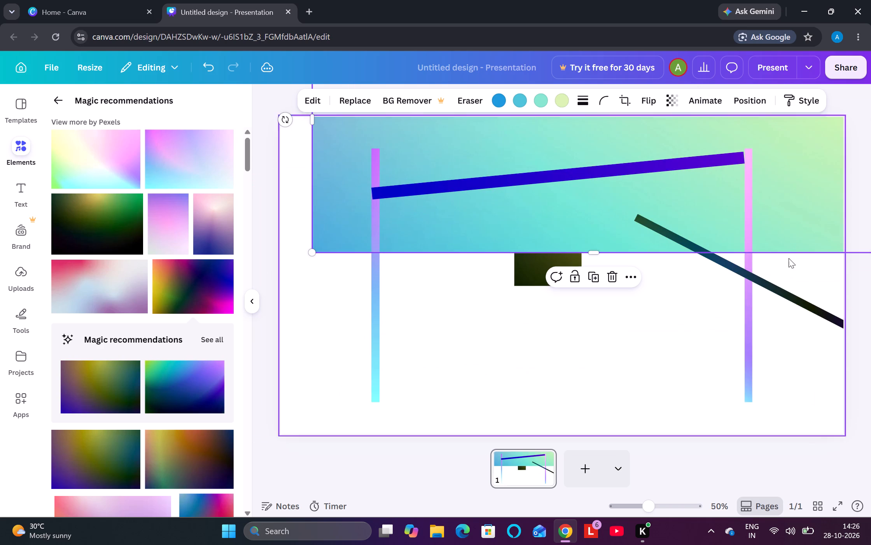
Thicken the dark diagonal strip slightly.
left_click_drag(733, 262, 679, 260)
left_click_drag(711, 257, 710, 263)
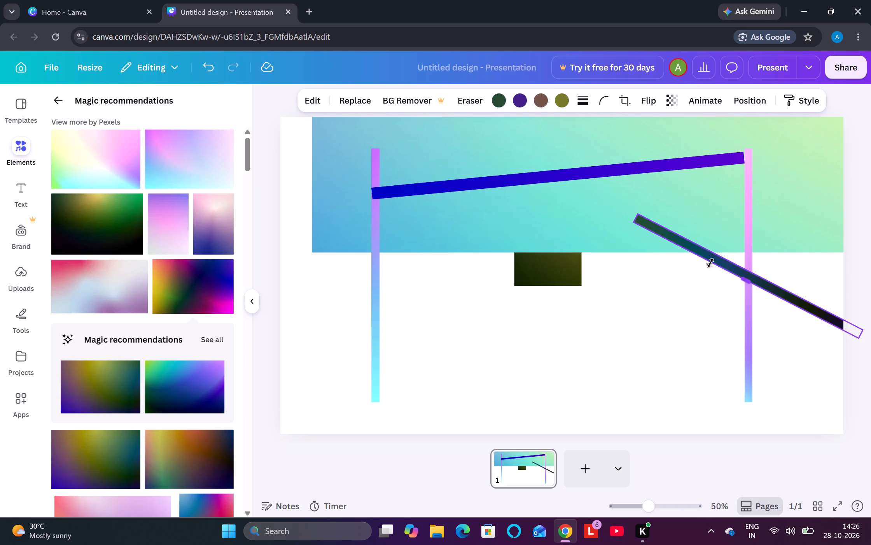
left_click_drag(710, 263, 714, 265)
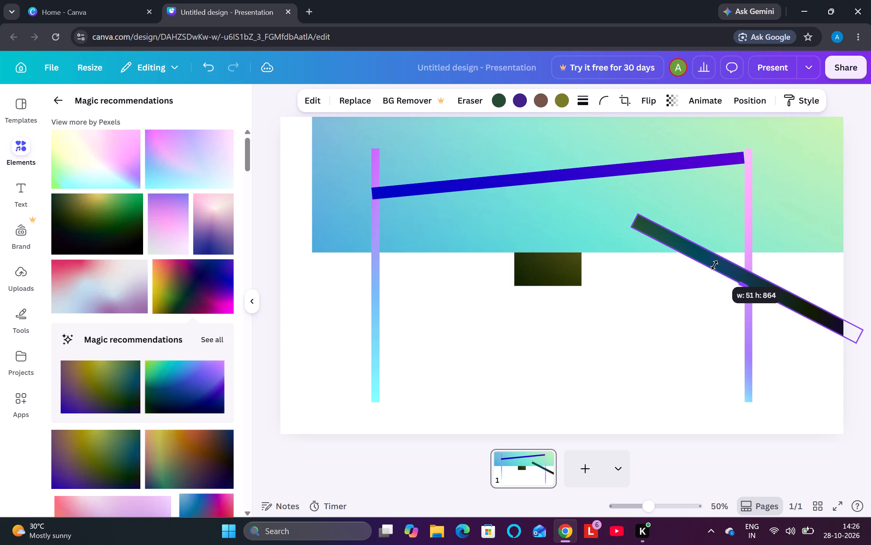
left_click_drag(714, 265, 717, 262)
Move the dark strip to the slide's lower left and rotate it nearly horizontal, its left end touching the left vertical strip.
double_click(697, 296)
left_click_drag(715, 261, 469, 350)
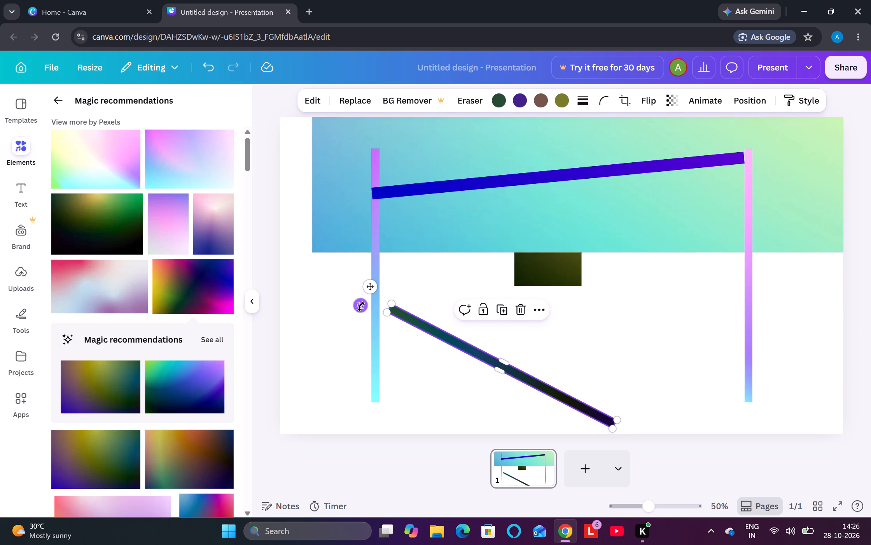
left_click_drag(361, 306, 380, 350)
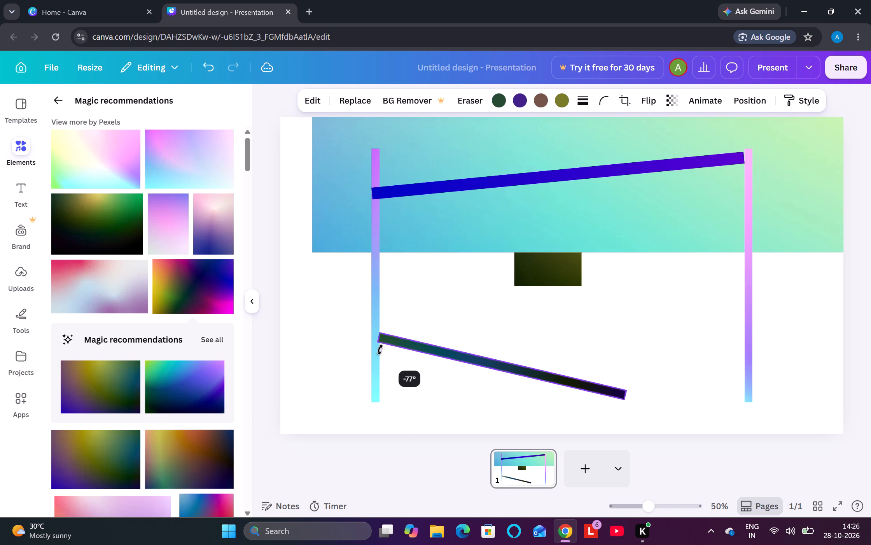
left_click_drag(380, 350, 430, 367)
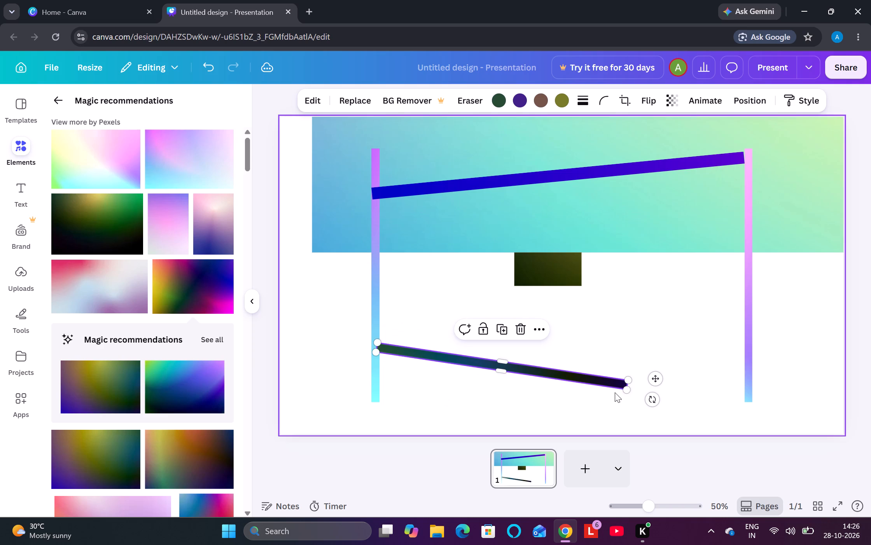
Enlarge the dark strip until it reaches the right vertical strip and rotate it so that it rises gently to the right.
left_click_drag(632, 380, 759, 338)
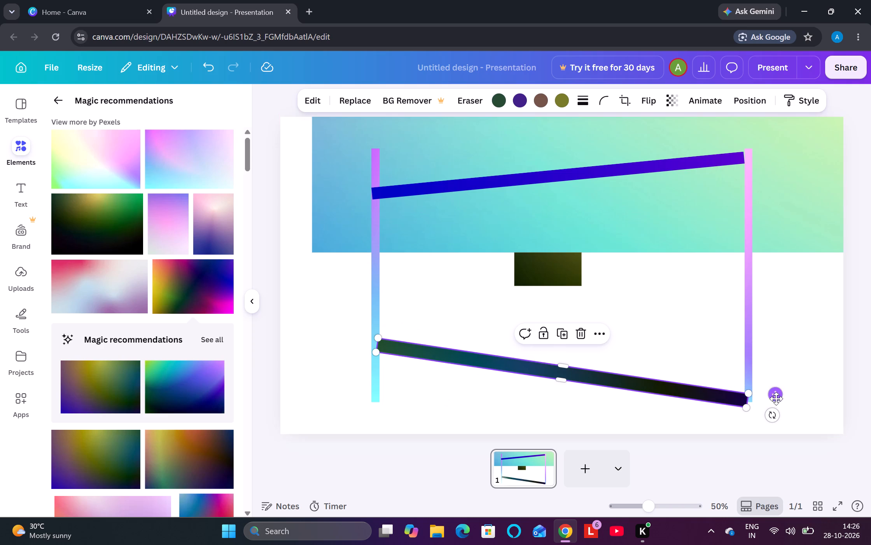
left_click_drag(775, 408, 771, 389)
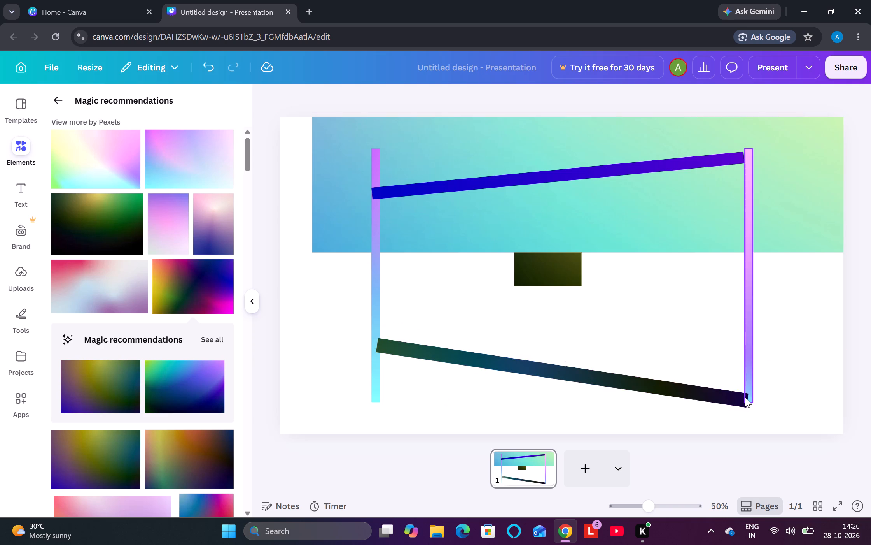
left_click(744, 398)
left_click_drag(775, 410, 771, 363)
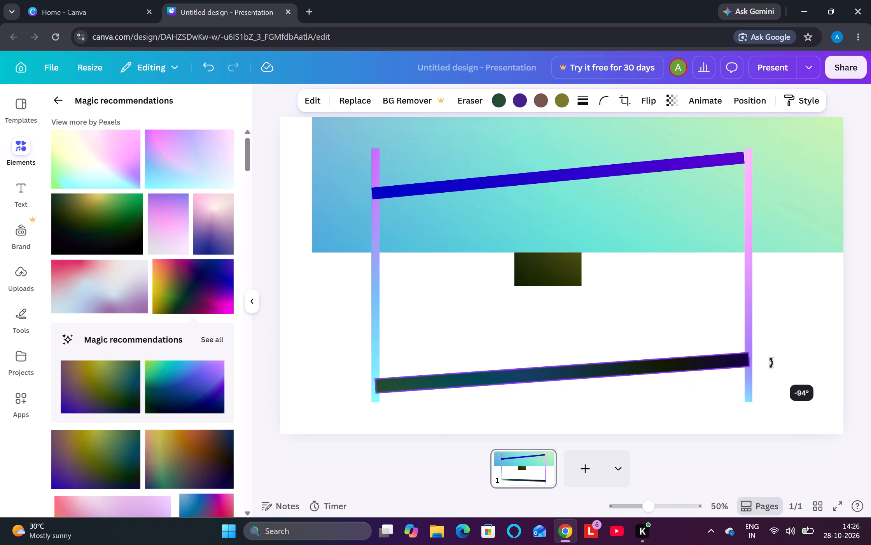
left_click_drag(771, 363, 769, 353)
left_click(436, 293)
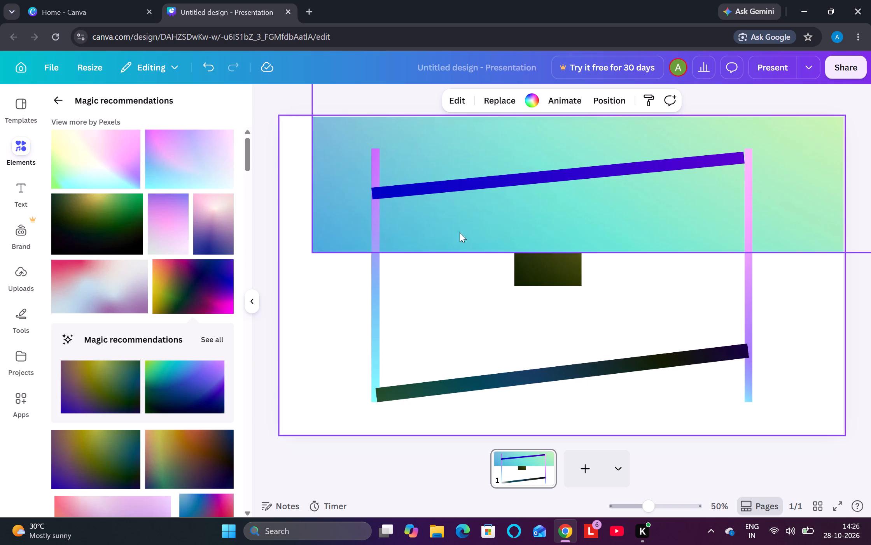
Move the background photo down behind all the strips, its lower edge level with the lower ends of the vertical strips.
left_click_drag(465, 222, 439, 369)
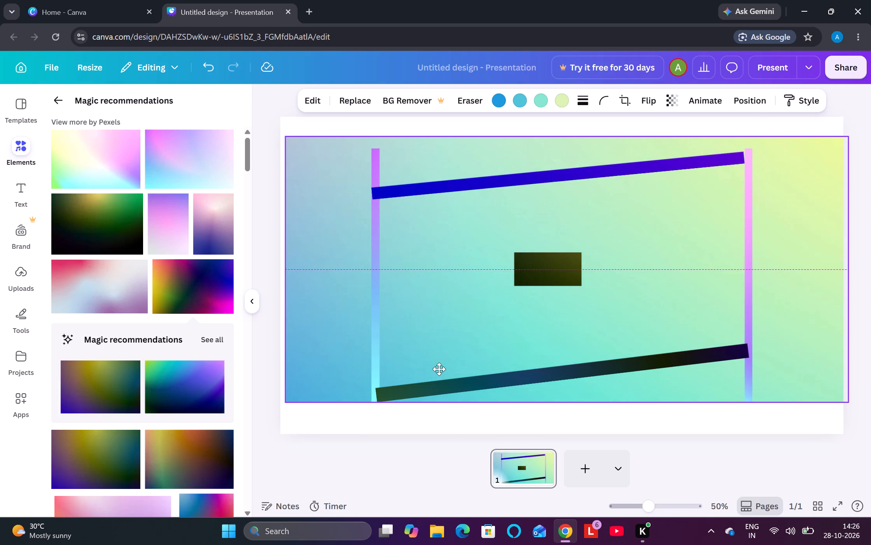
left_click_drag(439, 369, 440, 372)
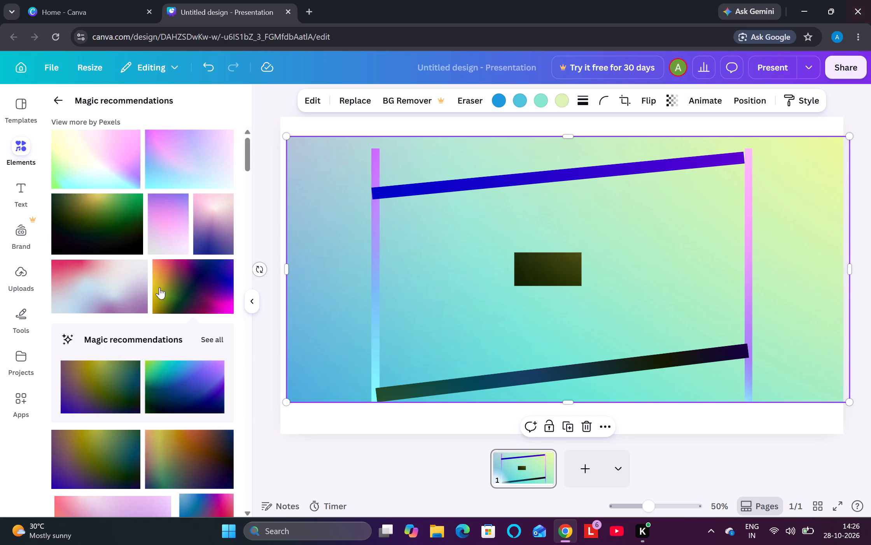
Add the magenta, yellow-green and black gradient photo, shrink it to about half size and place it over the central dark block.
scroll(162, 296, "down", 5)
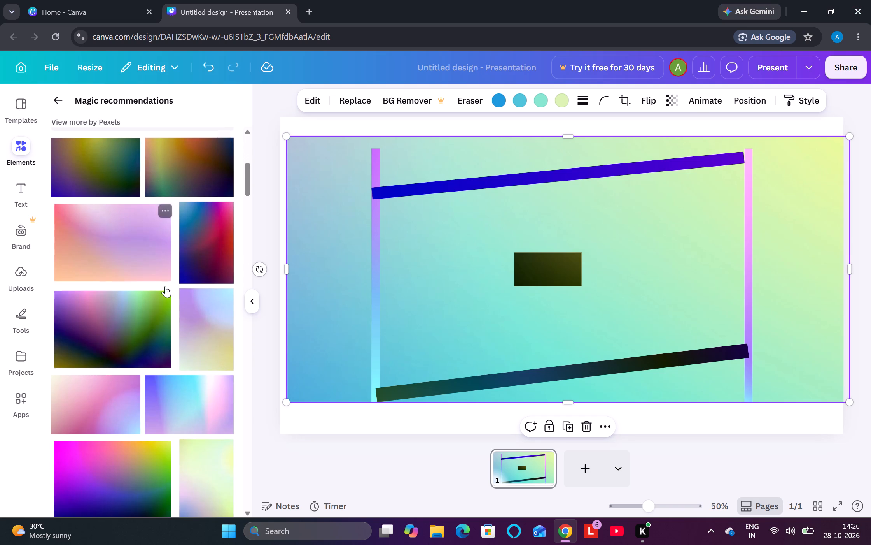
scroll(166, 285, "down", 2)
left_click(116, 334)
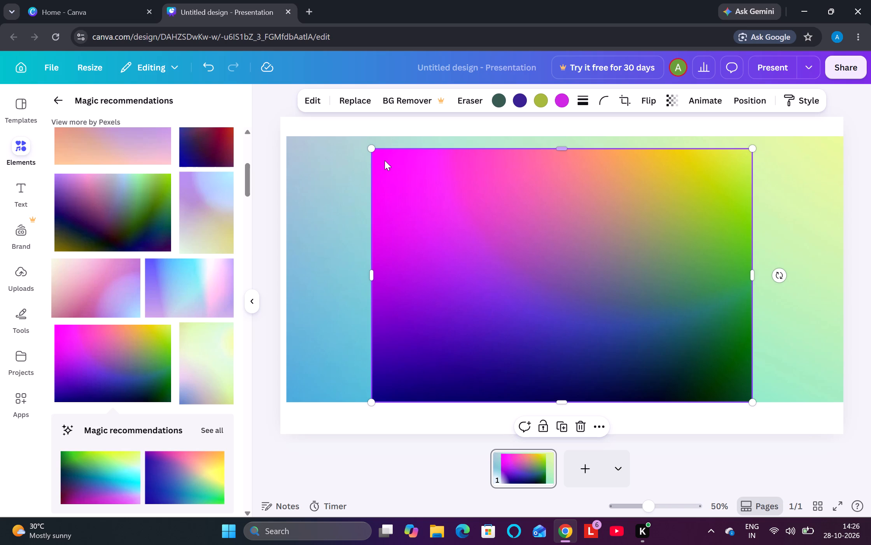
left_click_drag(374, 146, 588, 243)
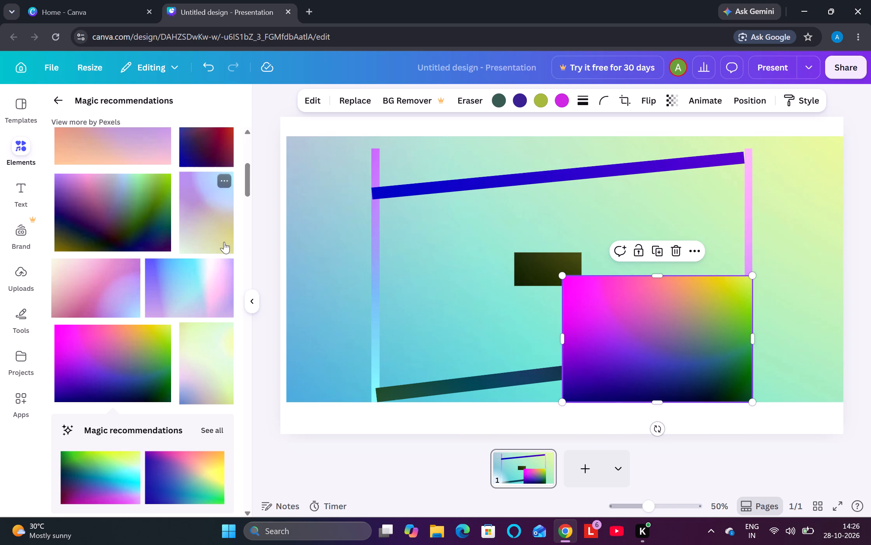
left_click_drag(693, 350, 605, 283)
Nudge the background photo slightly to the right and up.
left_click(408, 298)
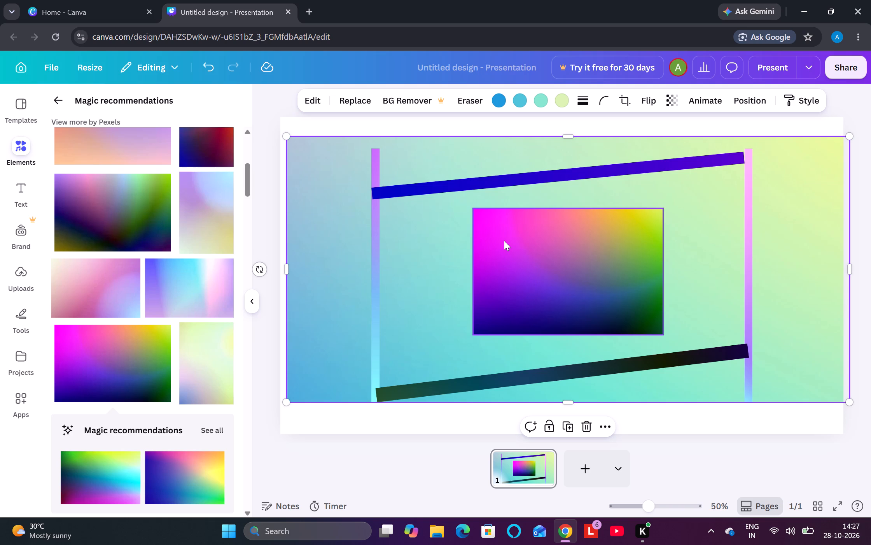
left_click_drag(691, 283, 701, 281)
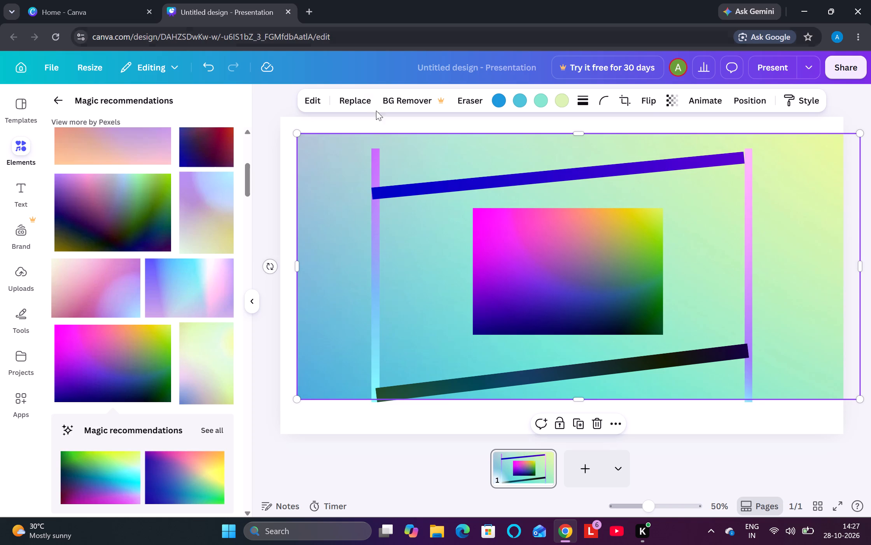
Add a blank second page to the presentation.
left_click(595, 474)
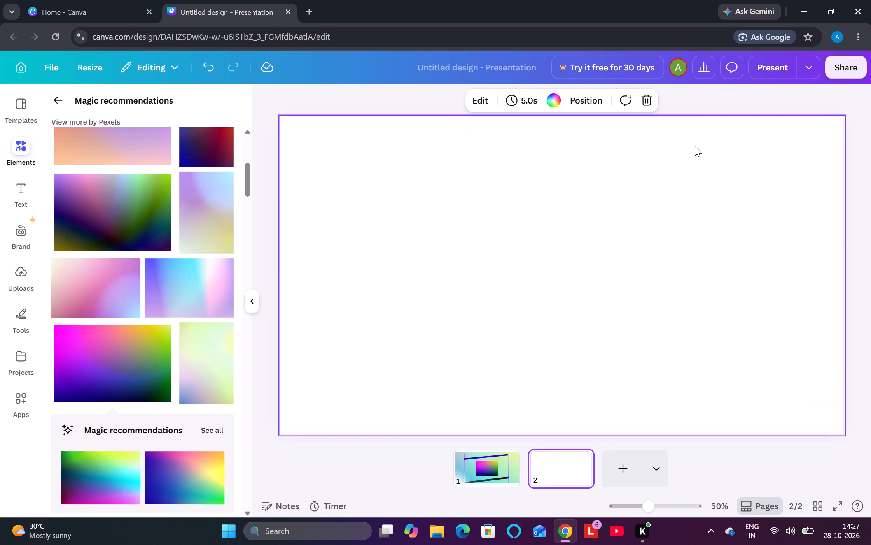
Clear the old element search and look through the shape categories, including flowchart shapes and speech bubbles, for a suitable shape.
double_click(66, 92)
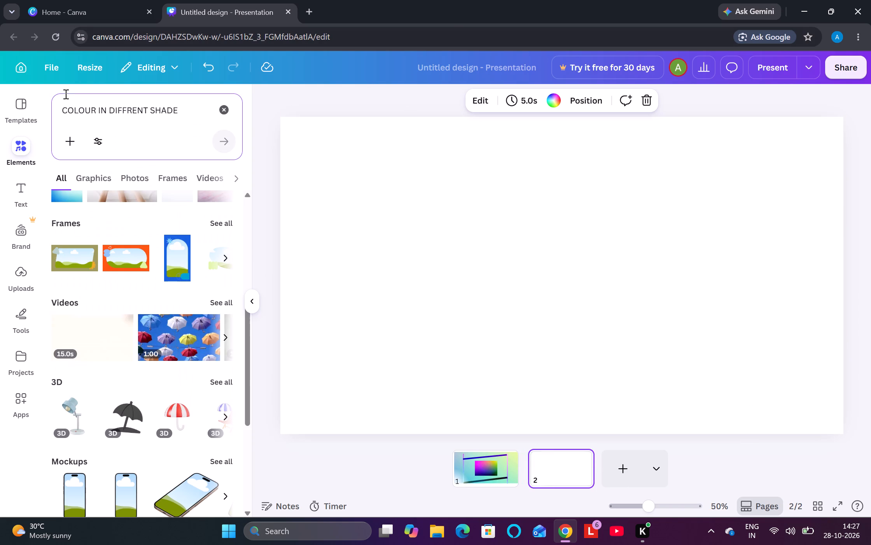
left_click(222, 109)
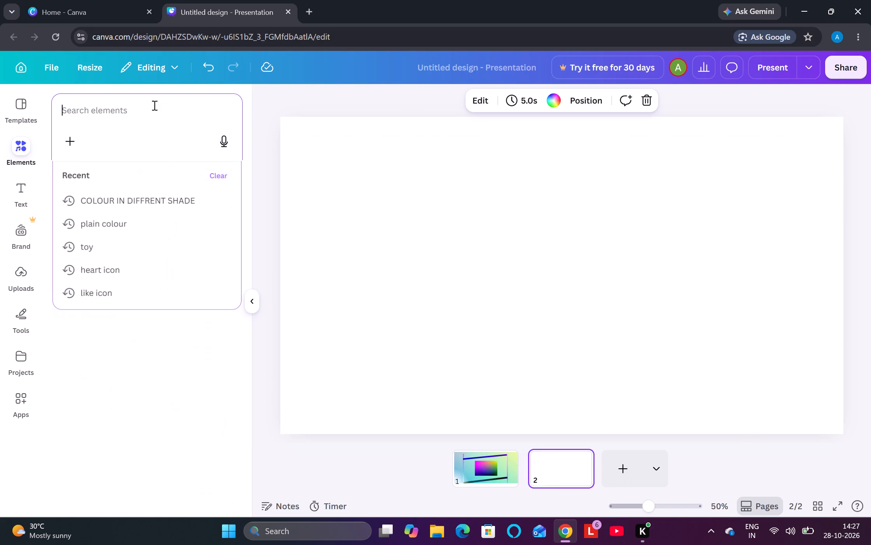
left_click(43, 91)
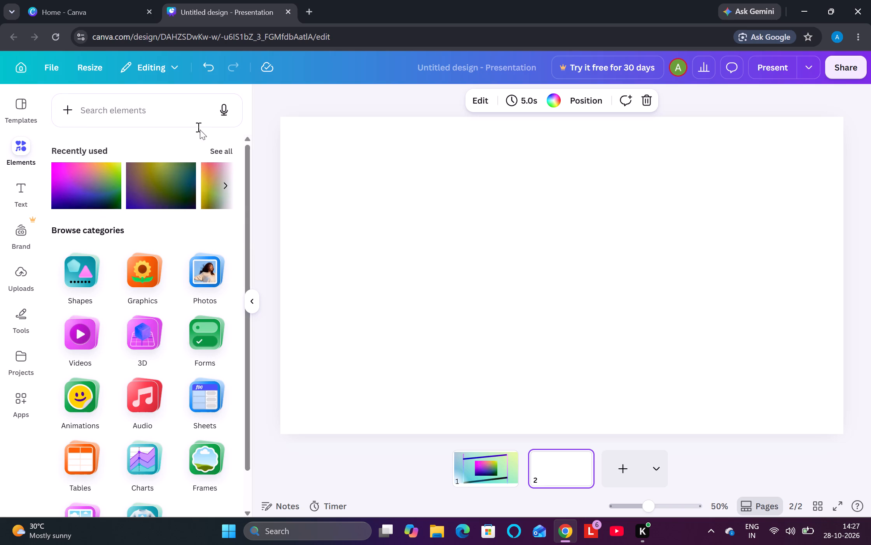
left_click(89, 274)
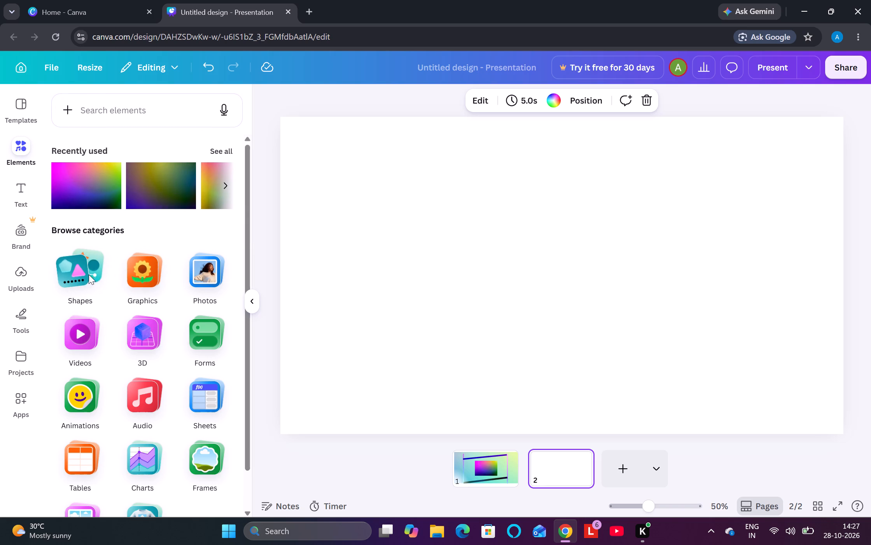
scroll(108, 262, "down", 1)
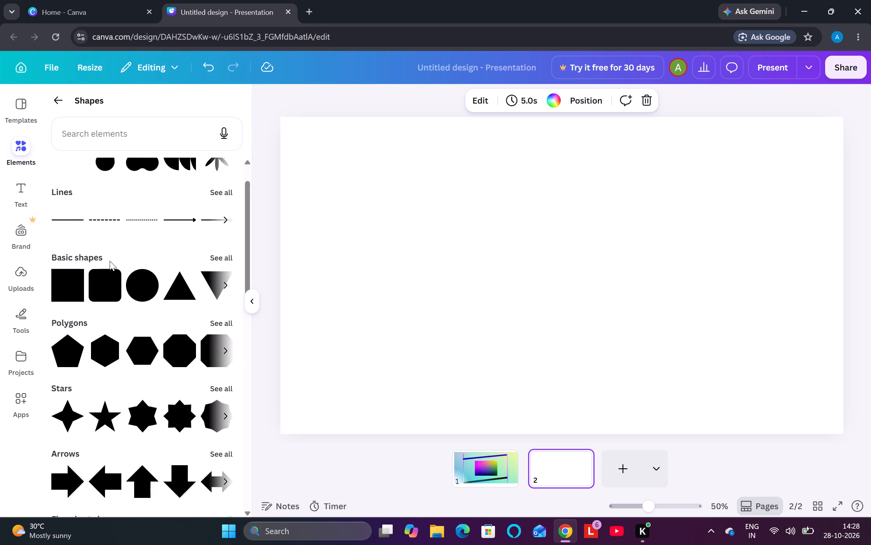
scroll(110, 261, "down", 5)
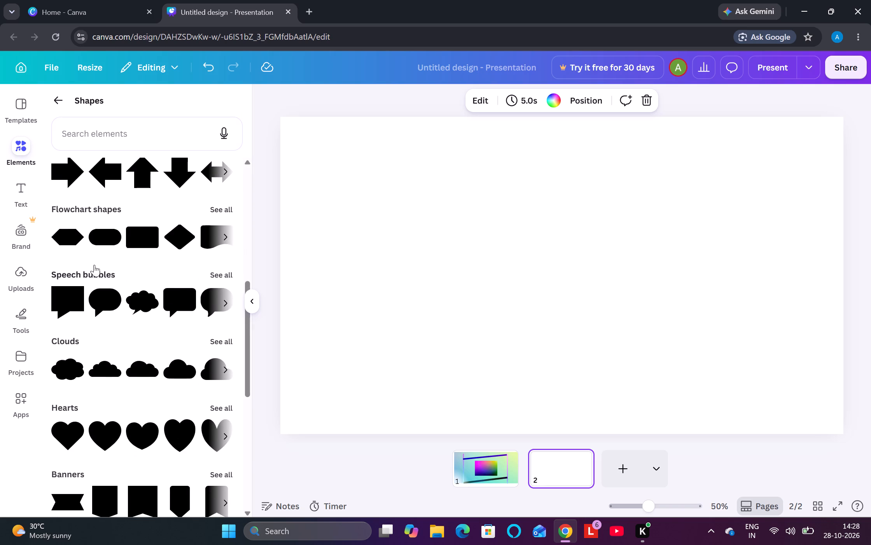
left_click(228, 239)
left_click(228, 239)
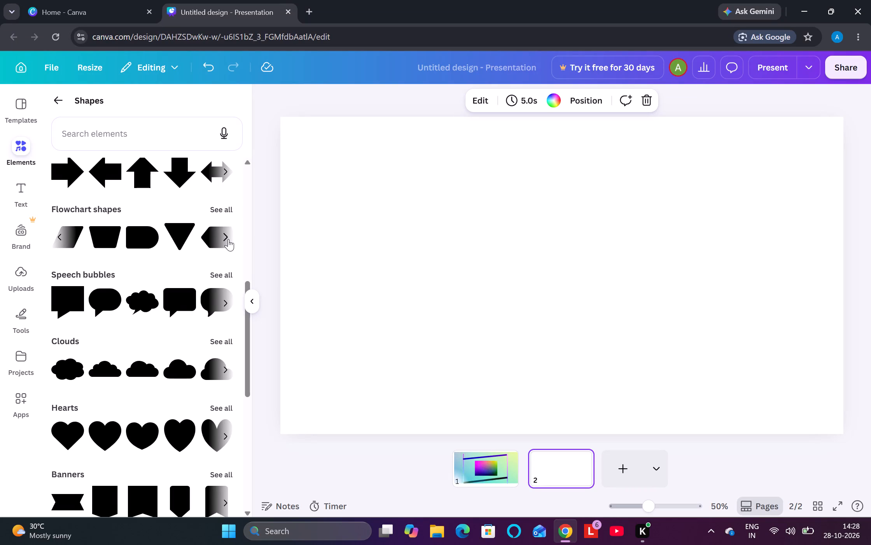
left_click(226, 239)
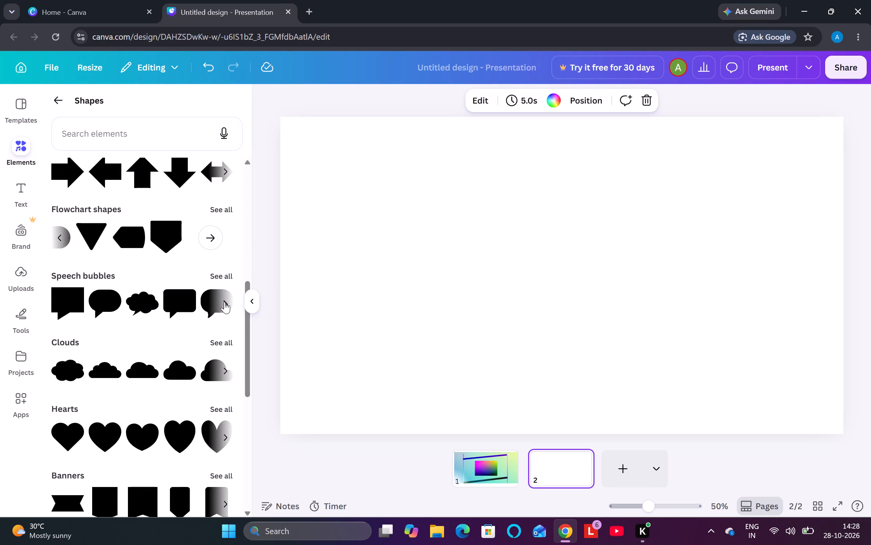
left_click(224, 302)
left_click(224, 302)
left_click(211, 309)
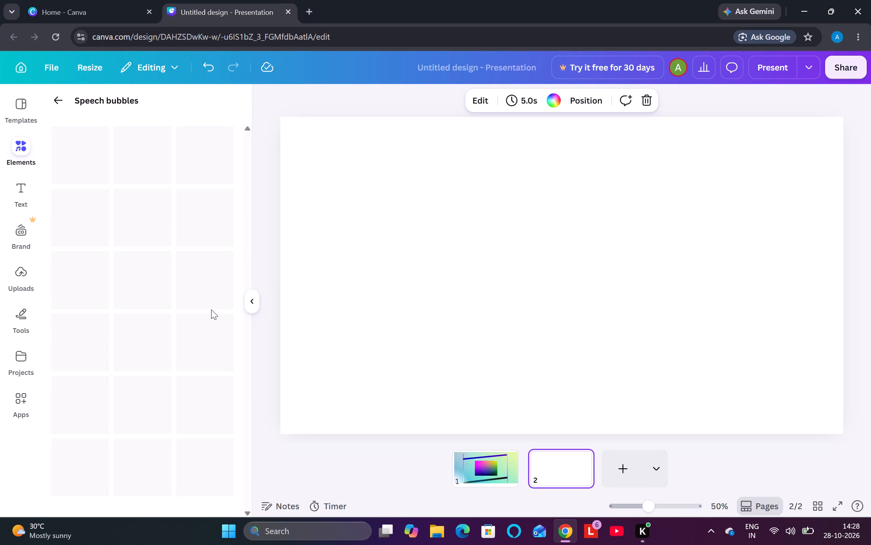
scroll(184, 264, "down", 2)
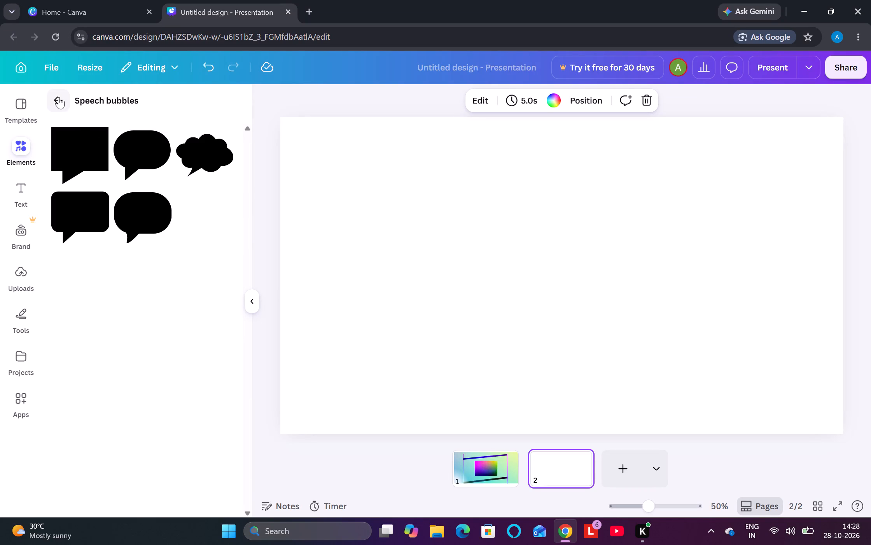
left_click(59, 97)
scroll(129, 284, "down", 16)
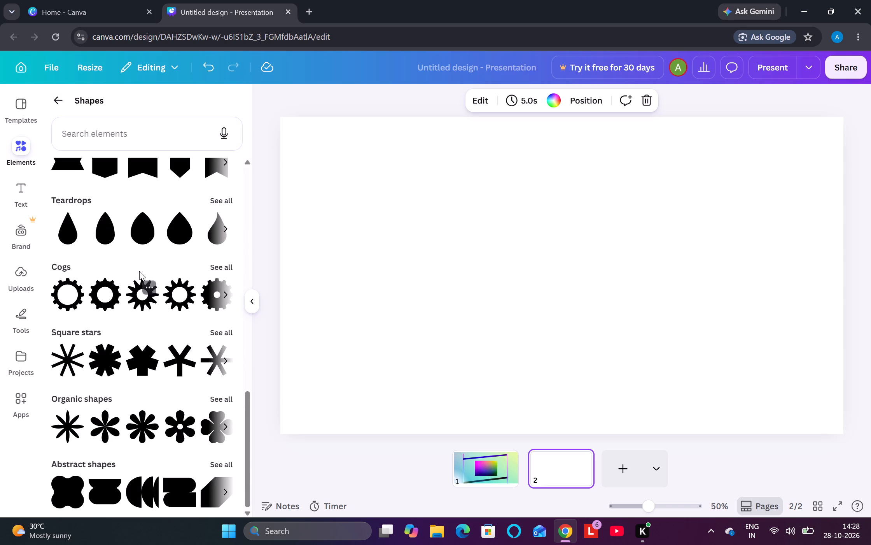
left_click(142, 124)
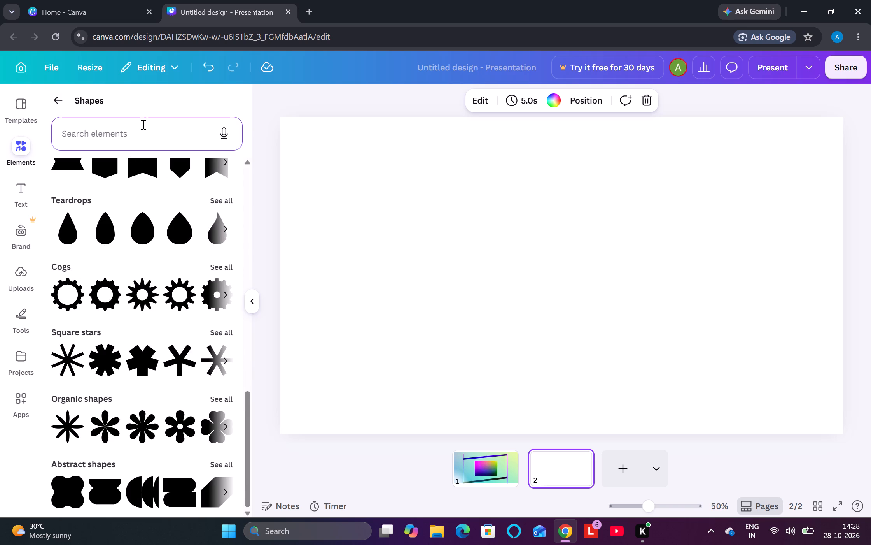
scroll(165, 232, "up", 4)
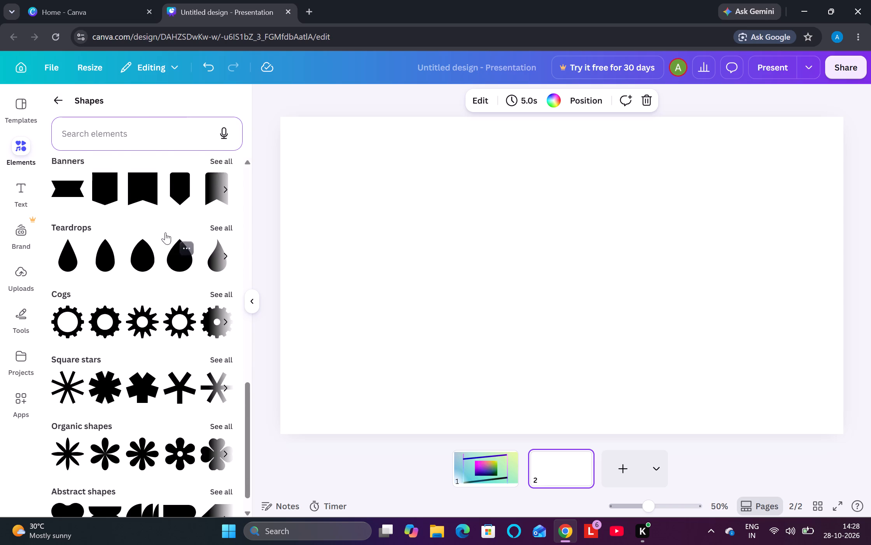
scroll(165, 232, "up", 2)
Add the arch from the basic shapes to page 2 and rotate it 90° so that its rounded end points right.
left_click(58, 108)
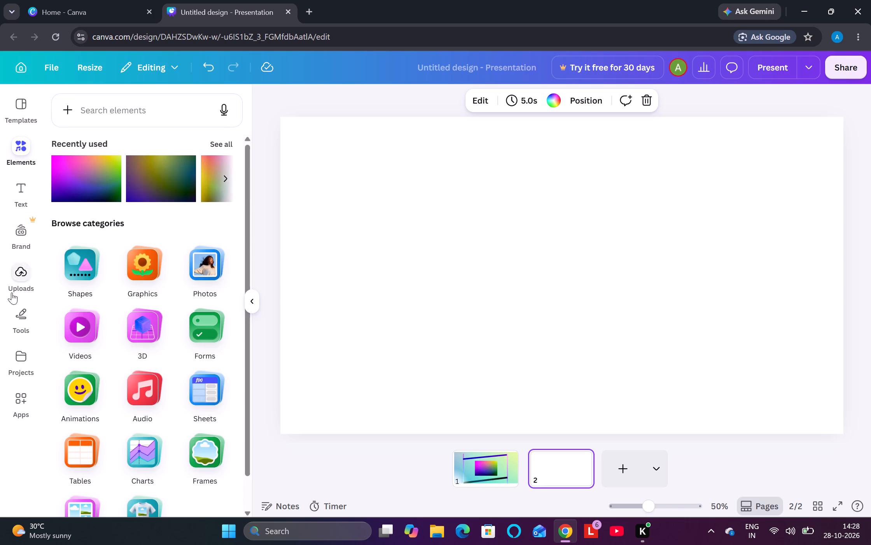
scroll(108, 323, "down", 2)
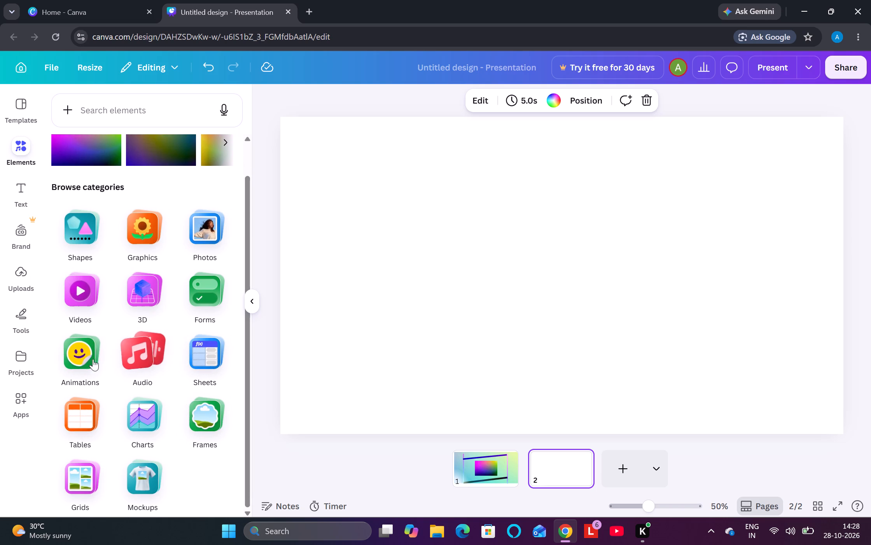
left_click(78, 234)
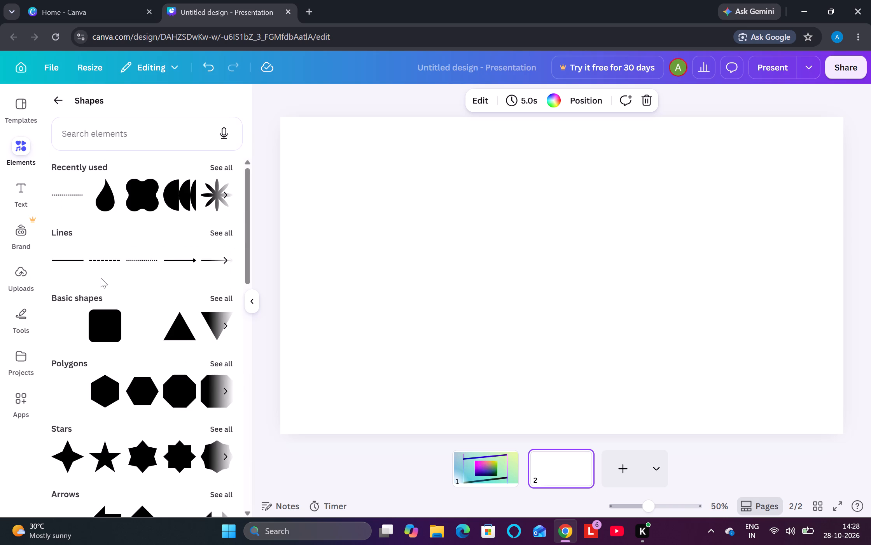
left_click(221, 300)
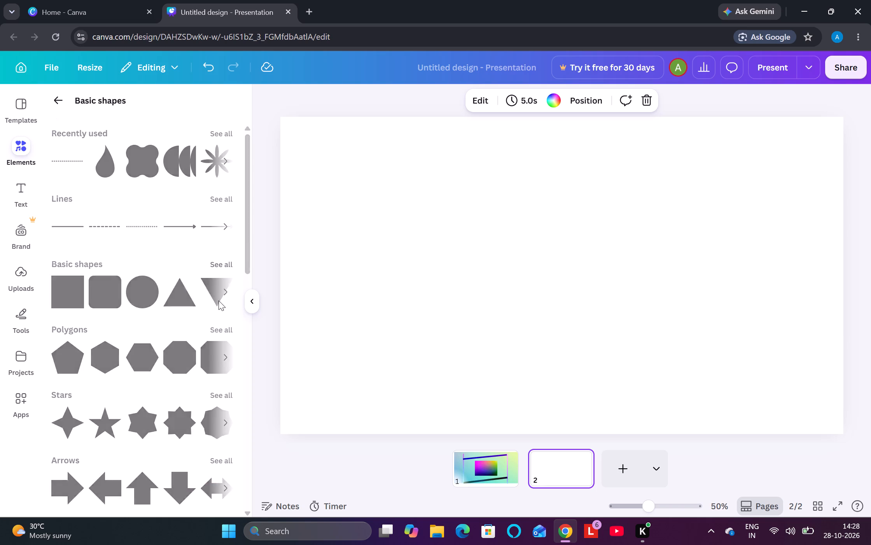
scroll(185, 283, "down", 11)
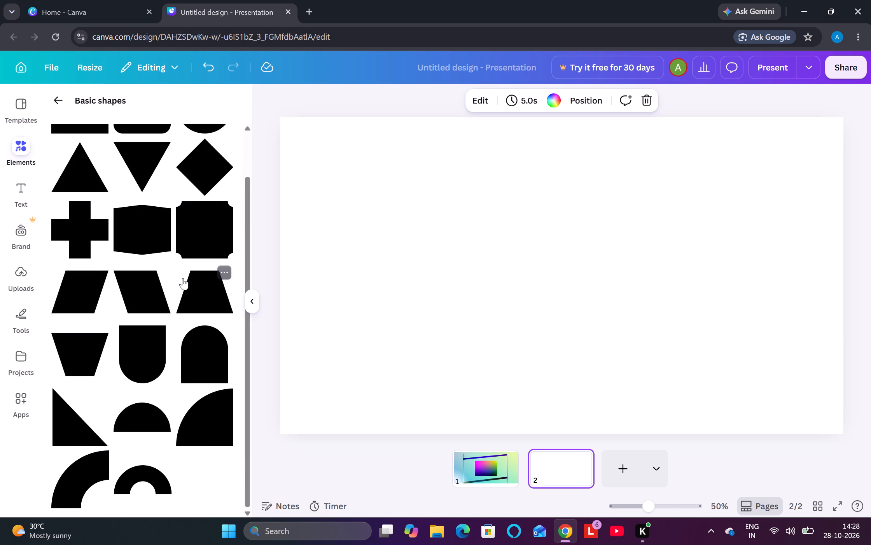
scroll(183, 278, "up", 2)
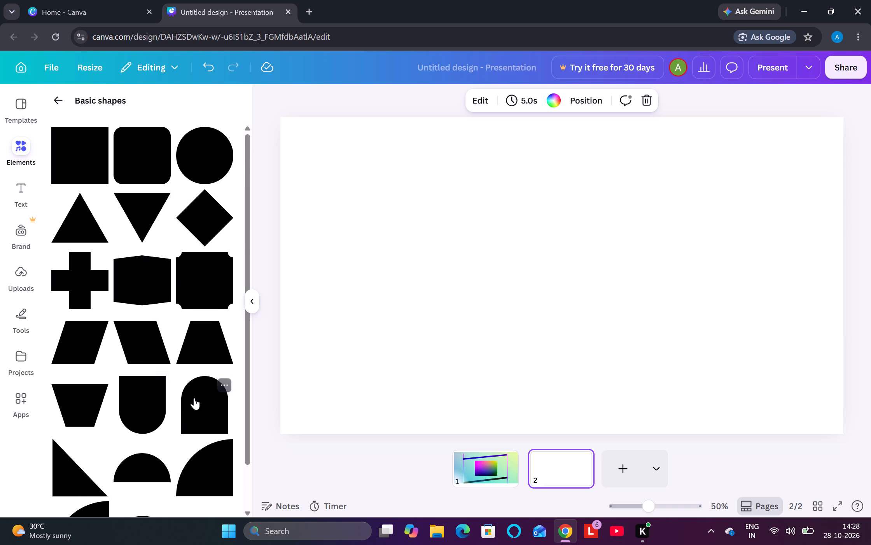
left_click(194, 398)
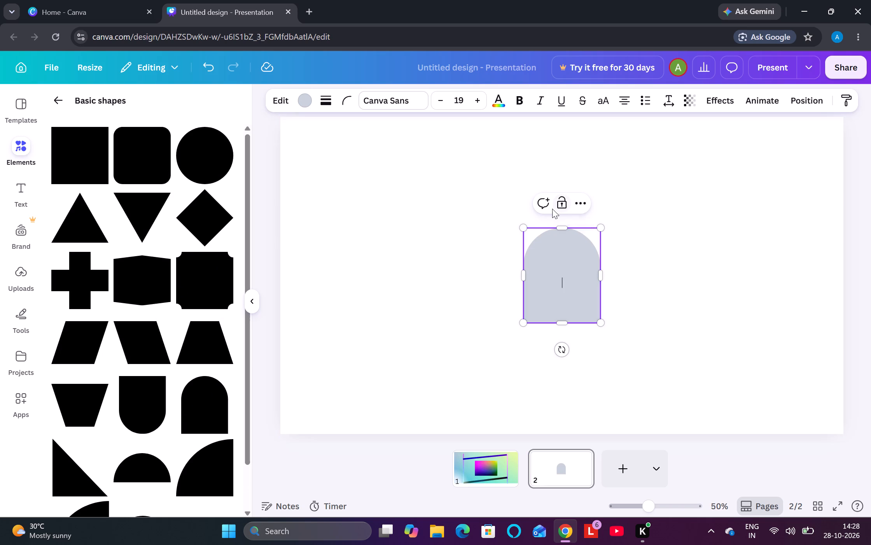
left_click_drag(556, 346, 501, 348)
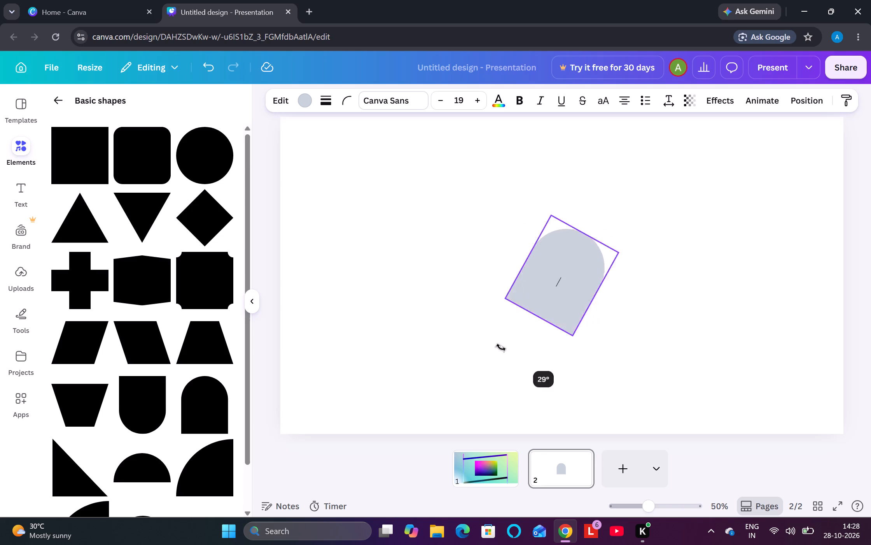
left_click_drag(501, 348, 420, 269)
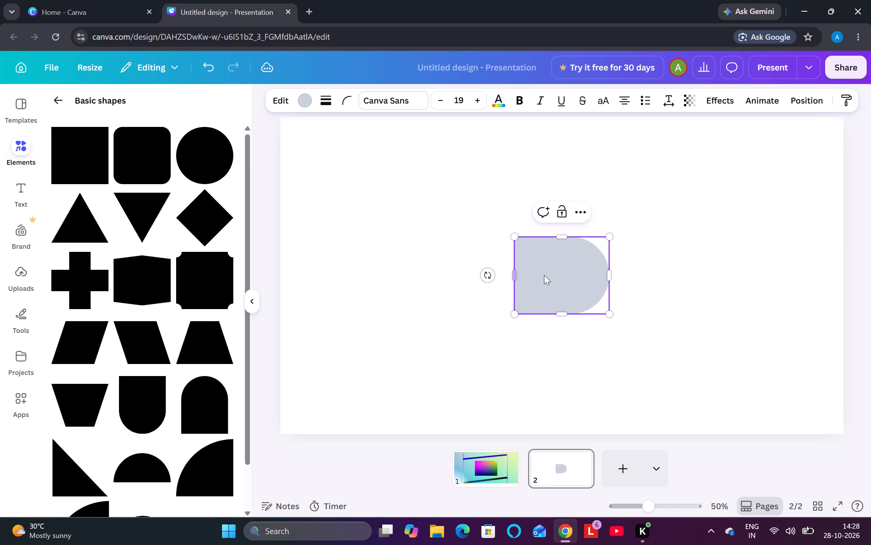
left_click_drag(556, 274, 385, 171)
Reshape the rotated arch on page 2 into a long, low banner, about half as high and twice as long.
left_click_drag(559, 240, 560, 237)
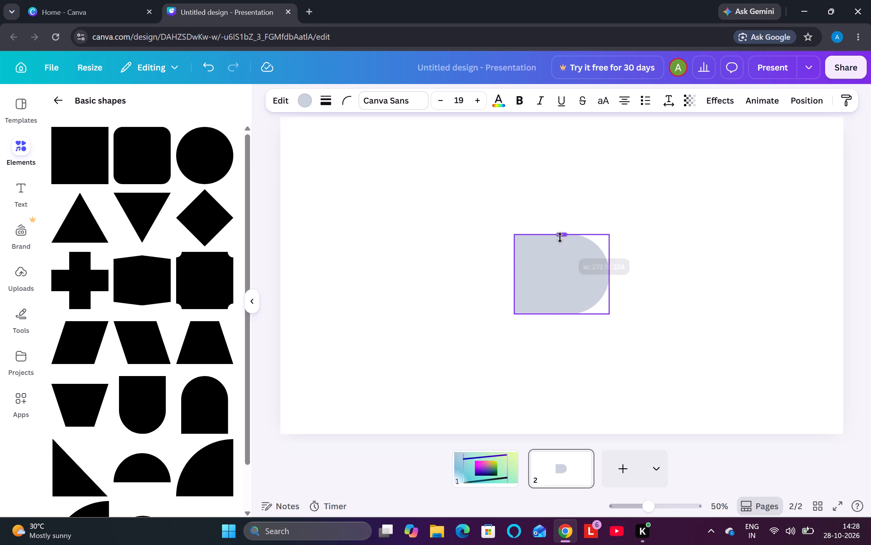
left_click_drag(560, 237, 565, 274)
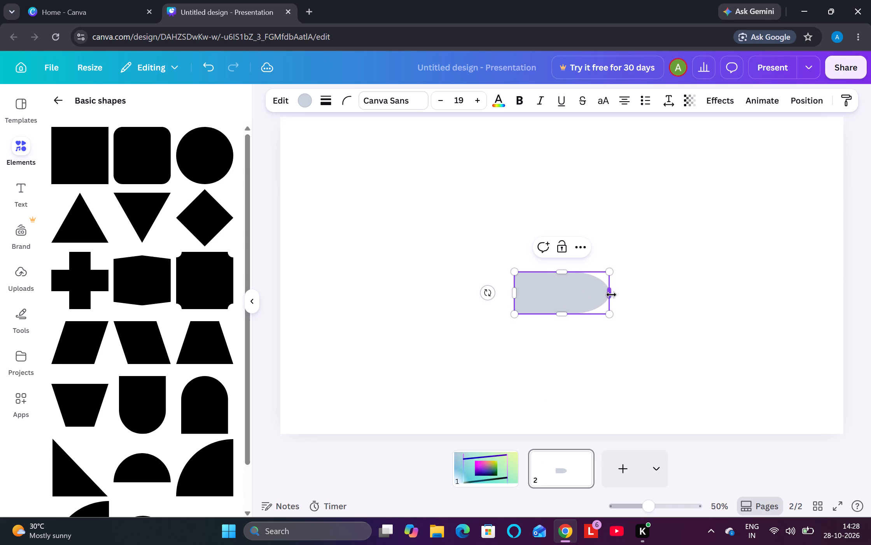
left_click_drag(608, 294, 701, 280)
left_click(593, 284)
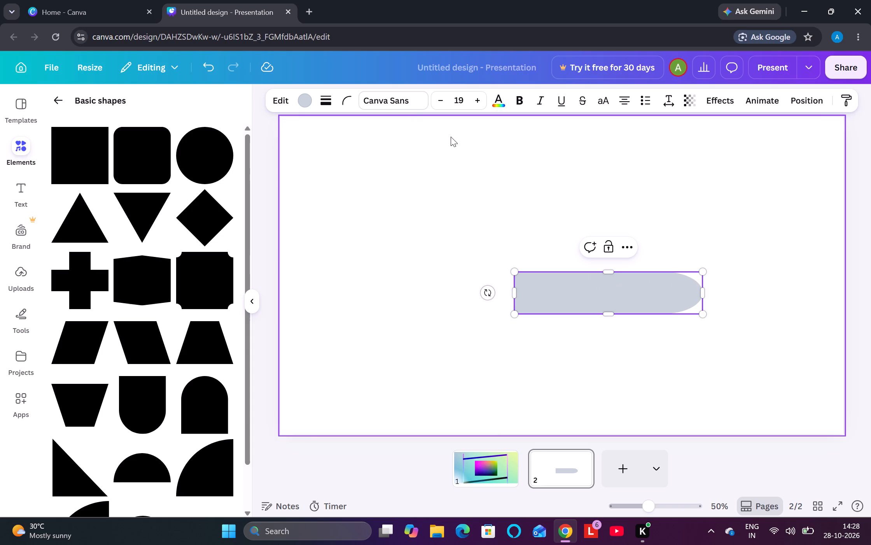
Fill the banner shape with the yellow from the default solid colours.
left_click(306, 98)
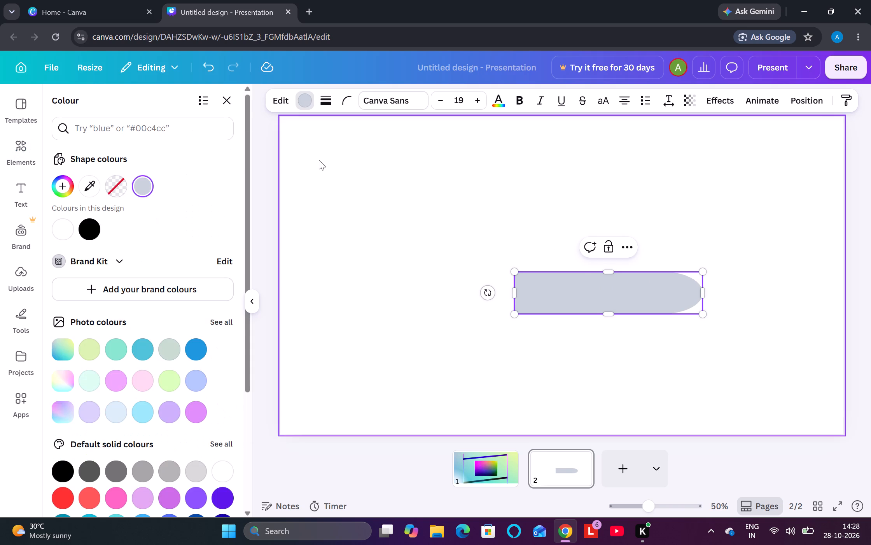
scroll(178, 358, "down", 3)
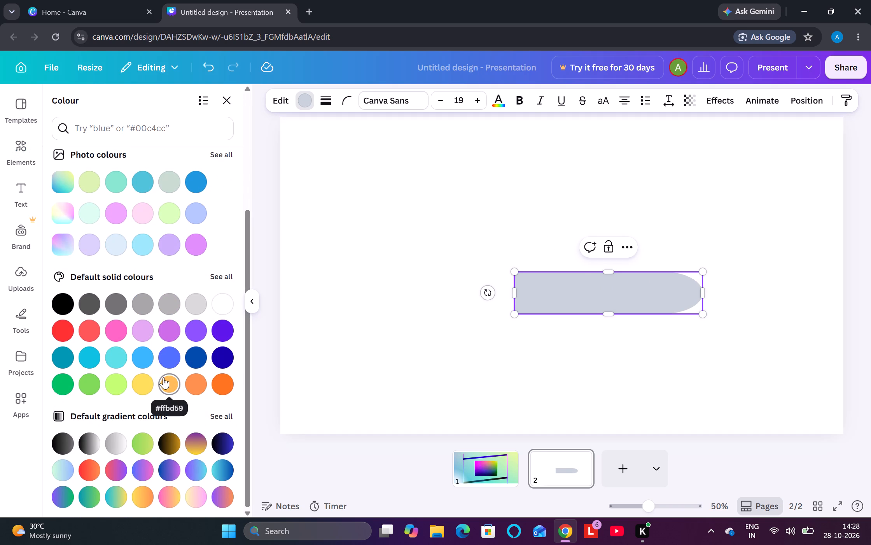
left_click(144, 381)
scroll(152, 373, "down", 2)
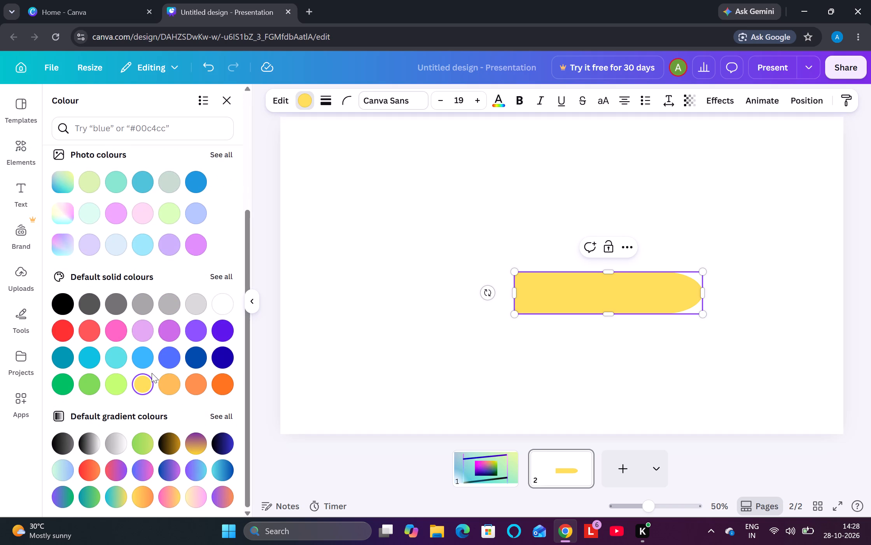
scroll(152, 373, "down", 2)
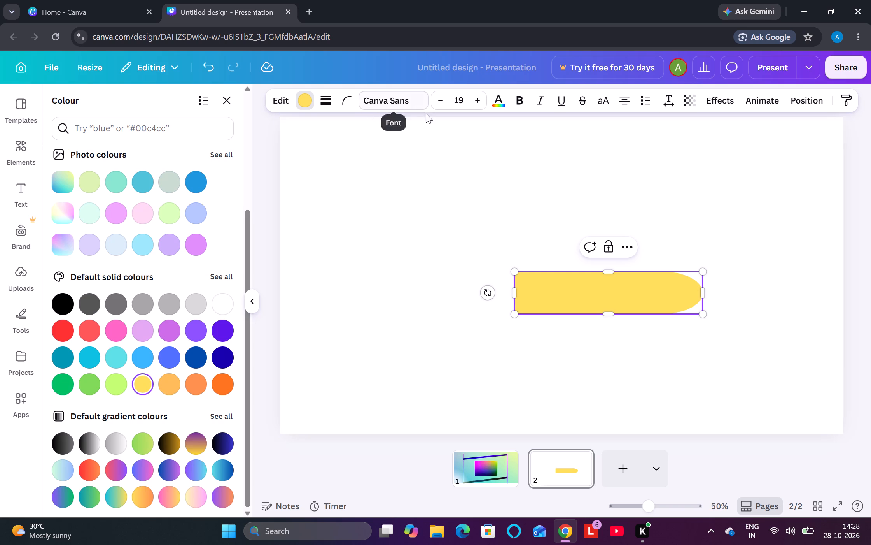
Move the yellow banner to the page's upper-left corner and resize it to a slim bar about 423 long and 80 high.
left_click_drag(553, 301, 332, 178)
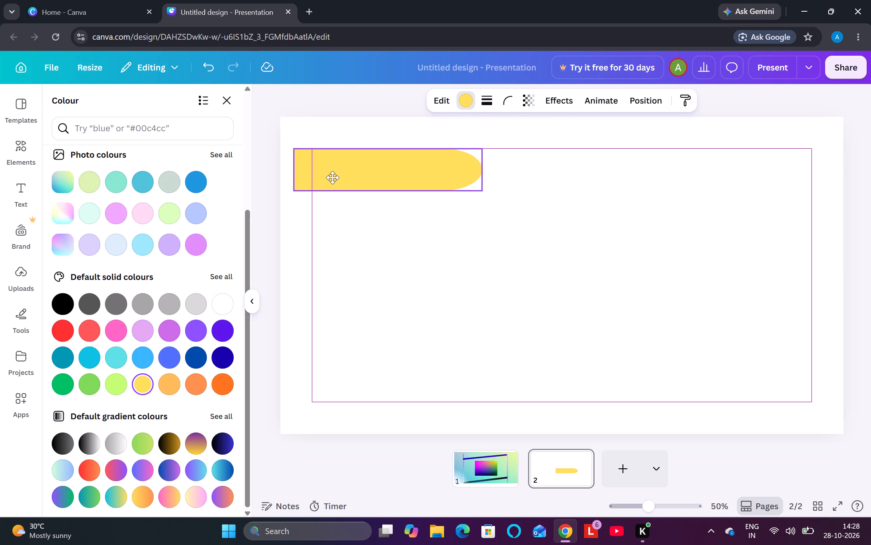
left_click_drag(332, 178, 318, 161)
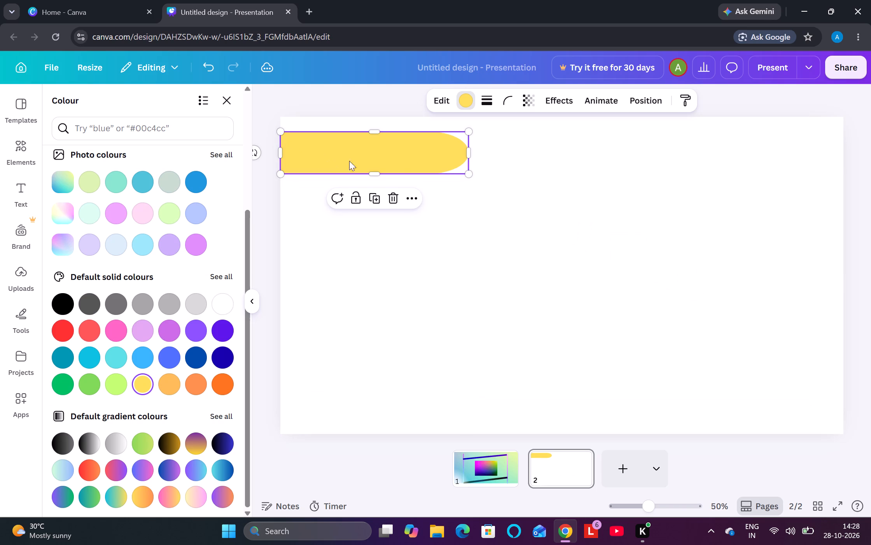
left_click_drag(469, 154, 357, 148)
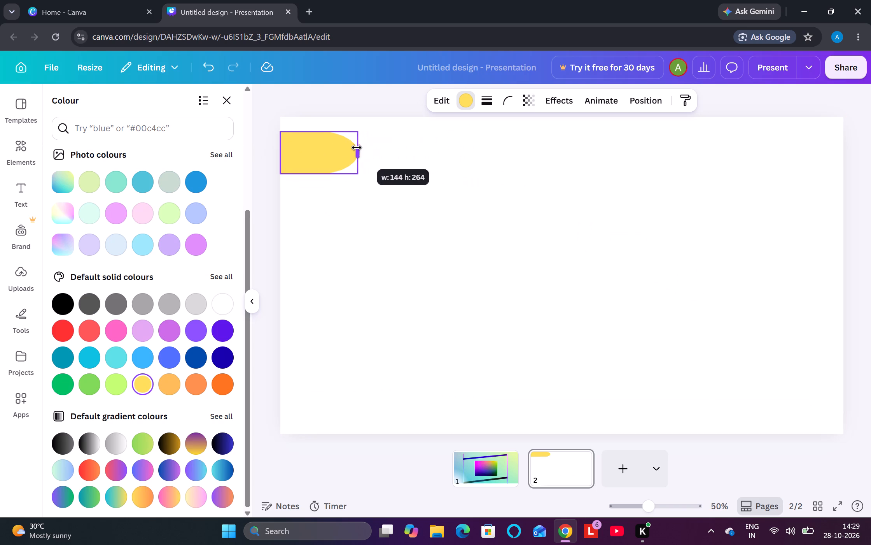
left_click_drag(357, 148, 354, 147)
left_click(315, 169)
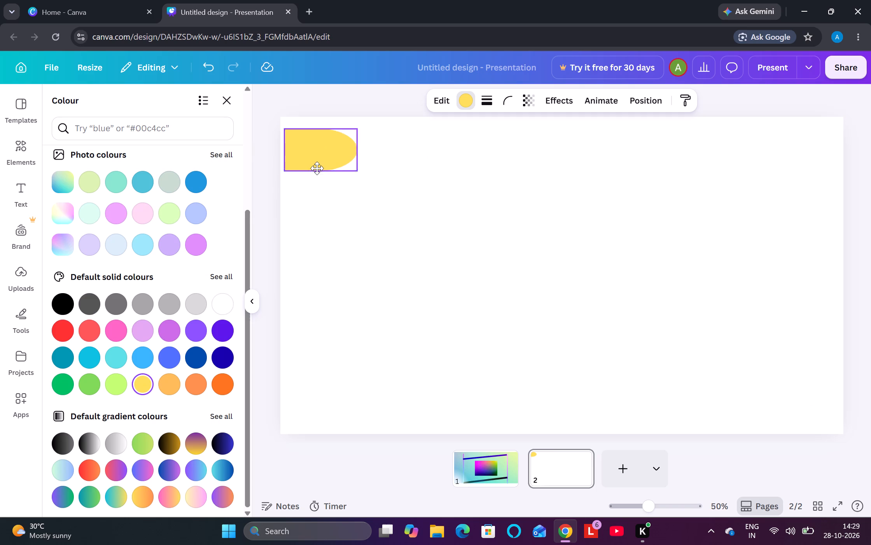
left_click_drag(315, 173, 327, 154)
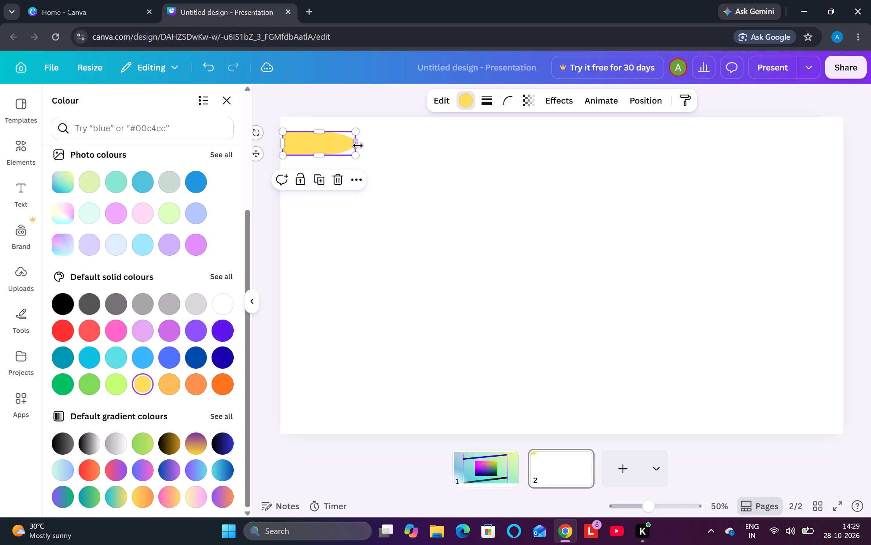
left_click_drag(357, 145, 399, 146)
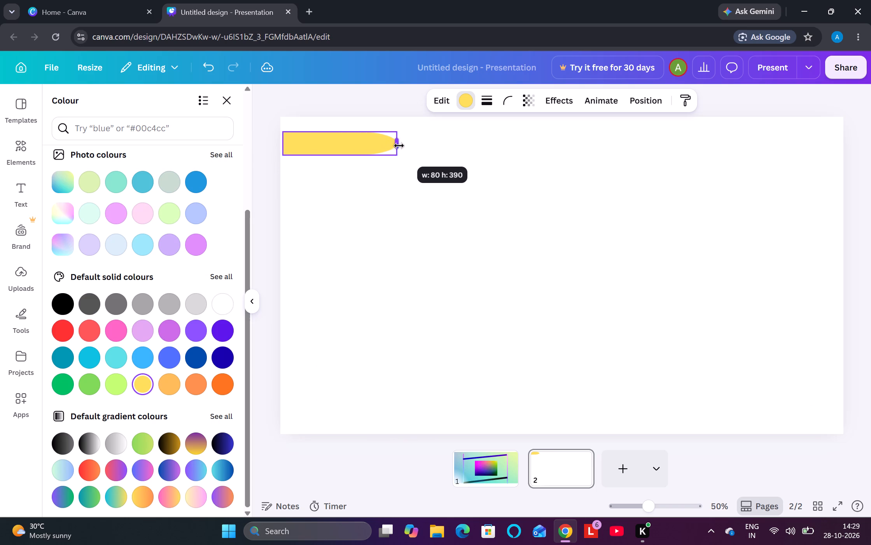
left_click_drag(399, 146, 409, 147)
left_click(361, 213)
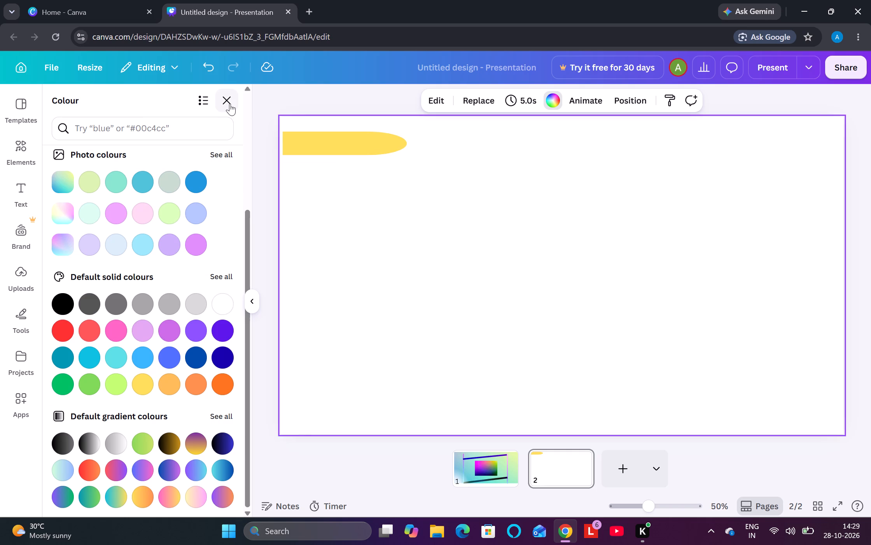
Search the elements for "VARIABLE icon" and add the circled V graphic to page 2 over the yellow banner.
left_click_drag(230, 104, 227, 107)
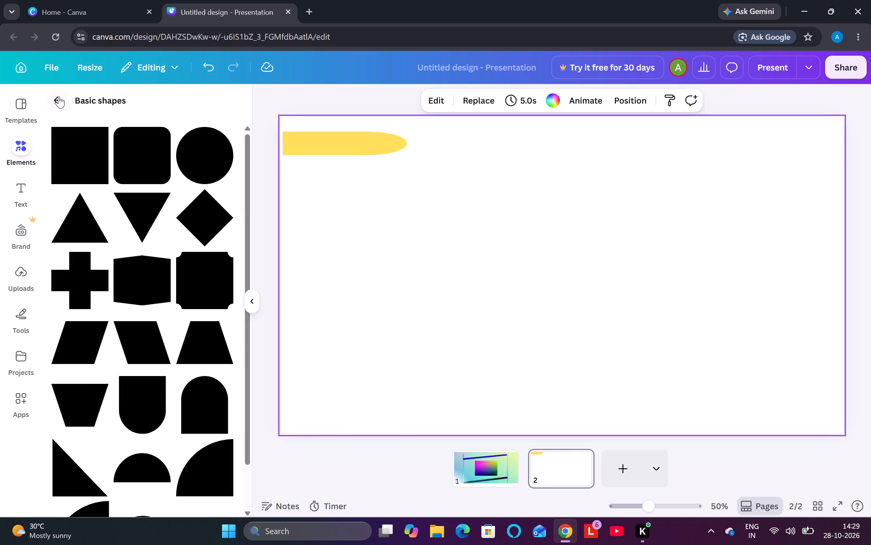
left_click(69, 101)
left_click(64, 99)
left_click(104, 113)
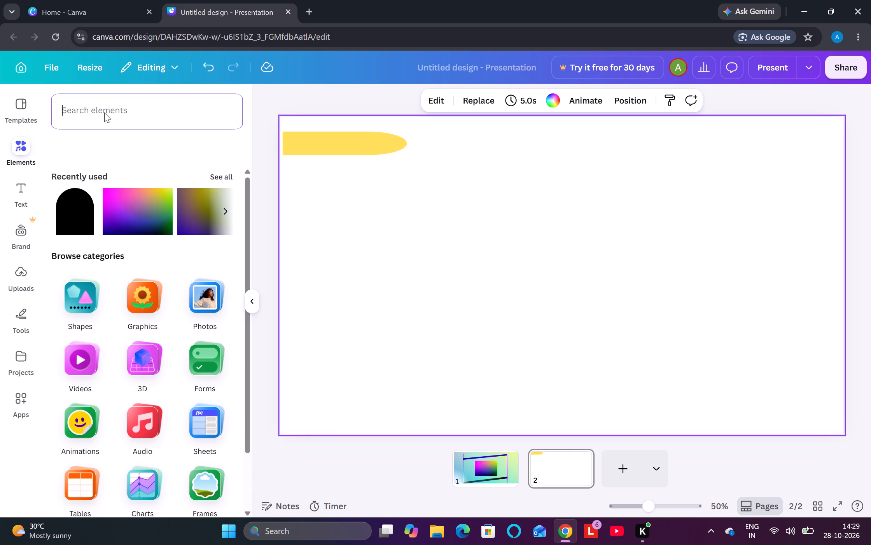
key("v")
type("AR")
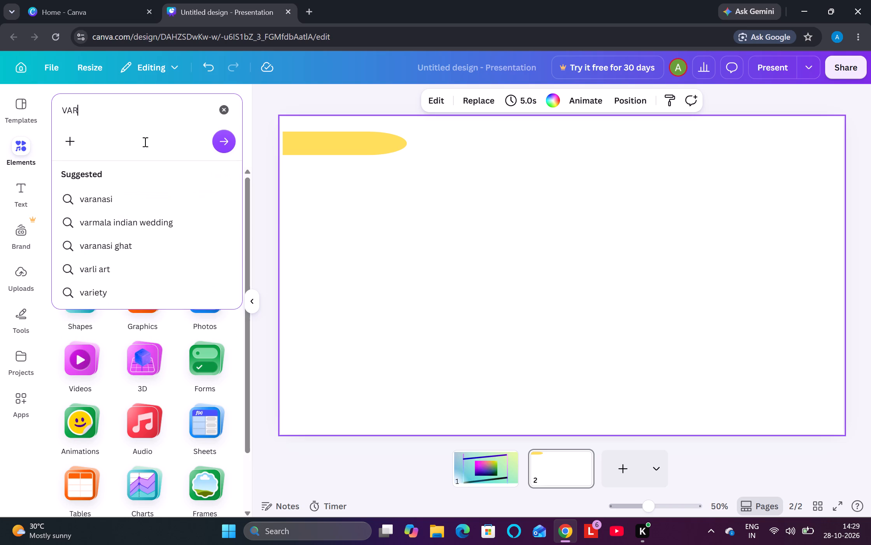
type("IABLE")
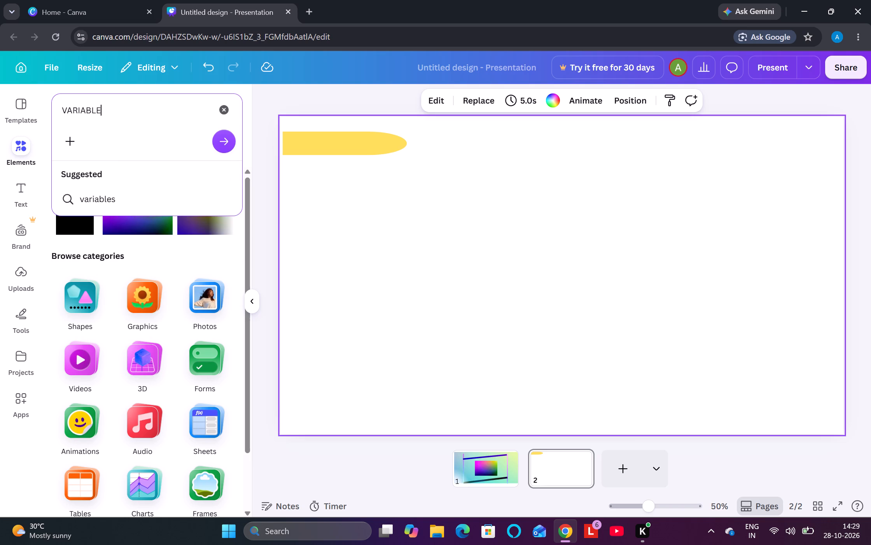
key("space")
type("icon")
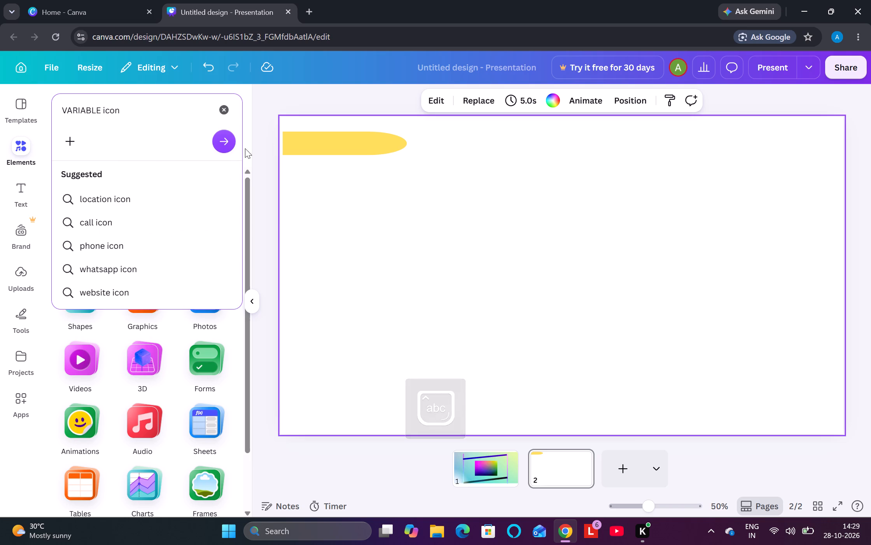
left_click(226, 145)
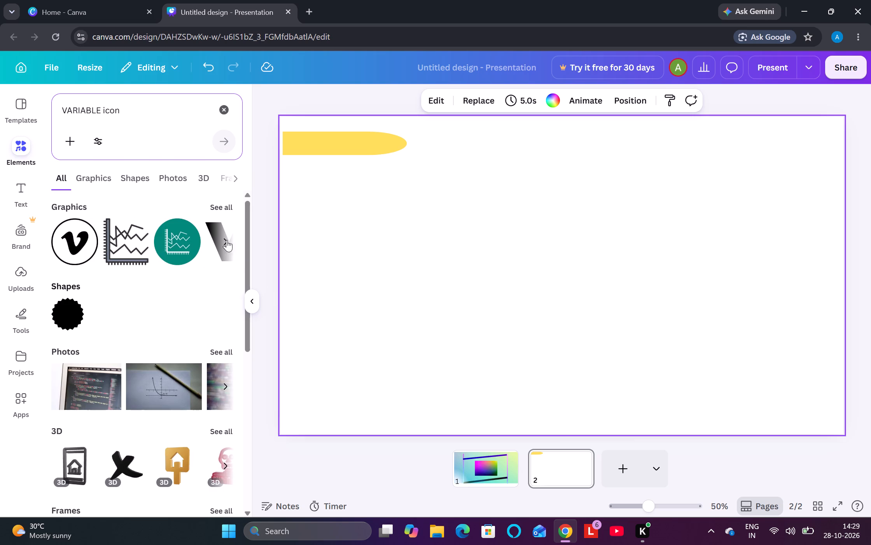
left_click(222, 236)
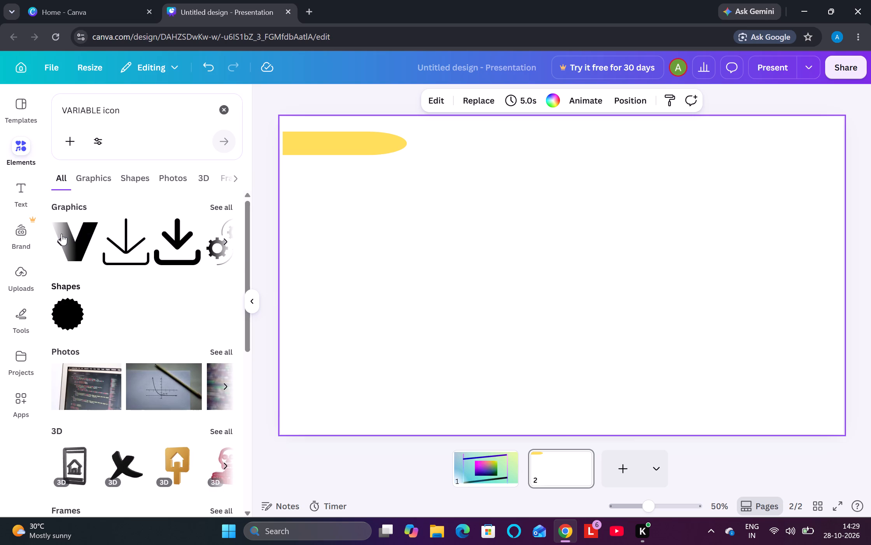
left_click(61, 234)
left_click_drag(84, 239, 198, 223)
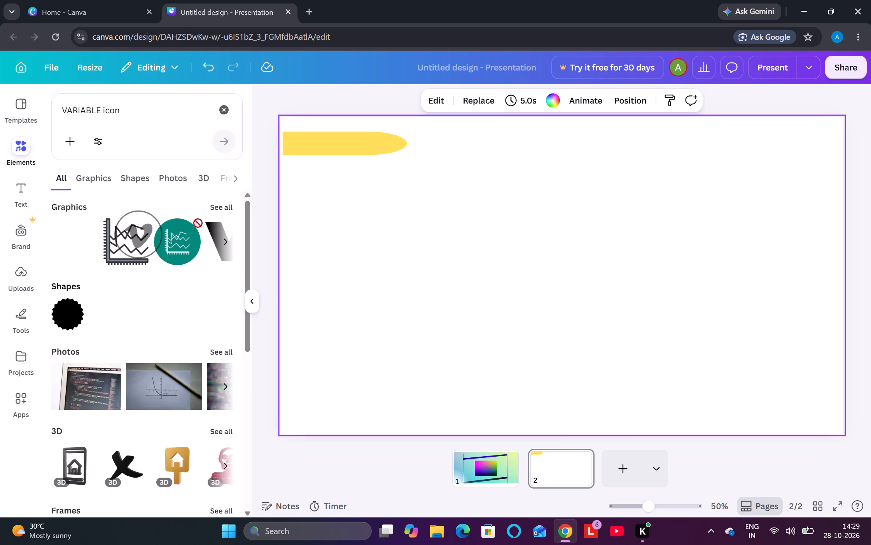
left_click_drag(198, 223, 334, 139)
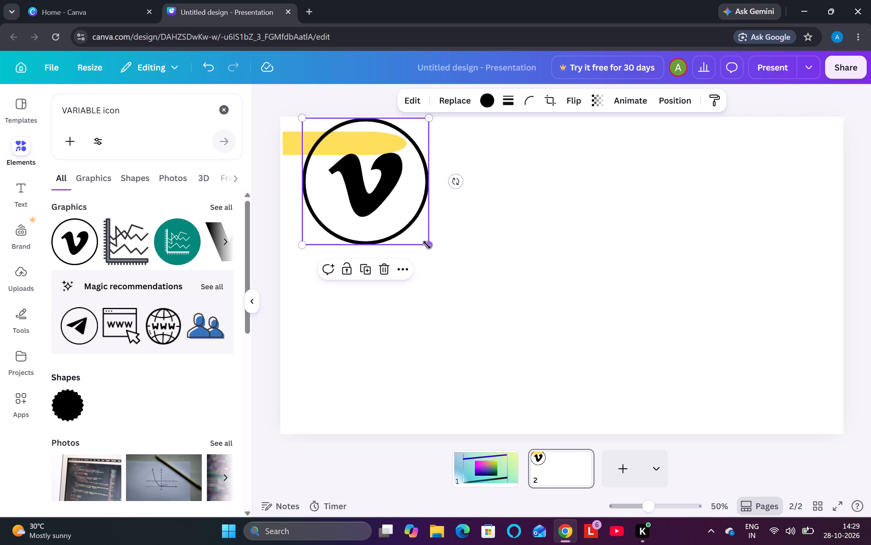
Shrink the circled V icon to the banner's height and place it inside the banner near the rounded end.
left_click_drag(427, 244, 346, 118)
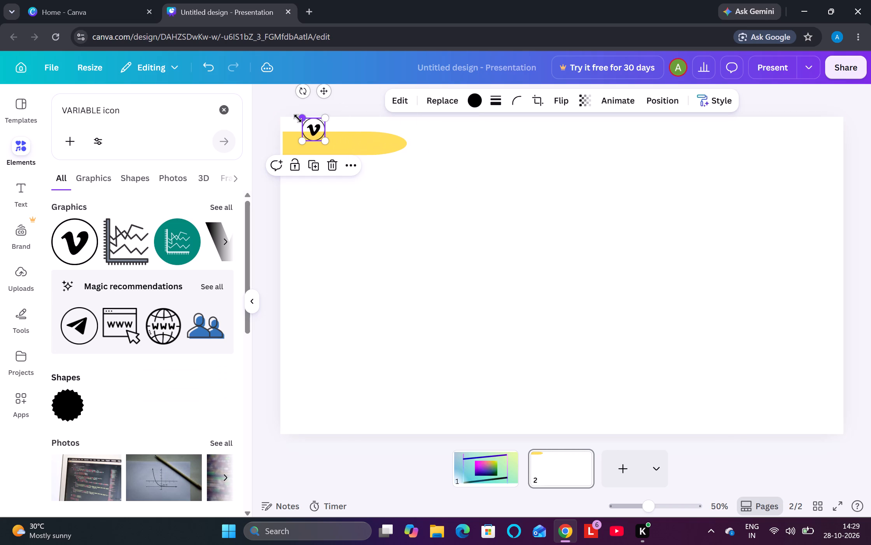
left_click_drag(310, 130, 371, 144)
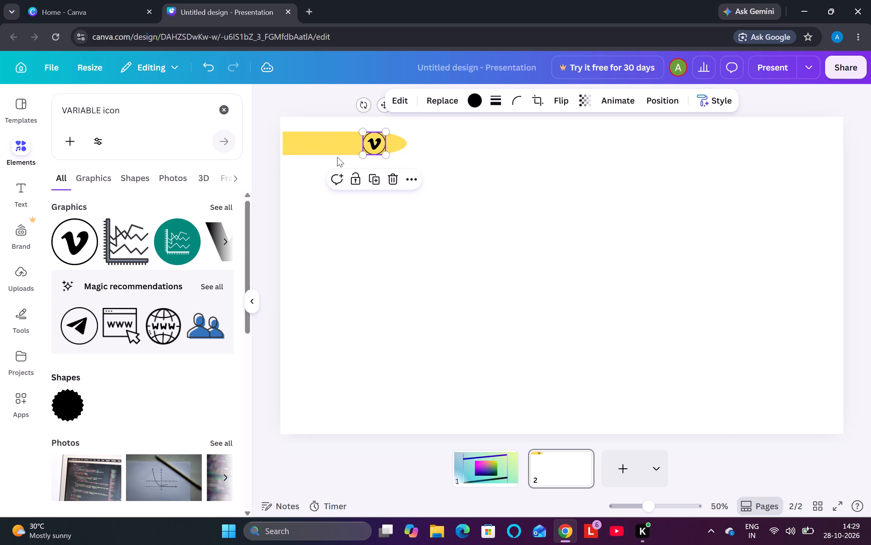
Increase the yellow banner's height slightly below and above so it leaves a margin around the V icon.
left_click(325, 146)
left_click_drag(348, 155, 348, 162)
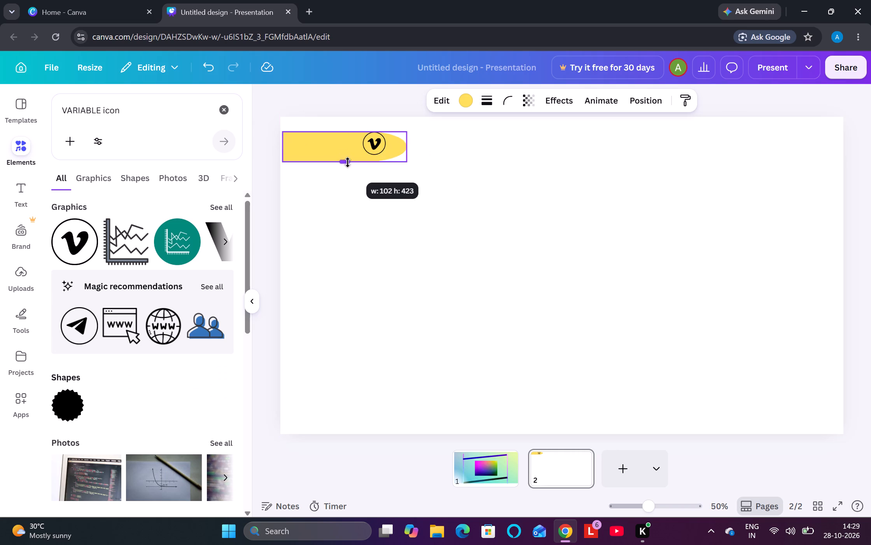
left_click_drag(348, 162, 348, 161)
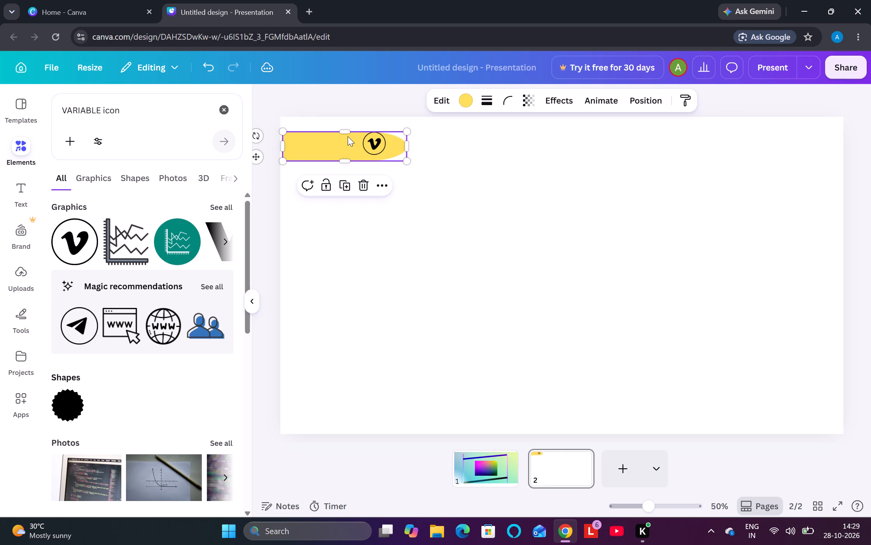
left_click_drag(345, 132, 346, 128)
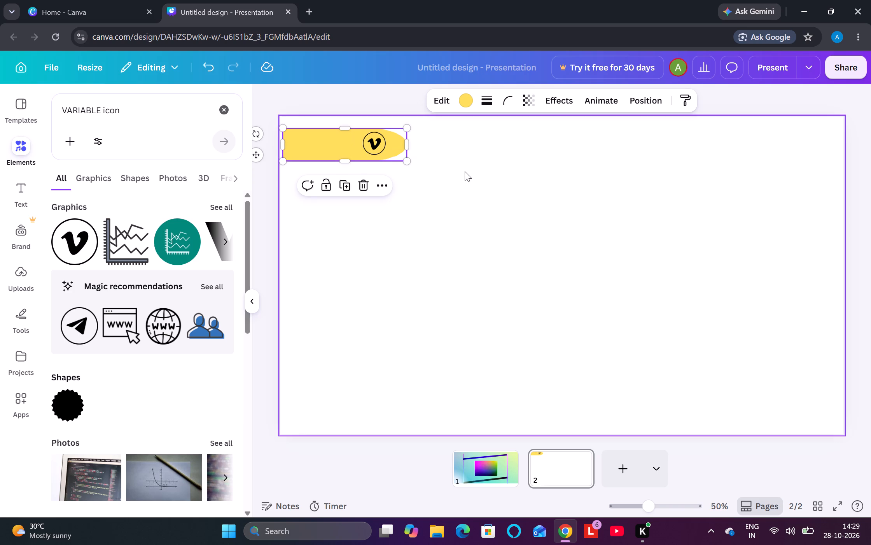
left_click(465, 171)
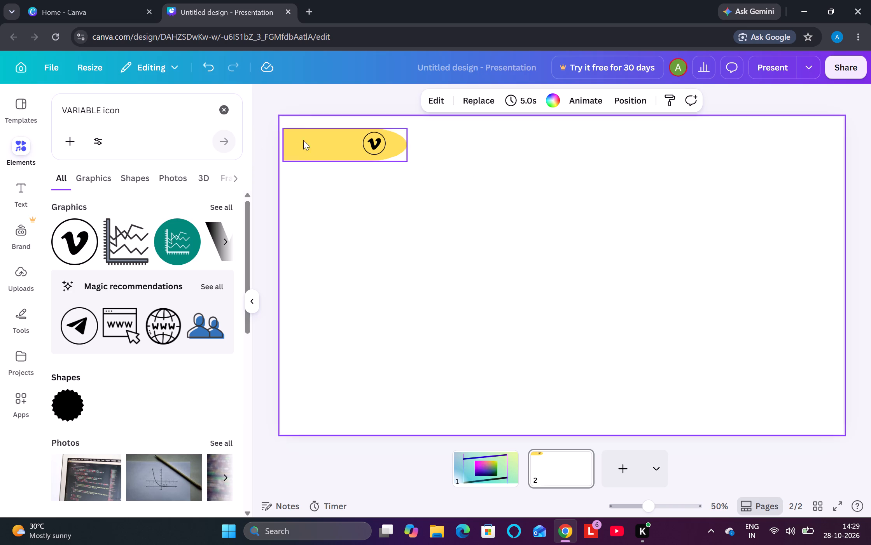
left_click(294, 136)
left_click(301, 148)
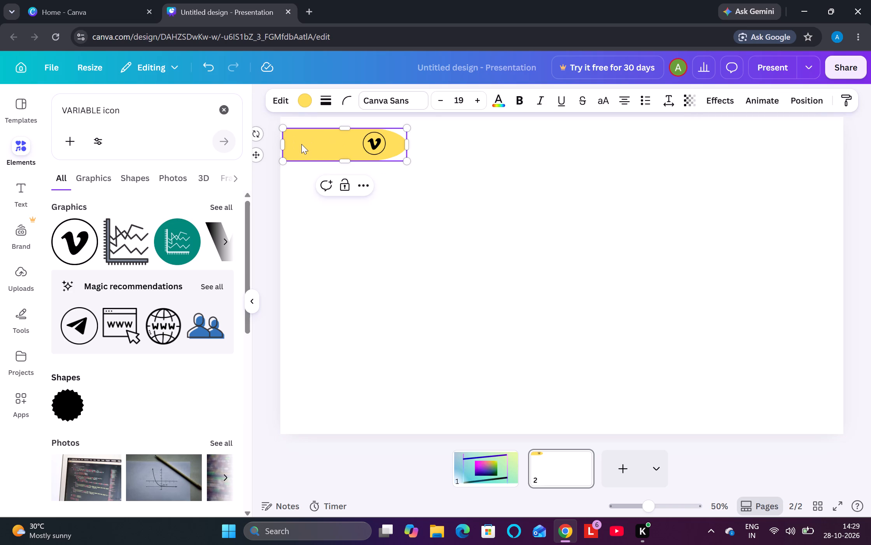
left_click(313, 213)
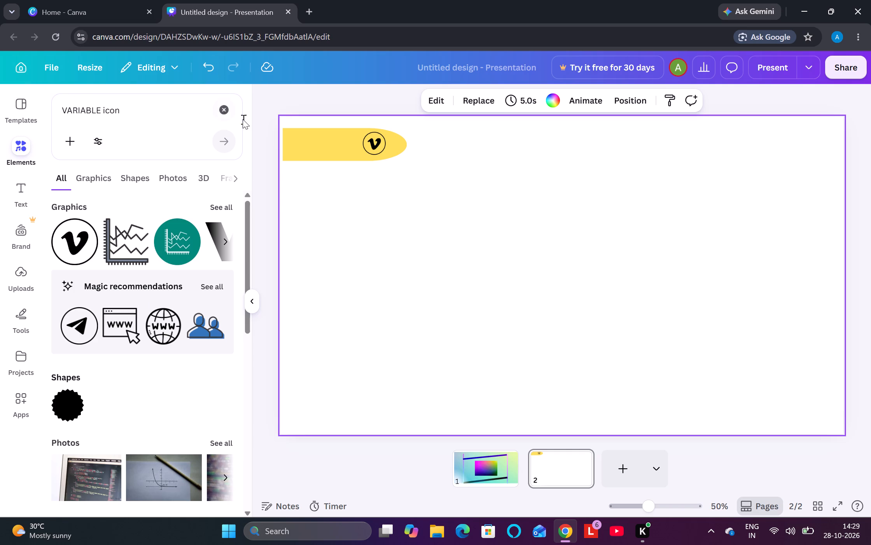
Clear the element search and add a default paragraph text box to page 2.
left_click(223, 111)
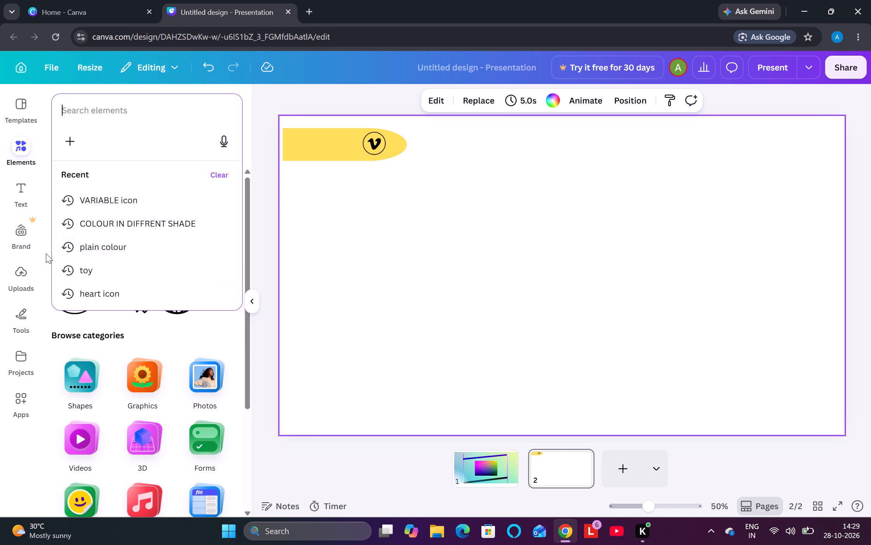
left_click(46, 253)
left_click(20, 332)
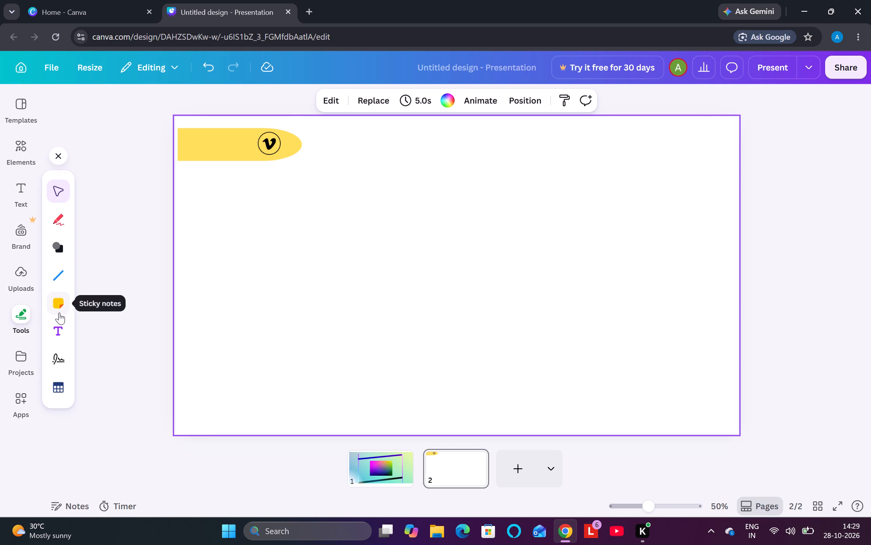
left_click(59, 323)
left_click_drag(457, 277, 313, 152)
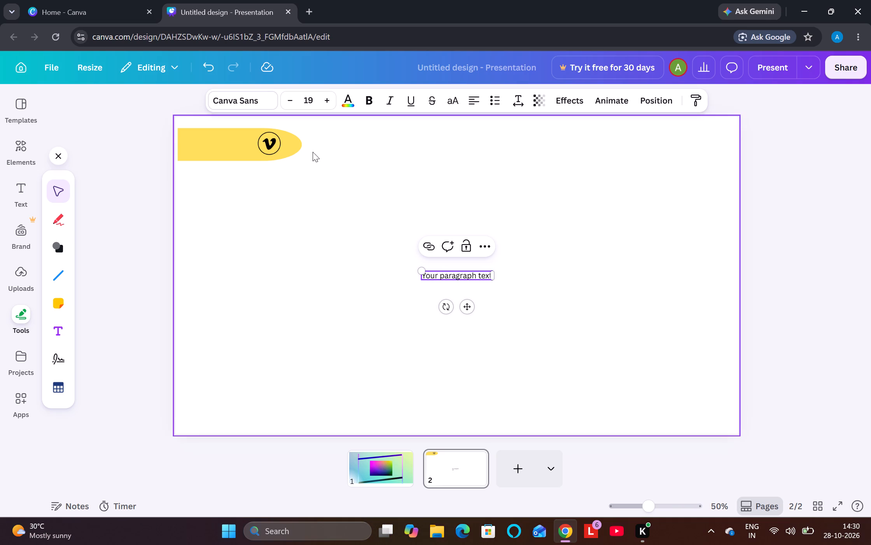
left_click_drag(313, 152, 300, 185)
left_click(352, 283)
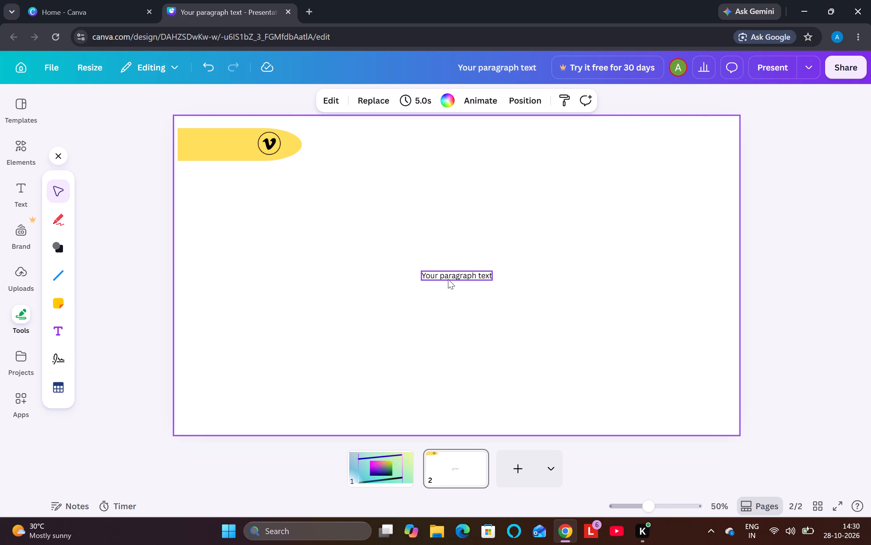
Move the paragraph text box onto the yellow banner beside the V icon and replace its text with "Data source".
left_click_drag(449, 274, 215, 143)
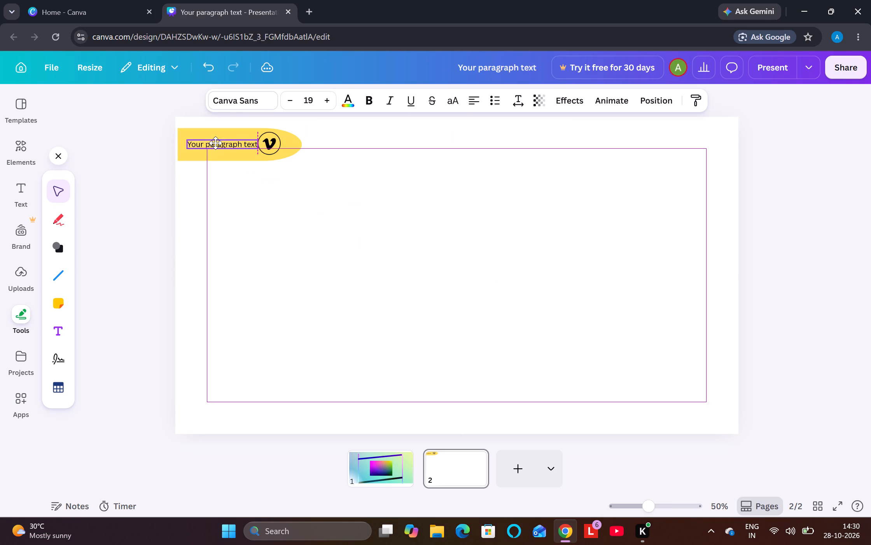
left_click_drag(215, 143, 215, 142)
double_click(215, 142)
key("BackSpace")
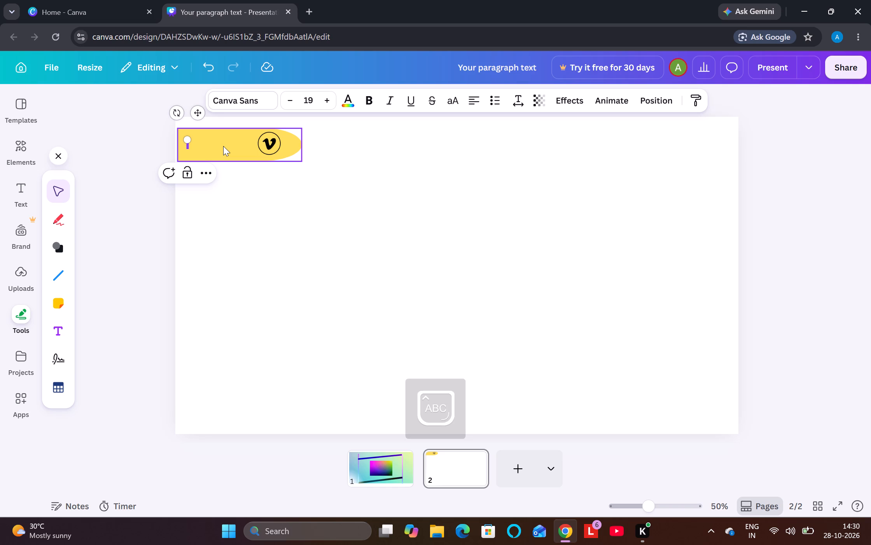
key("a")
type("ta")
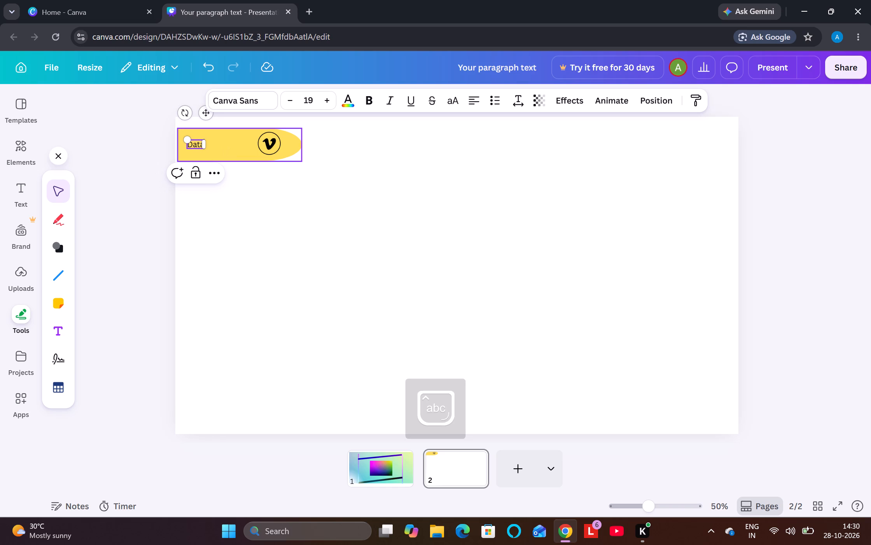
key("space")
type("source")
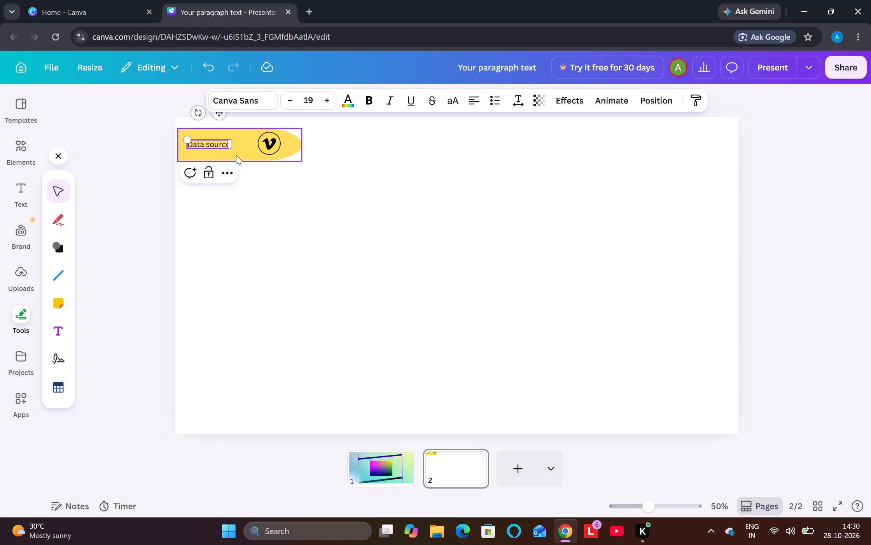
Increase the "Data source" text's font size to 26.
triple_click(324, 105)
triple_click(324, 105)
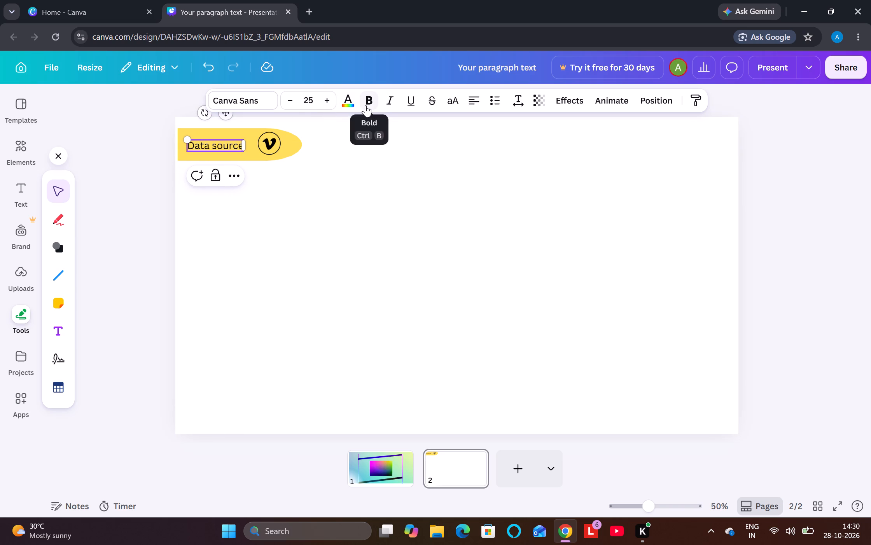
left_click(366, 105)
left_click(367, 103)
left_click(368, 97)
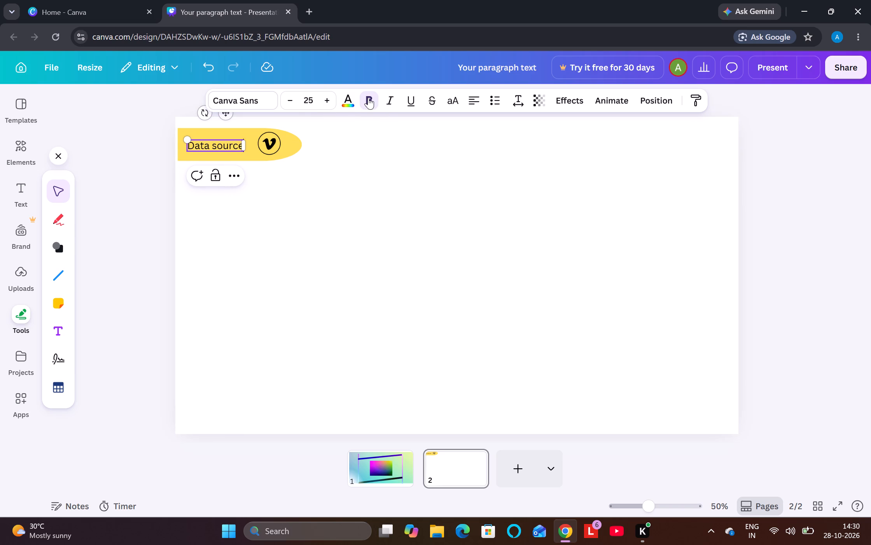
left_click(371, 101)
left_click(353, 104)
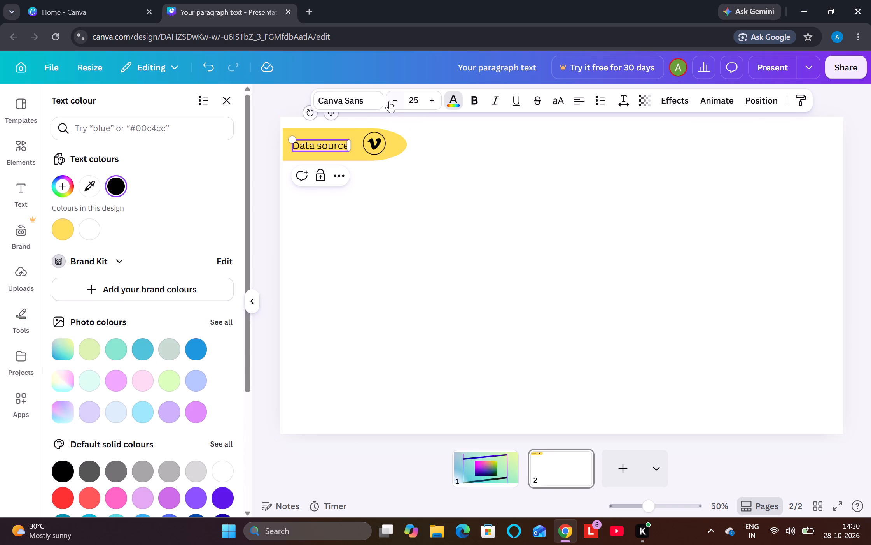
left_click(425, 102)
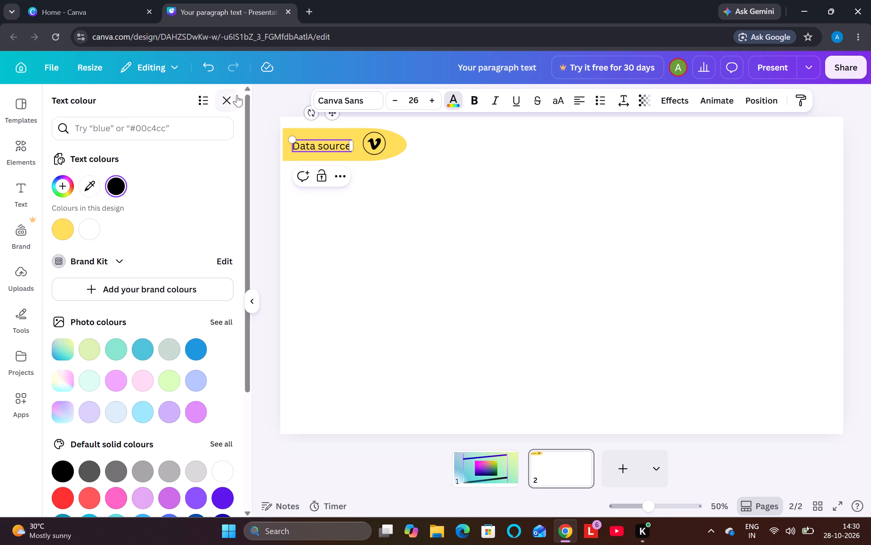
left_click(232, 97)
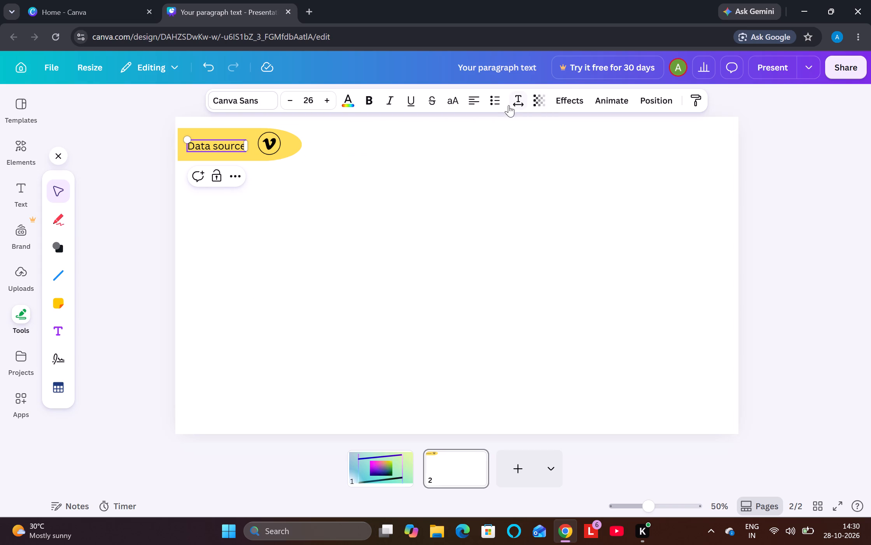
Format "Data source" as a bulleted item and shift it within the banner so it clears the V icon.
left_click(495, 104)
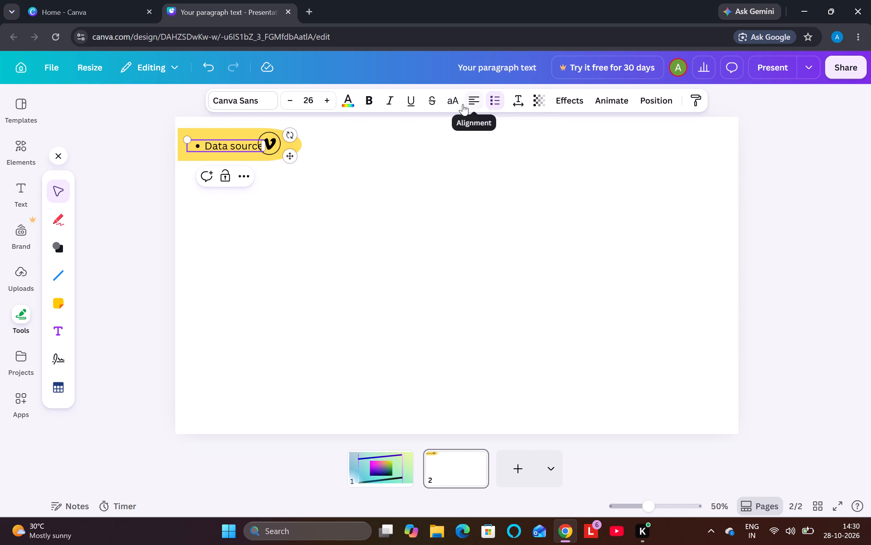
left_click_drag(224, 143, 210, 140)
left_click(149, 134)
left_click_drag(211, 144, 203, 140)
left_click(302, 163)
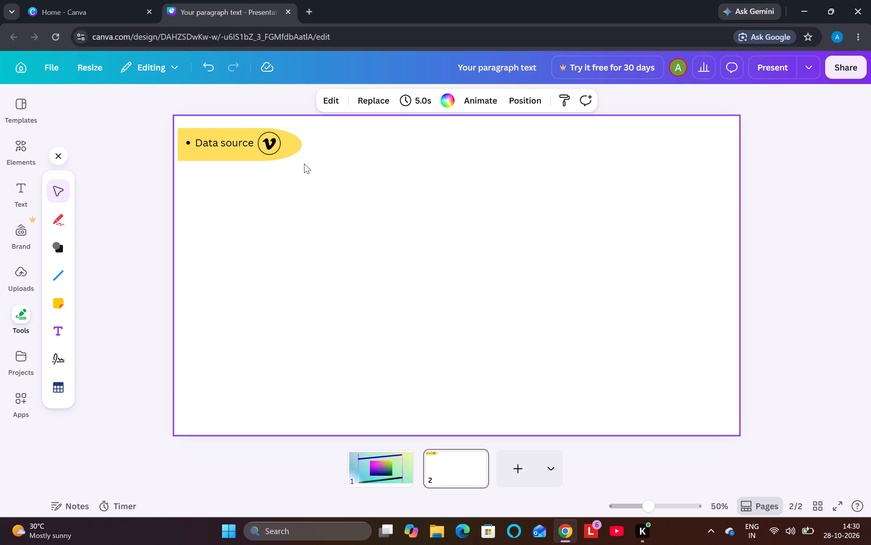
Make the "Data source" text bold.
left_click(459, 147)
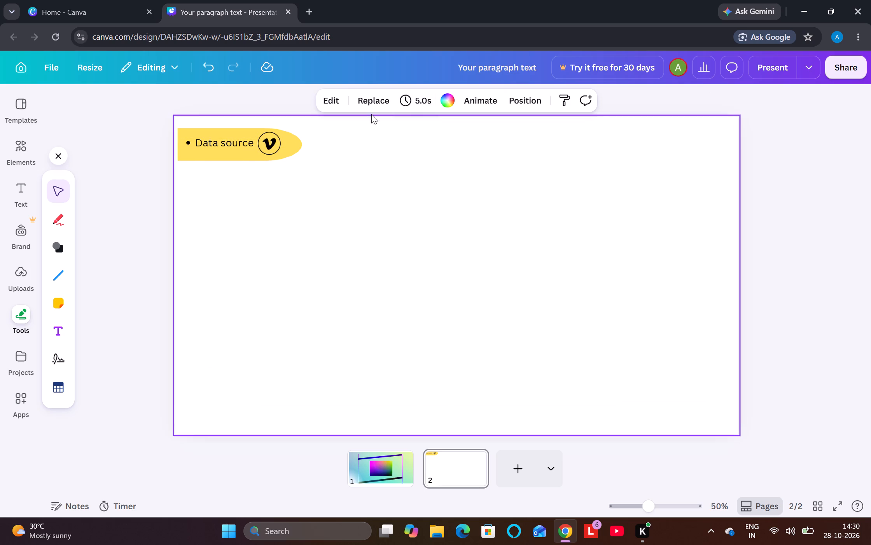
left_click(287, 143)
left_click(206, 141)
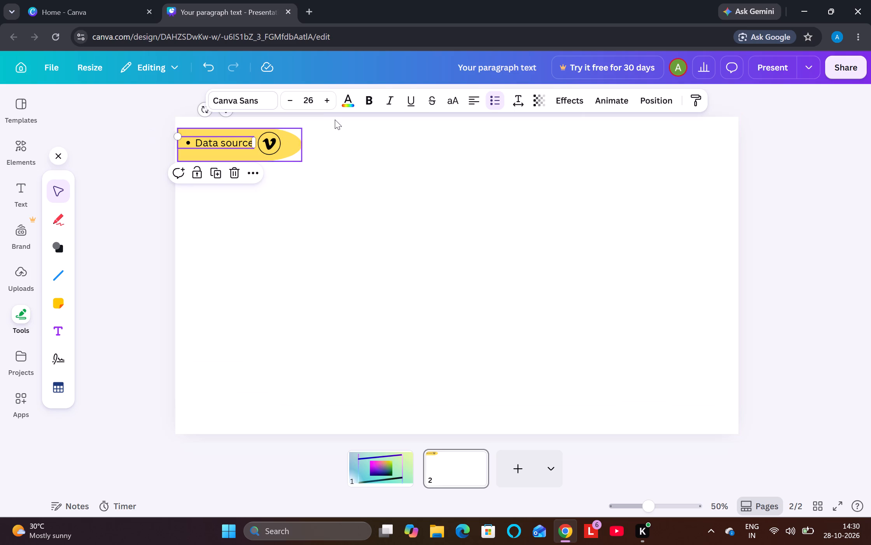
left_click(367, 100)
left_click(352, 187)
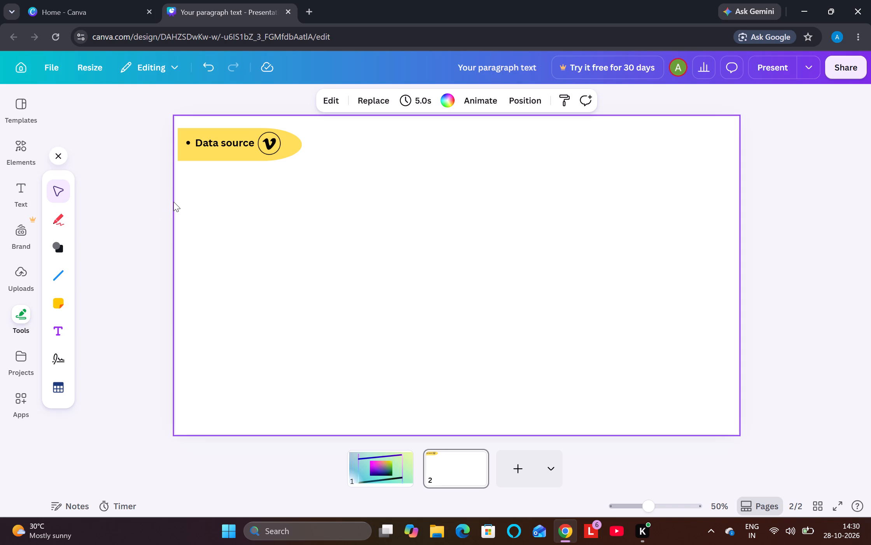
Reduce the yellow banner's height slightly from its lower edge.
left_click(254, 162)
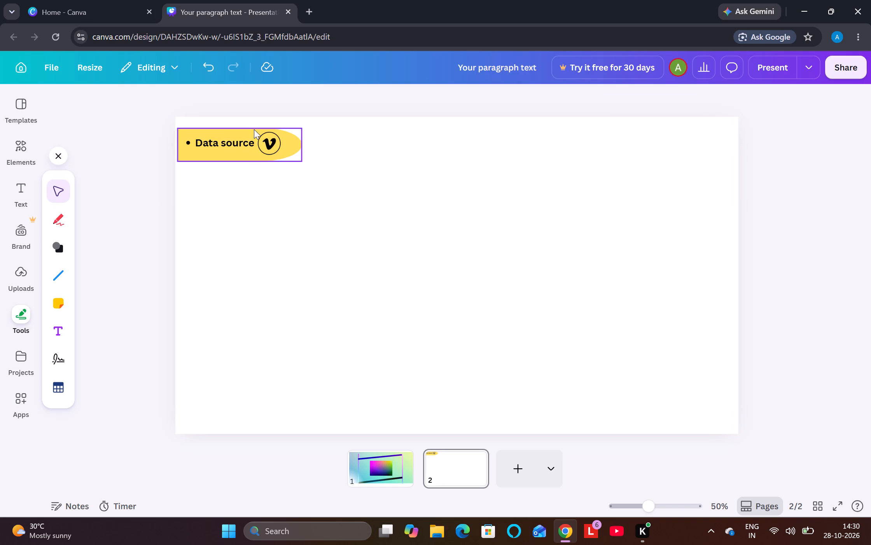
left_click(254, 129)
left_click(241, 162)
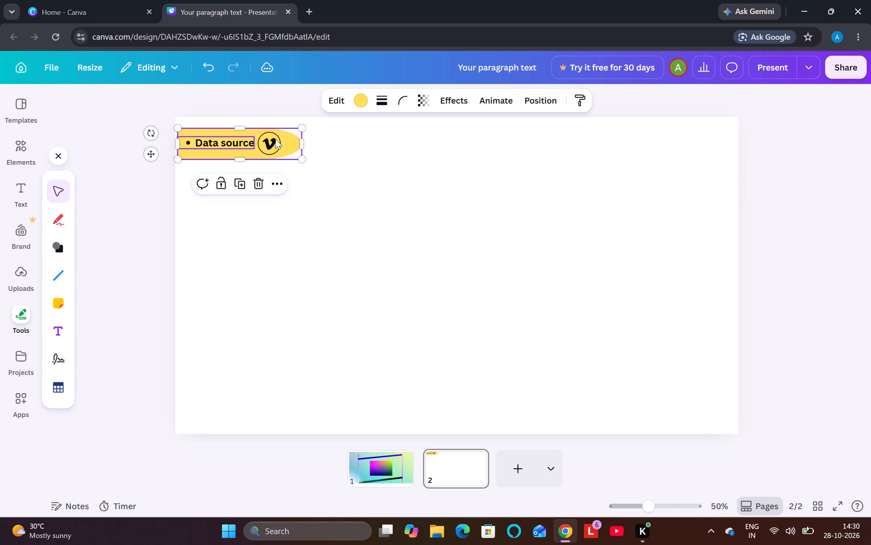
left_click(343, 142)
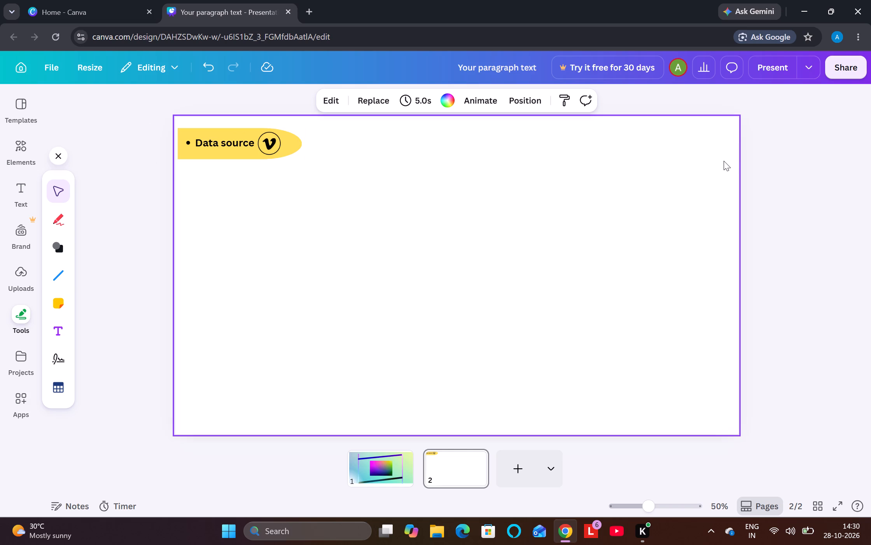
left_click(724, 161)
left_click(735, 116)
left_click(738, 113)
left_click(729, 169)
Duplicate the yellow banner and place the copy beside the first one, level with it and separated by a small gap.
left_click(244, 158)
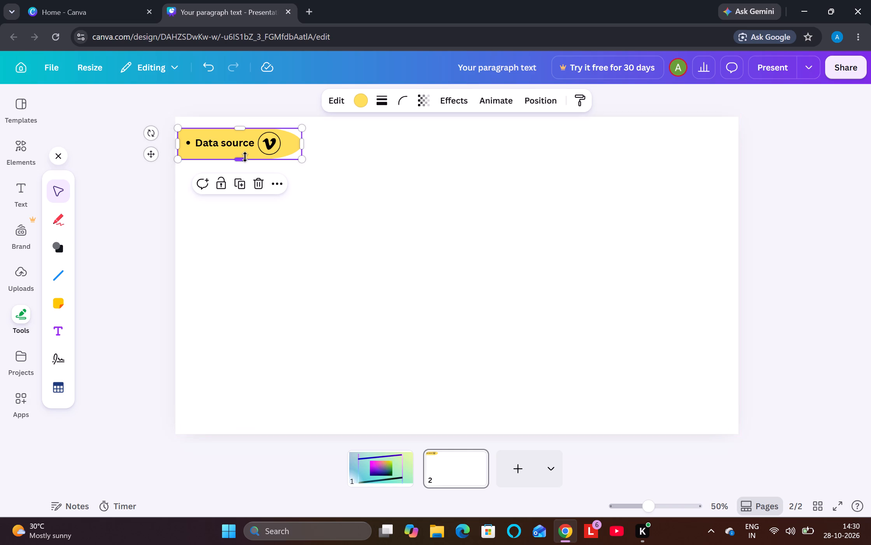
left_click(245, 185)
left_click_drag(257, 151, 347, 202)
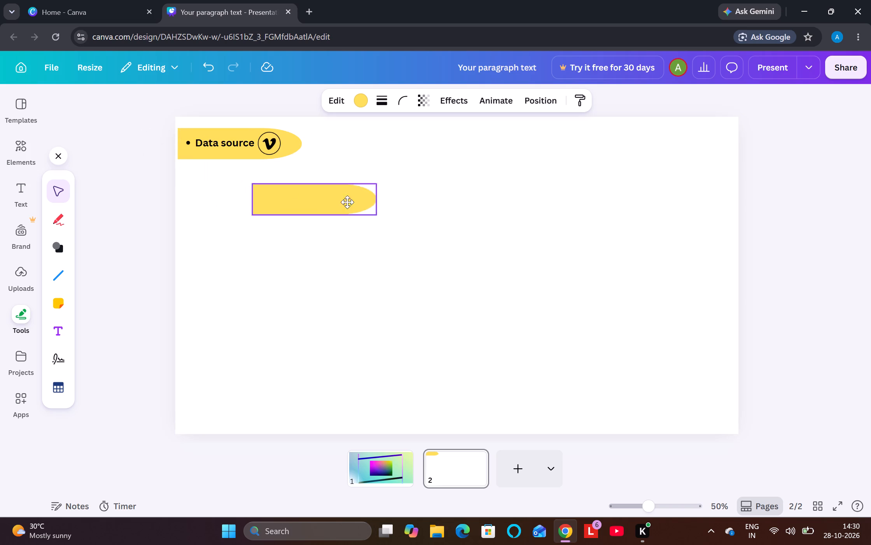
left_click_drag(347, 202, 388, 146)
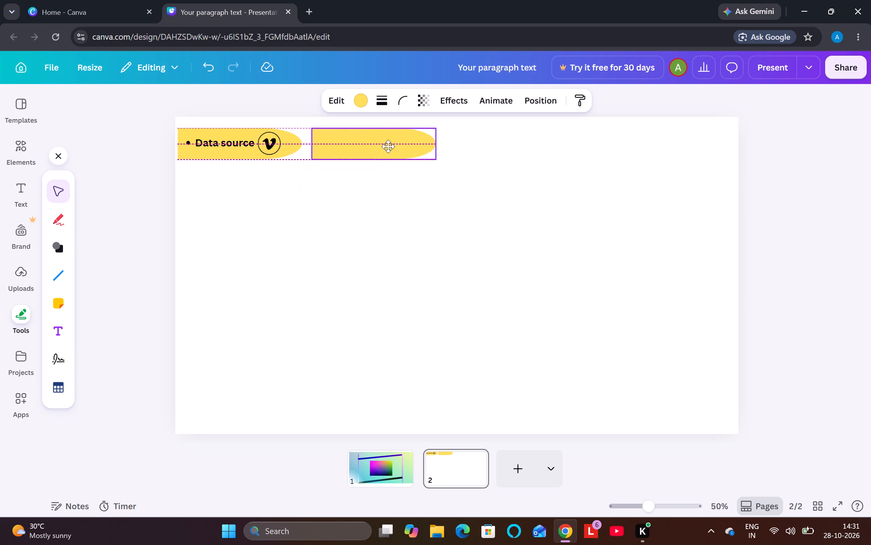
left_click_drag(388, 146, 388, 146)
left_click(295, 230)
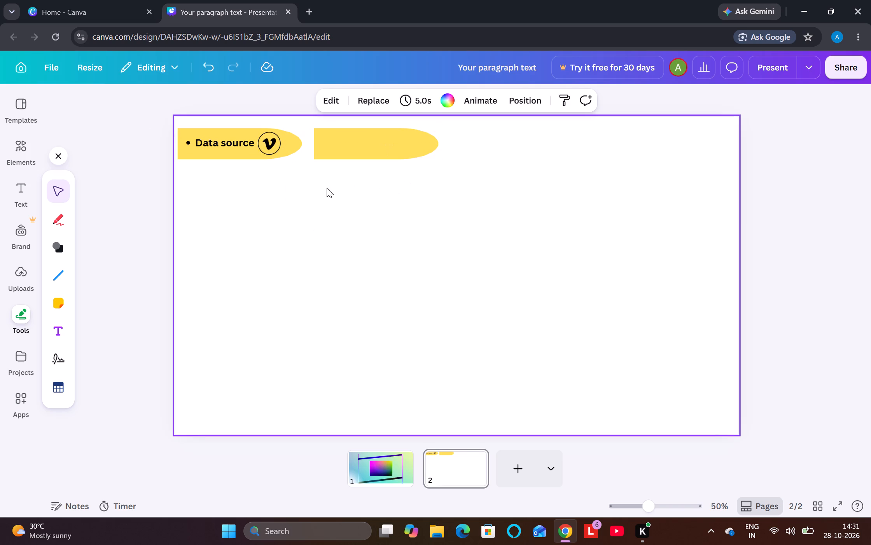
Duplicate the blank banner twice more with equal spacing to complete a top row of four banners.
left_click(338, 152)
double_click(380, 183)
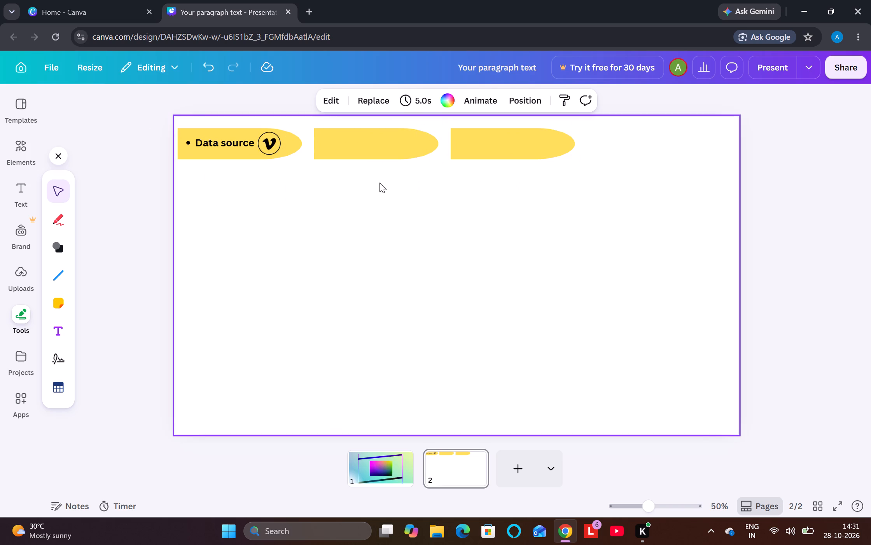
left_click(523, 147)
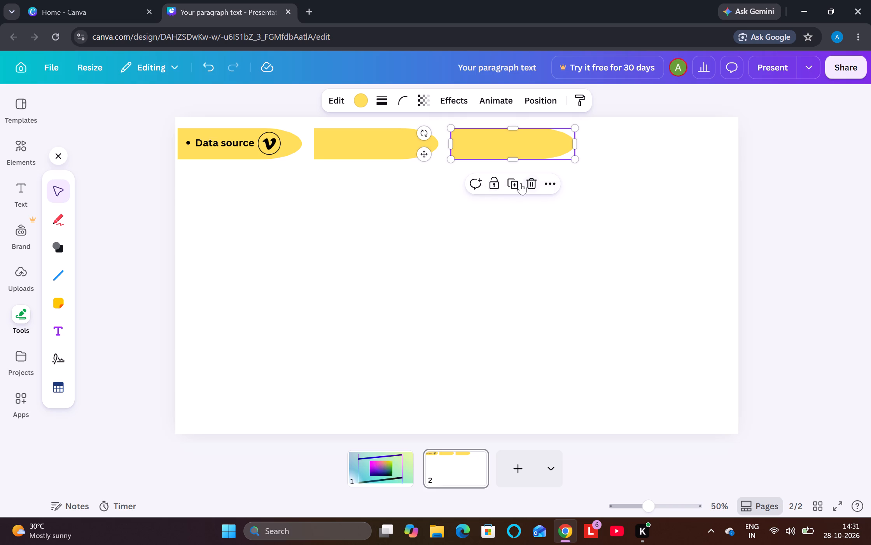
left_click(518, 184)
left_click(415, 264)
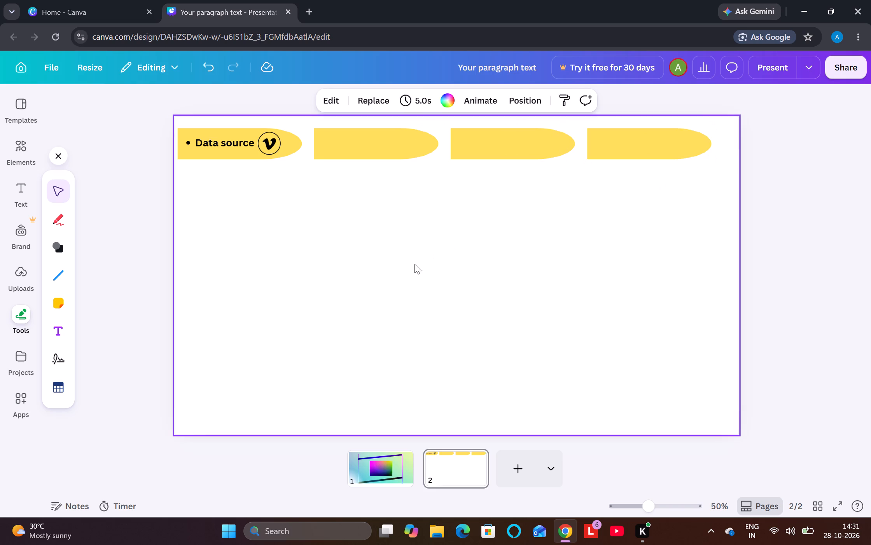
Duplicate the fourth banner and place the copy below the "Data source" banner, aligned with it, to start a second row.
left_click(639, 137)
left_click(645, 184)
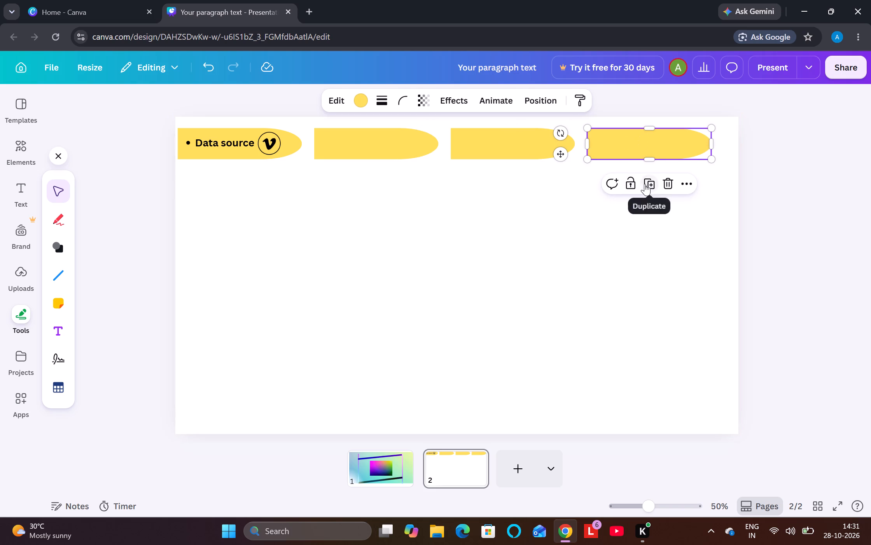
left_click_drag(785, 134, 244, 202)
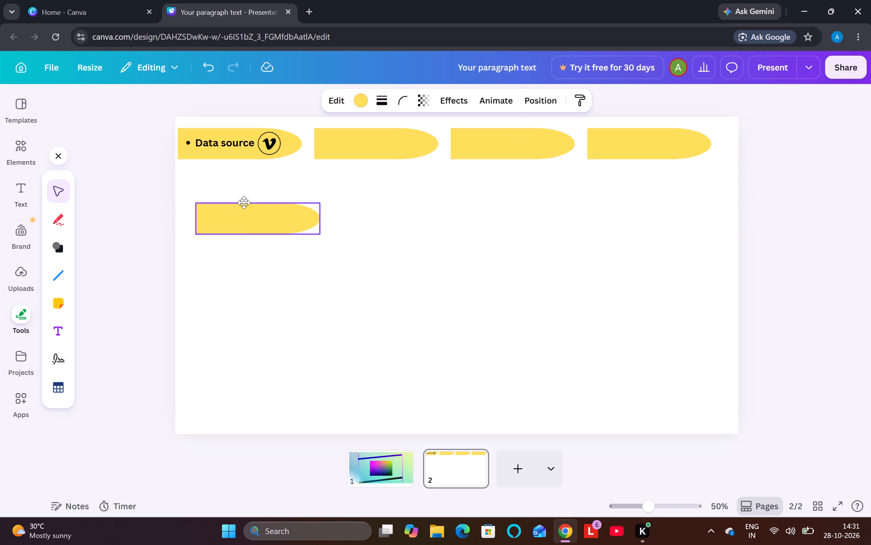
left_click_drag(244, 202, 237, 185)
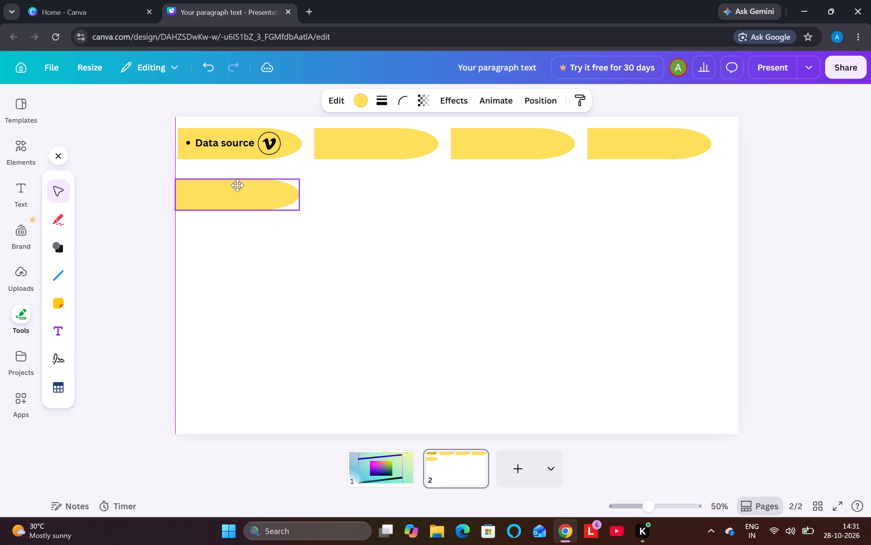
left_click_drag(237, 185, 238, 234)
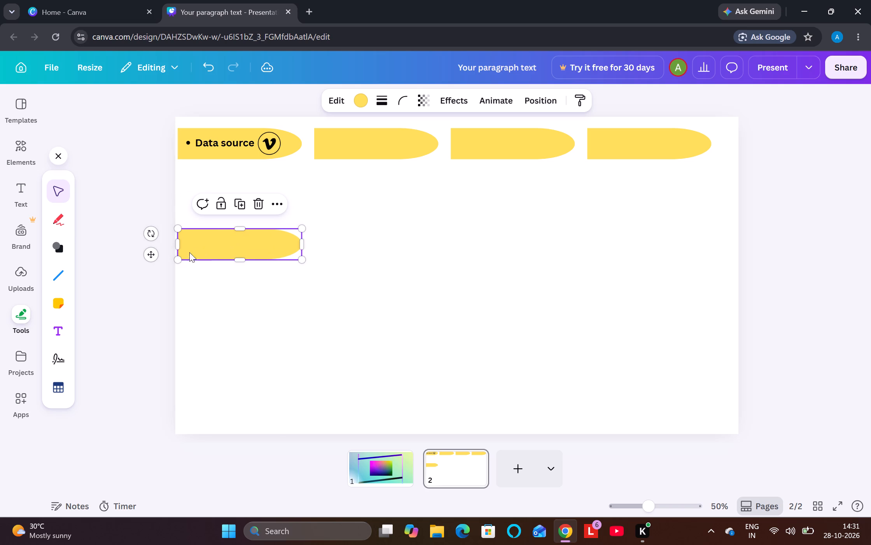
left_click(161, 282)
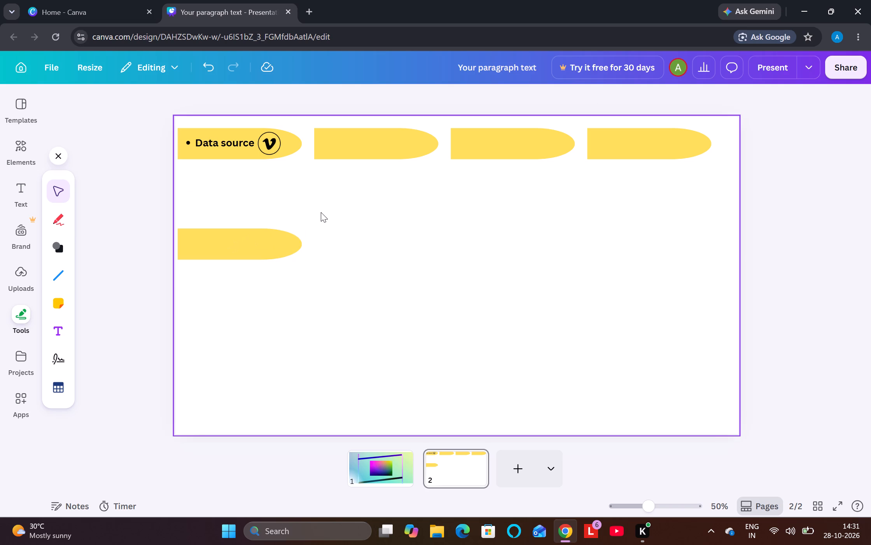
Duplicate the second-row banner five times.
left_click(267, 240)
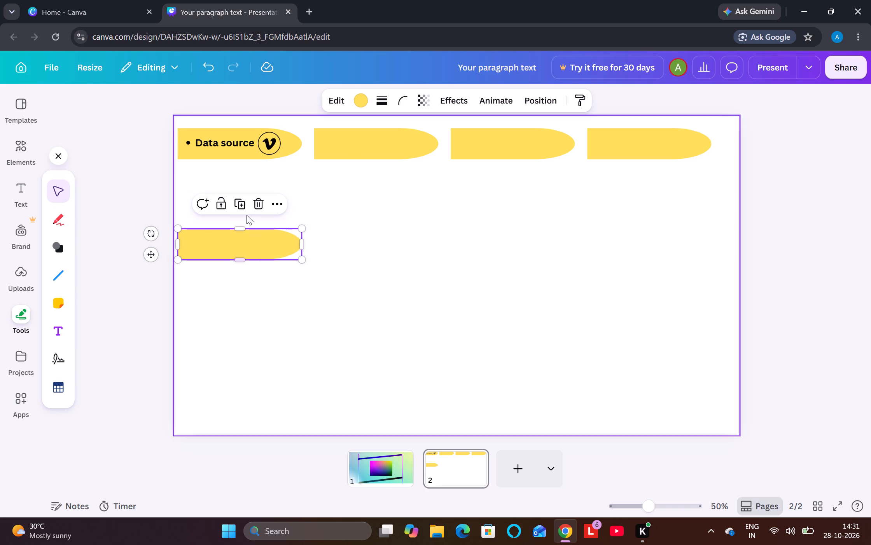
left_click(240, 206)
left_click(245, 209)
double_click(250, 211)
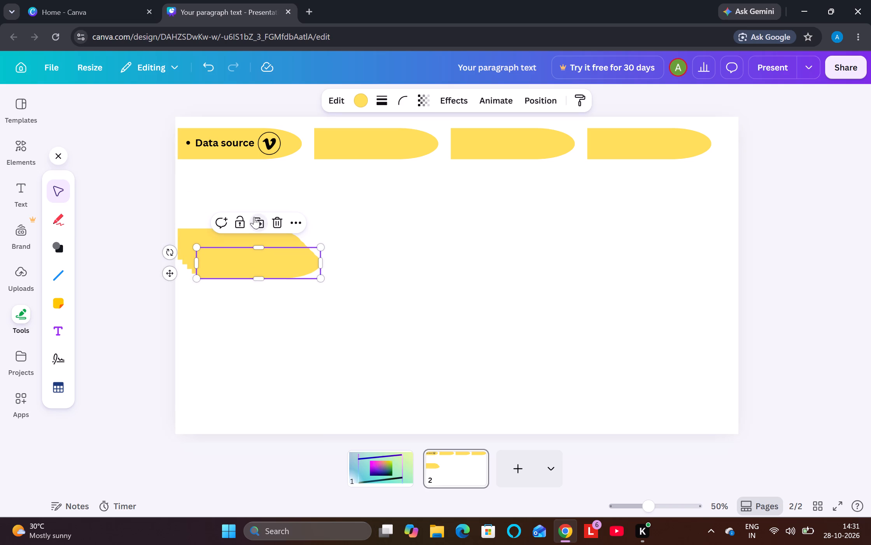
left_click(254, 217)
Arrange three of the stacked banner copies beside the second row's first banner, aligning them with the top-row columns to complete four banners.
left_click_drag(289, 262, 600, 238)
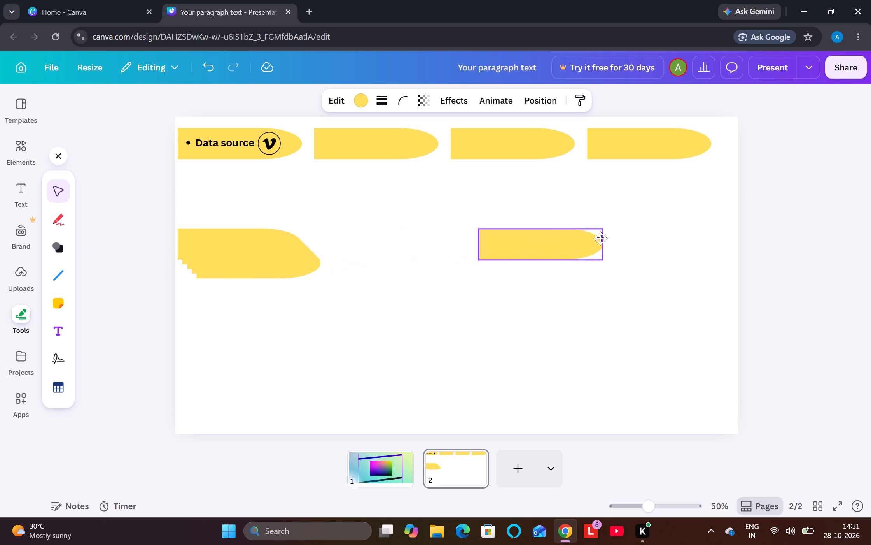
left_click_drag(600, 238, 677, 237)
left_click_drag(223, 260, 483, 243)
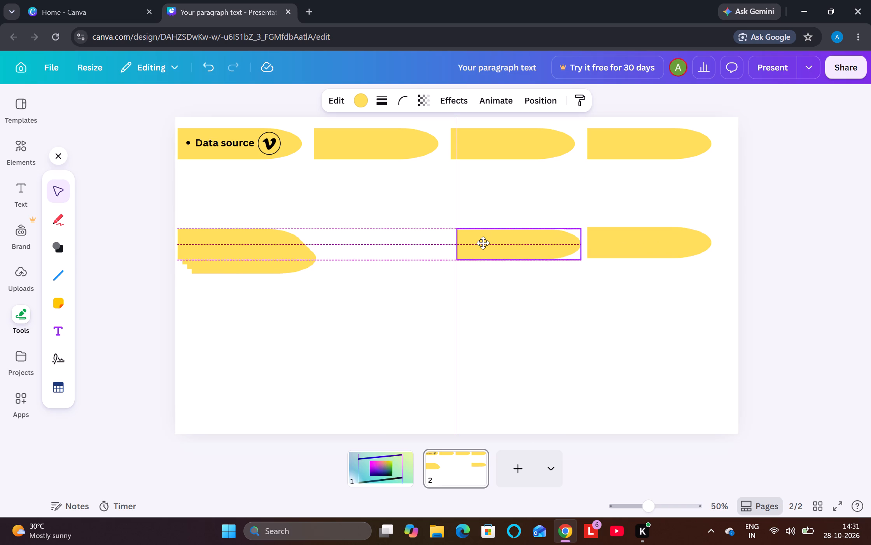
left_click_drag(483, 243, 483, 243)
left_click_drag(263, 259, 340, 253)
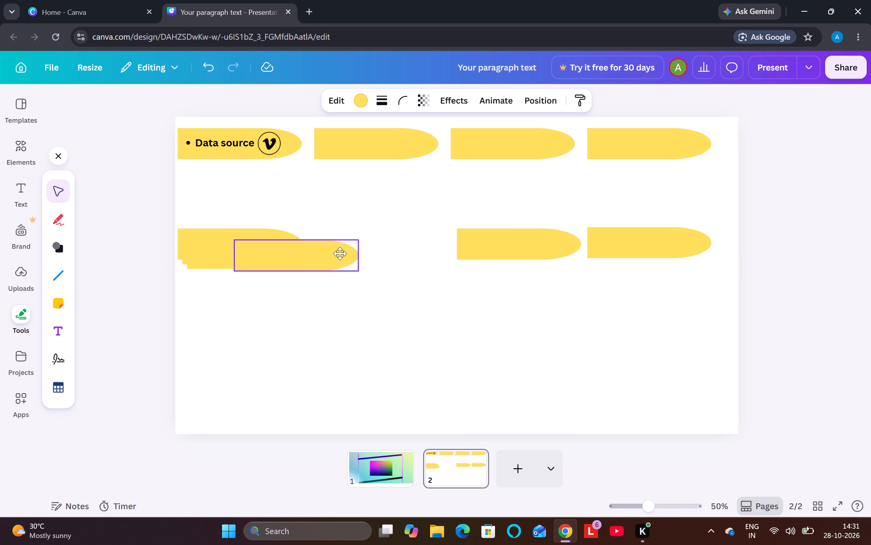
left_click_drag(340, 253, 389, 246)
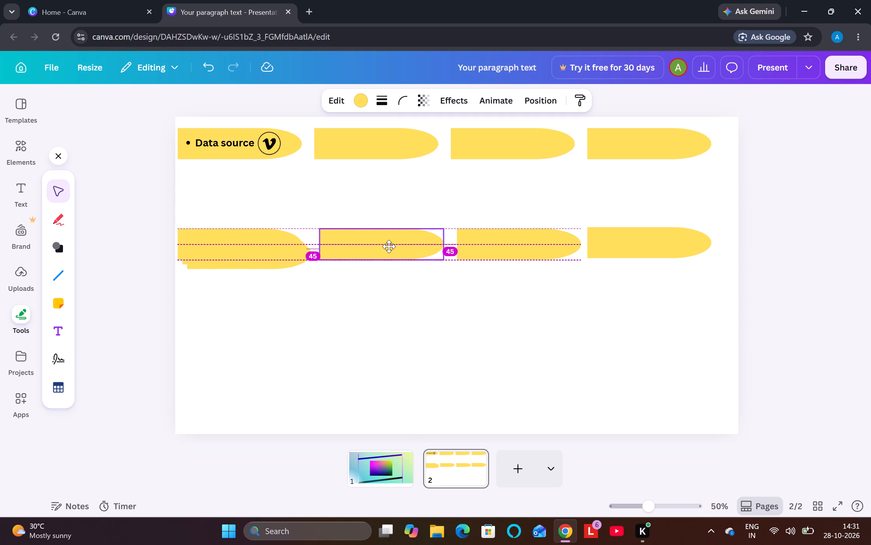
left_click_drag(291, 257, 296, 259)
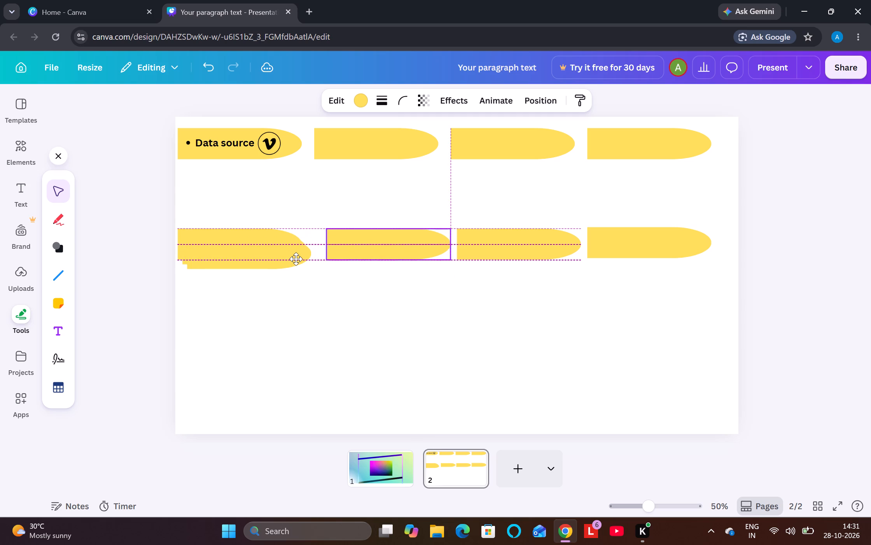
left_click_drag(296, 259, 287, 258)
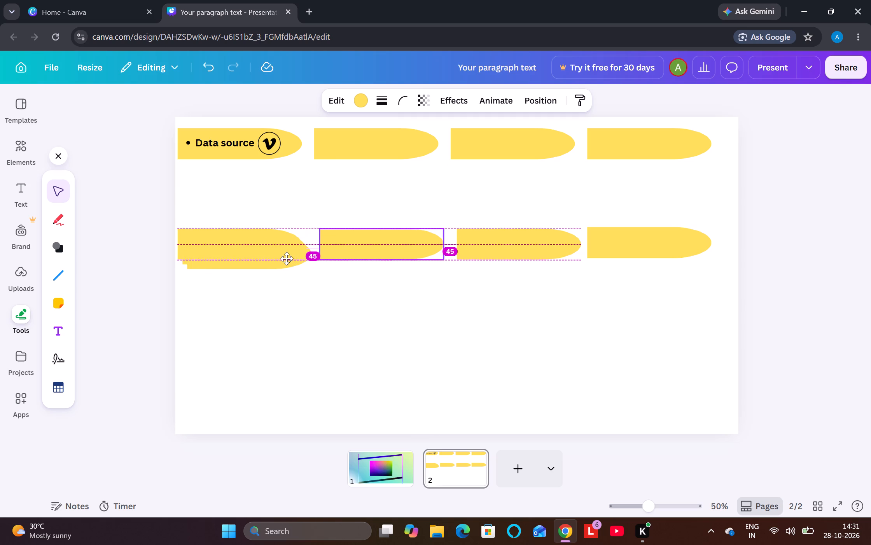
left_click_drag(287, 258, 287, 258)
left_click(272, 286)
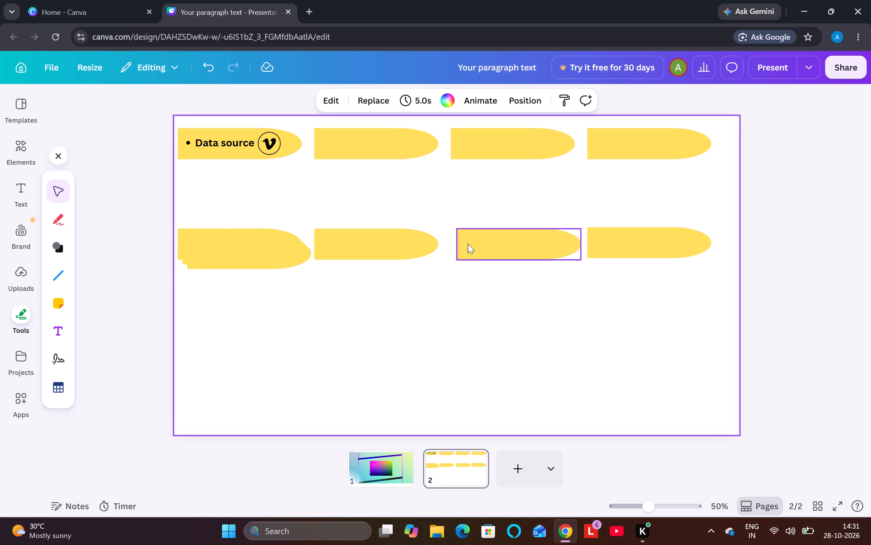
left_click_drag(474, 237, 468, 239)
left_click(352, 337)
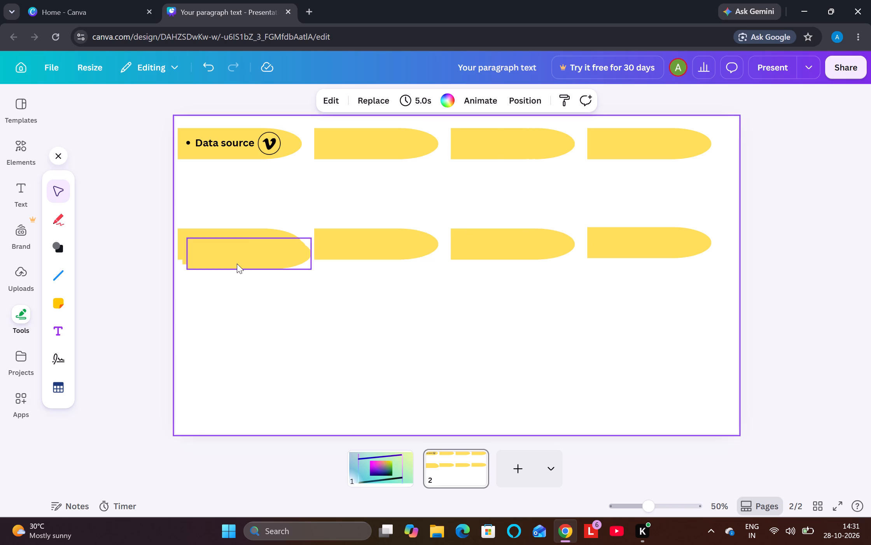
Move the two remaining banner copies below the second row, level with each other in the first and second columns, to start a third row.
left_click_drag(237, 263, 227, 387)
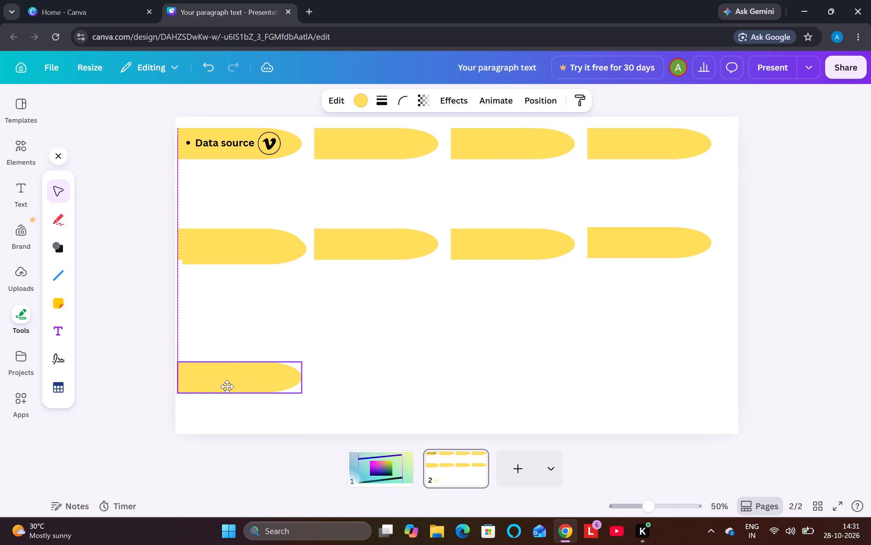
left_click_drag(227, 387, 227, 385)
left_click_drag(229, 254, 362, 360)
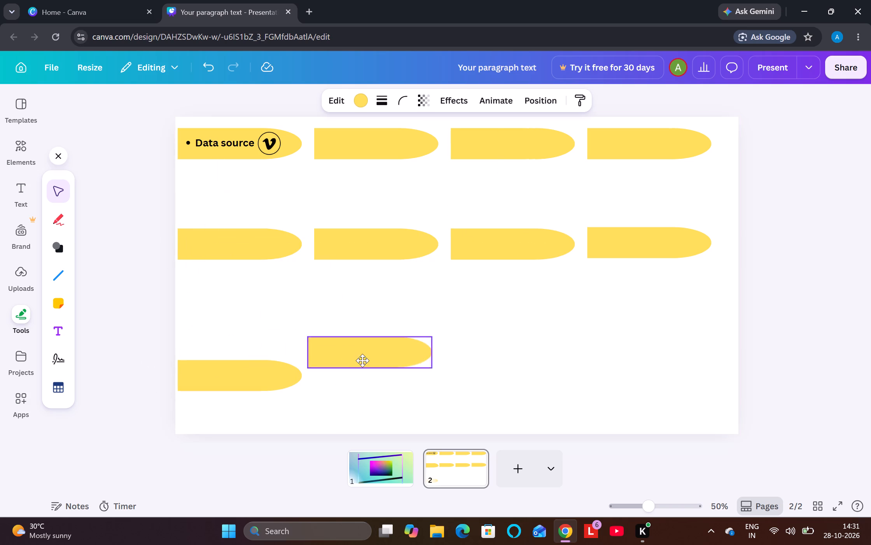
left_click_drag(362, 360, 364, 342)
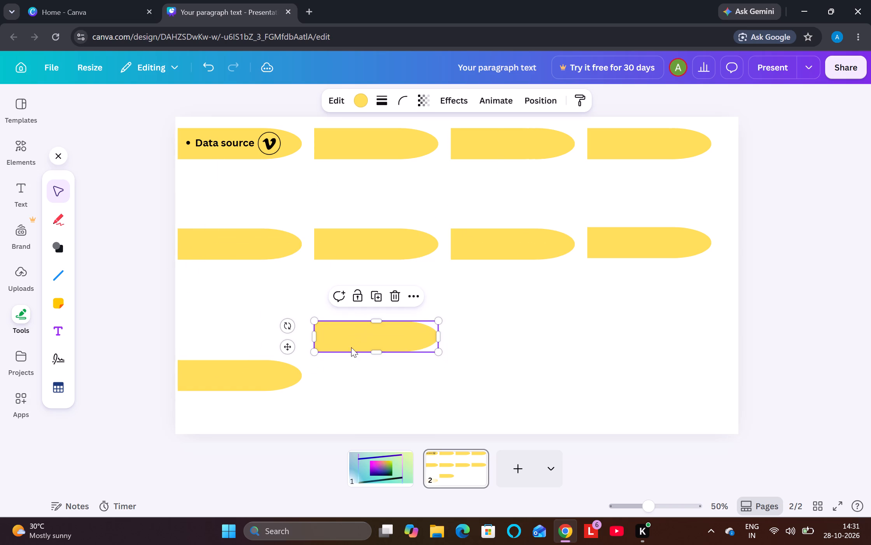
left_click_drag(248, 370, 251, 332)
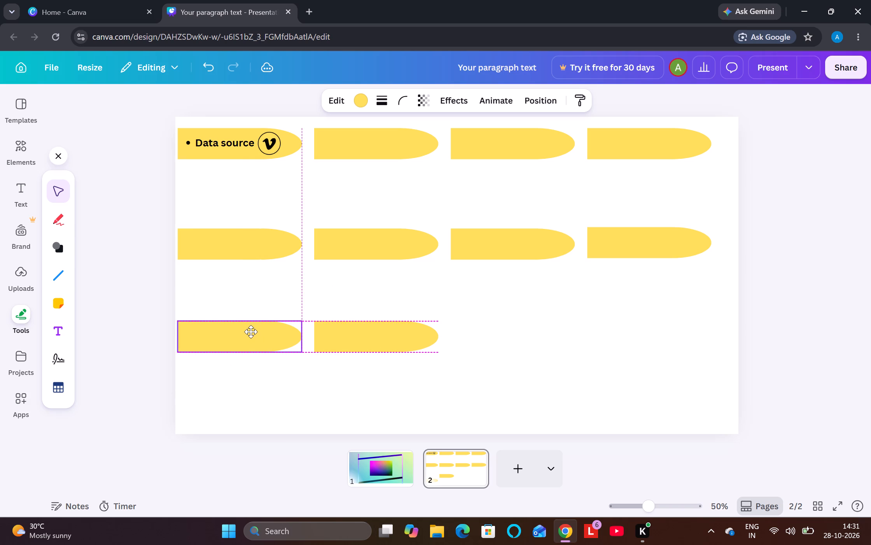
left_click_drag(251, 332, 251, 331)
Duplicate the third row's second banner twice and place the copies in the third and fourth columns to complete the row.
left_click(427, 339)
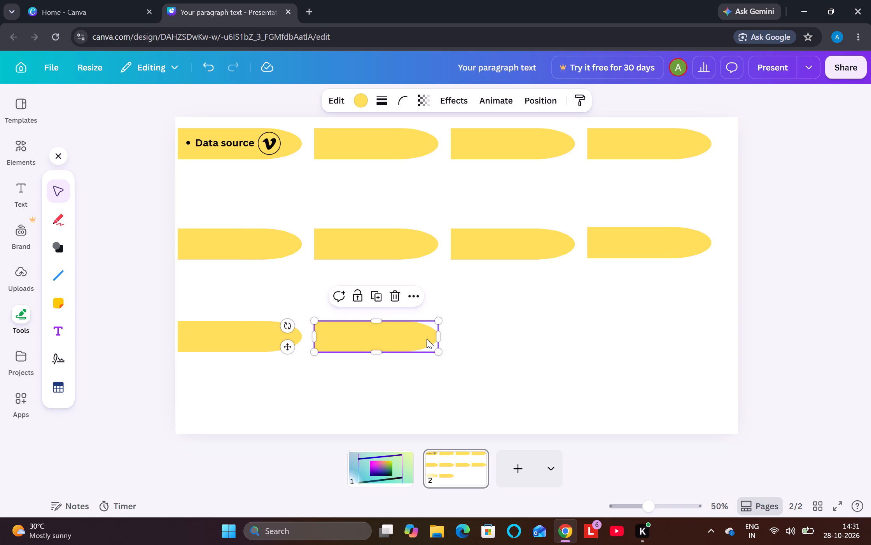
left_click(381, 298)
left_click(385, 304)
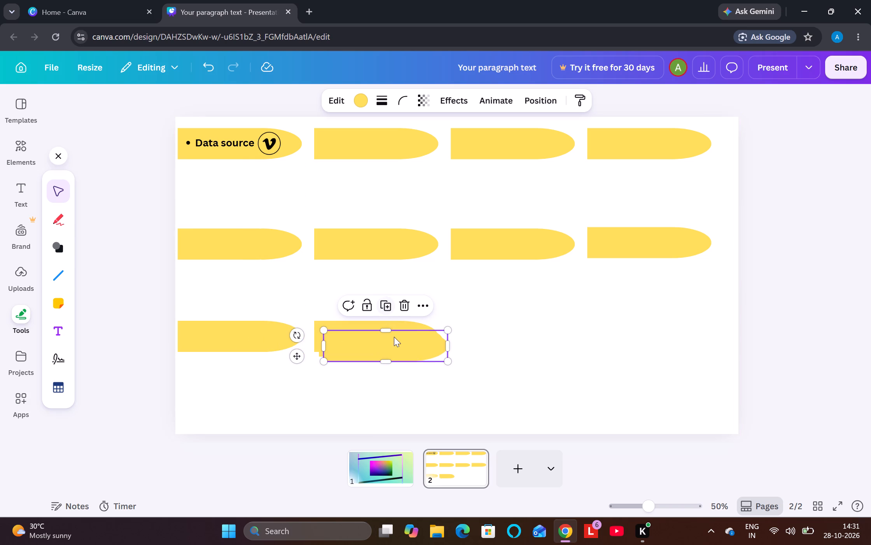
left_click_drag(394, 338, 661, 334)
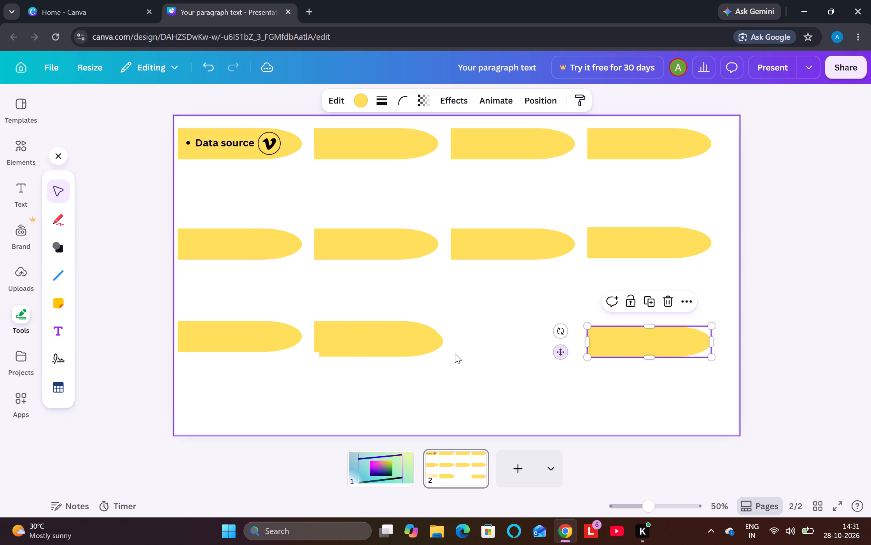
left_click_drag(359, 327, 491, 323)
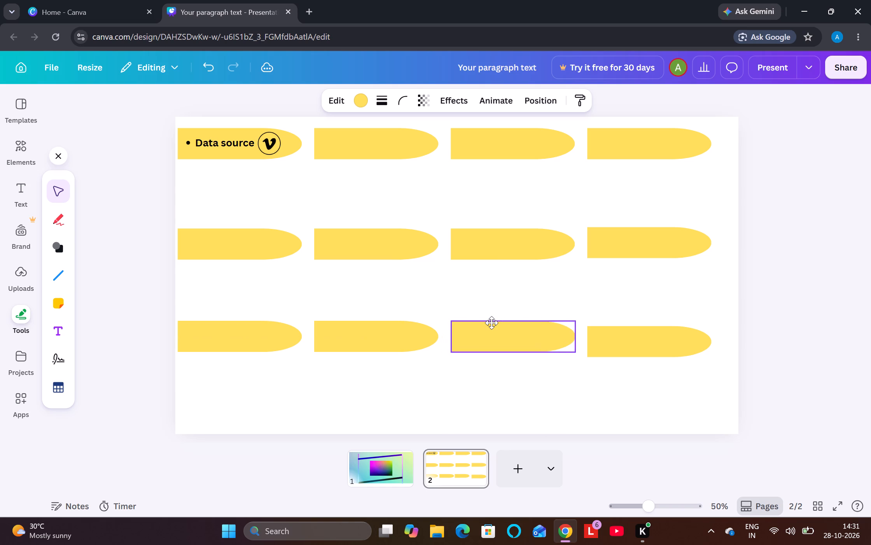
left_click_drag(491, 323, 493, 323)
left_click(473, 380)
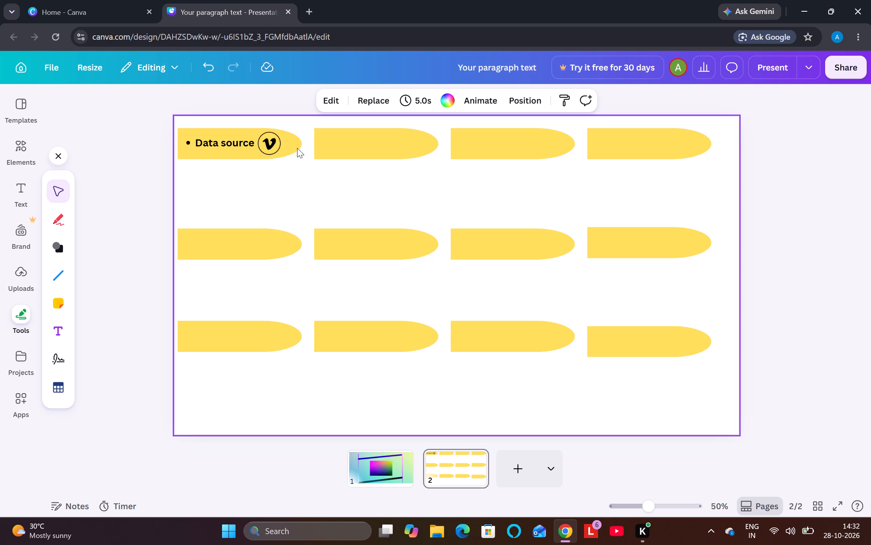
left_click(125, 248)
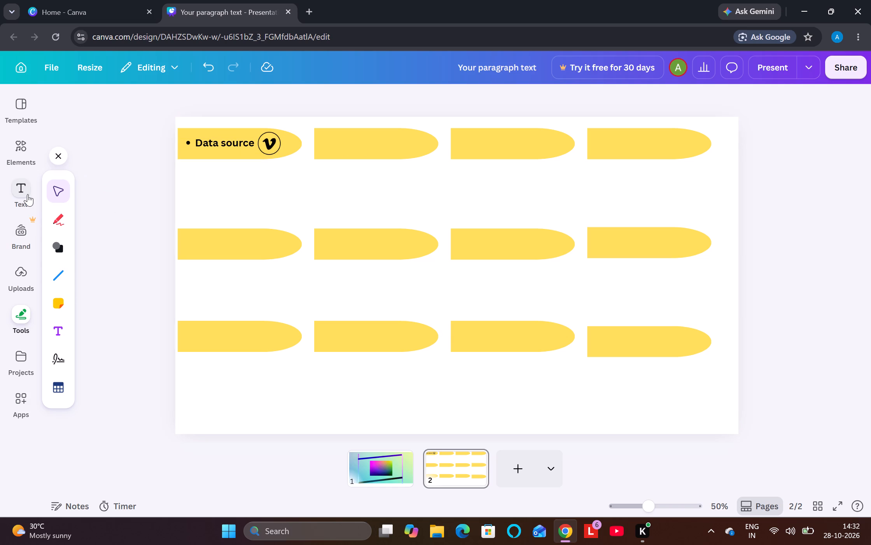
Search the elements library for "limitation icon" and add the red warning triangle with exclamation mark to the slide.
left_click(29, 155)
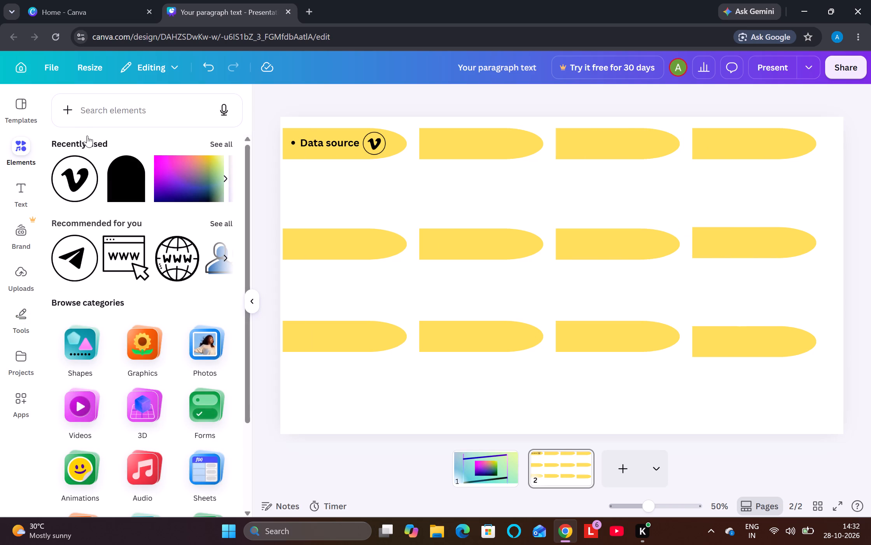
left_click(126, 109)
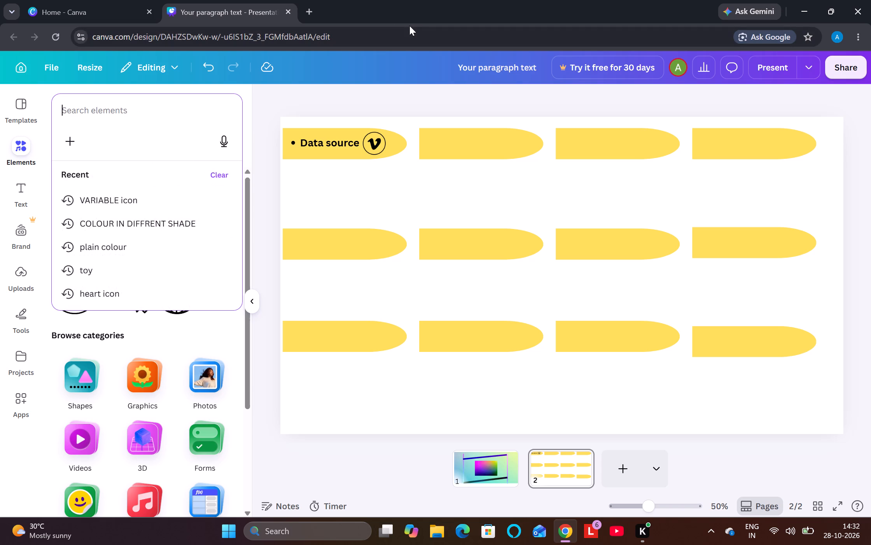
key("k")
key("BackSpace")
type("limitat")
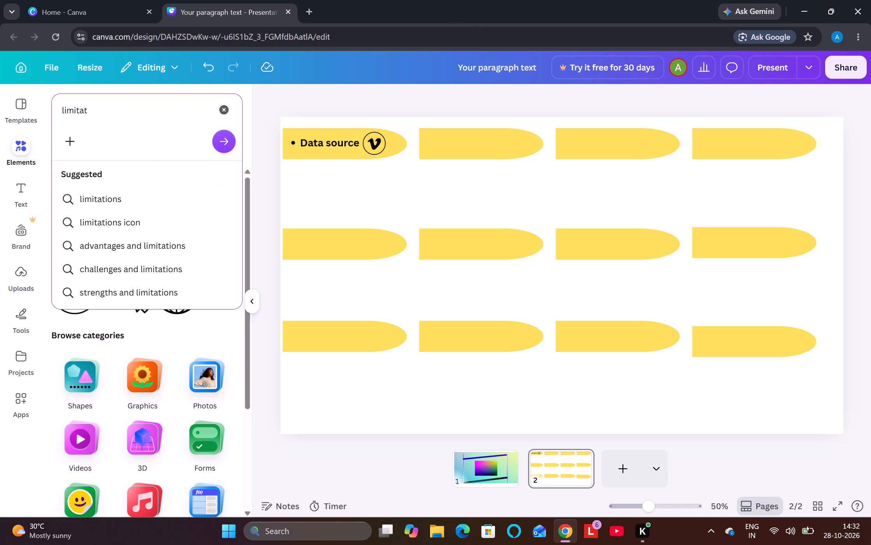
type("ion icon")
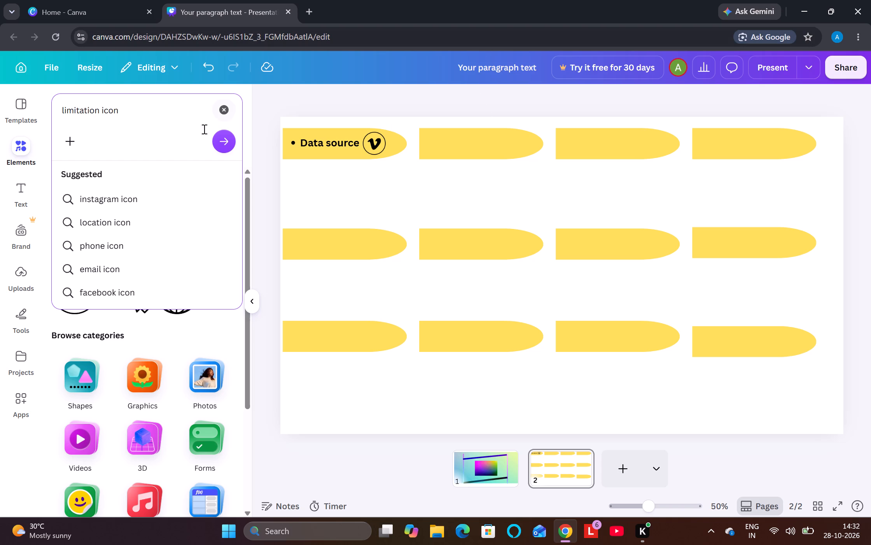
left_click(224, 143)
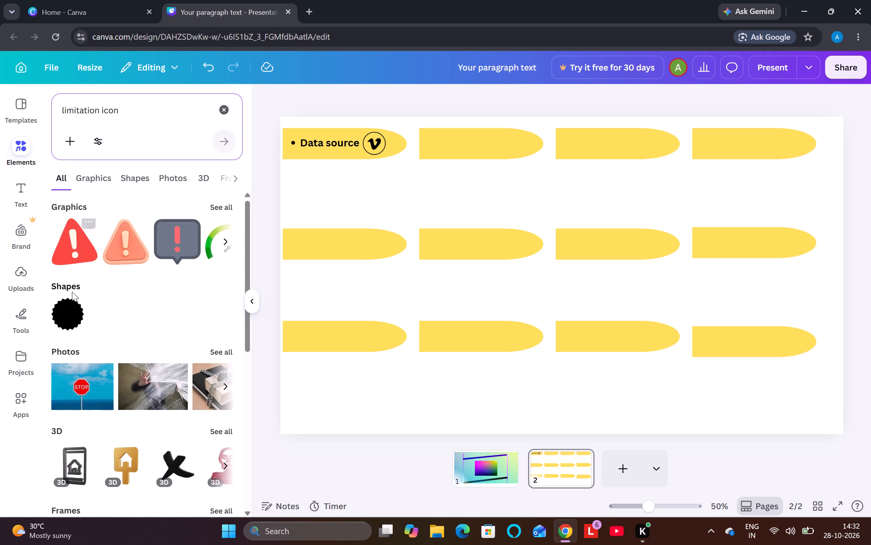
left_click(224, 239)
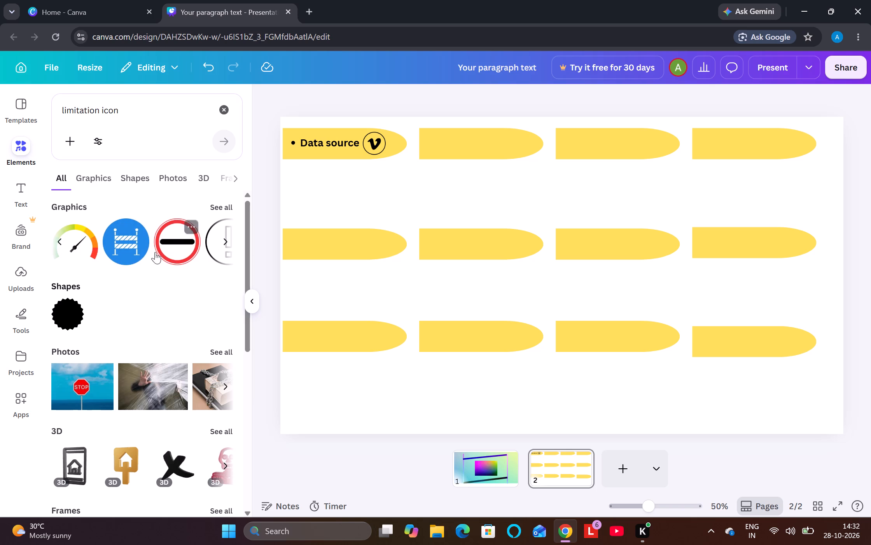
left_click(58, 239)
left_click(84, 248)
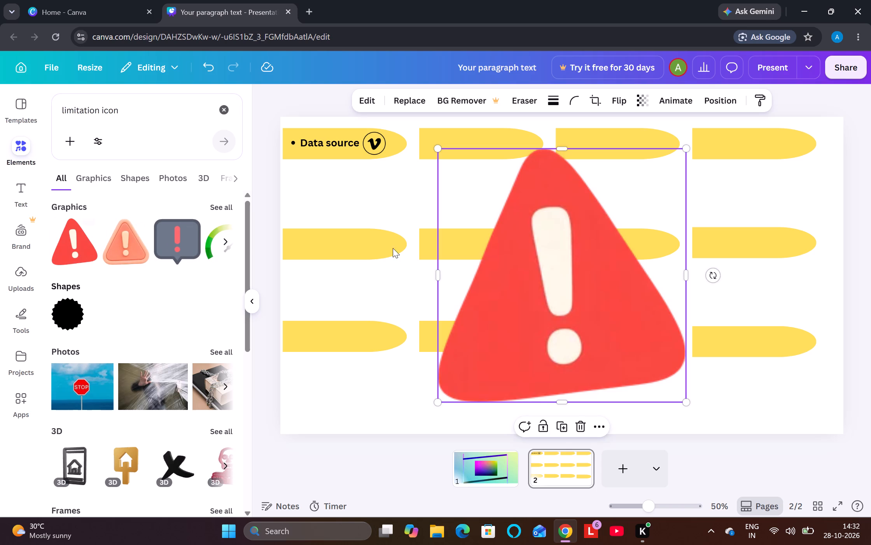
Shrink the red warning triangle to fit within a banner and place it near the rounded end of the top row's second banner.
left_click_drag(686, 400, 463, 154)
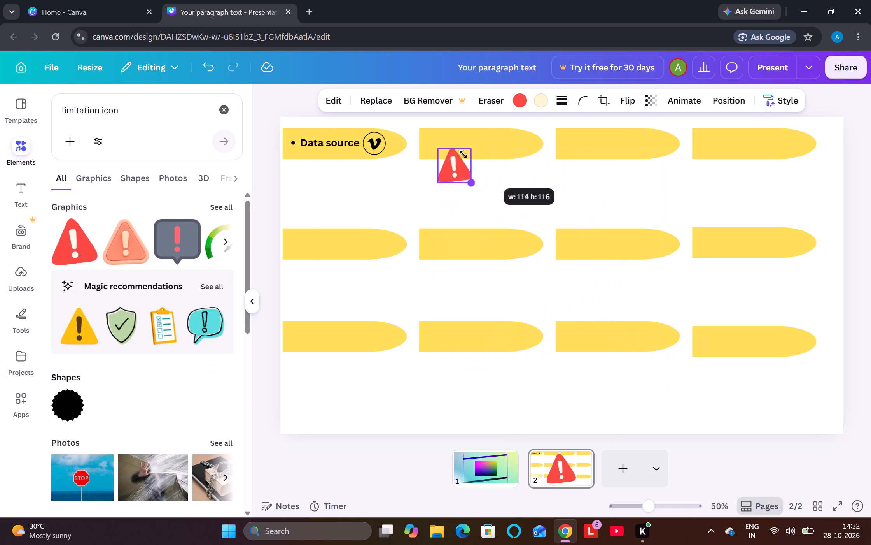
left_click_drag(463, 154, 469, 161)
left_click_drag(442, 151, 467, 151)
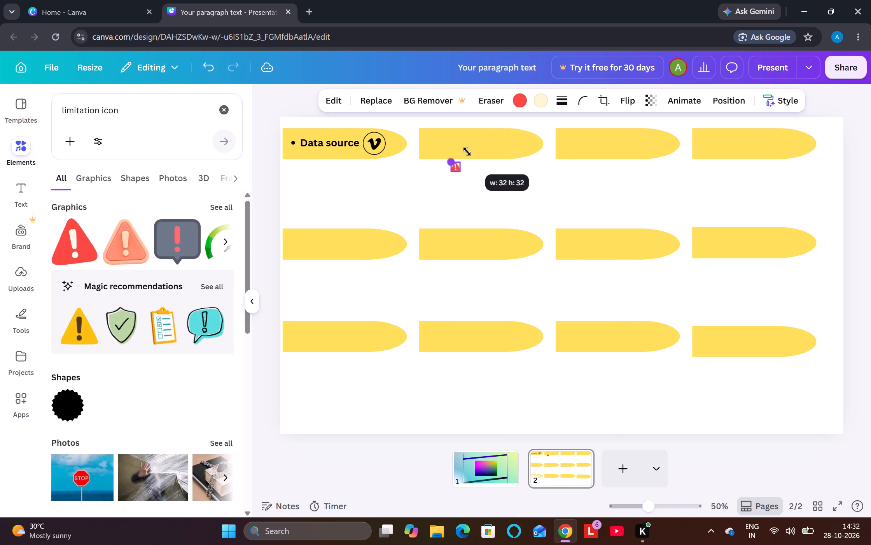
left_click_drag(467, 151, 449, 150)
left_click_drag(448, 165, 489, 148)
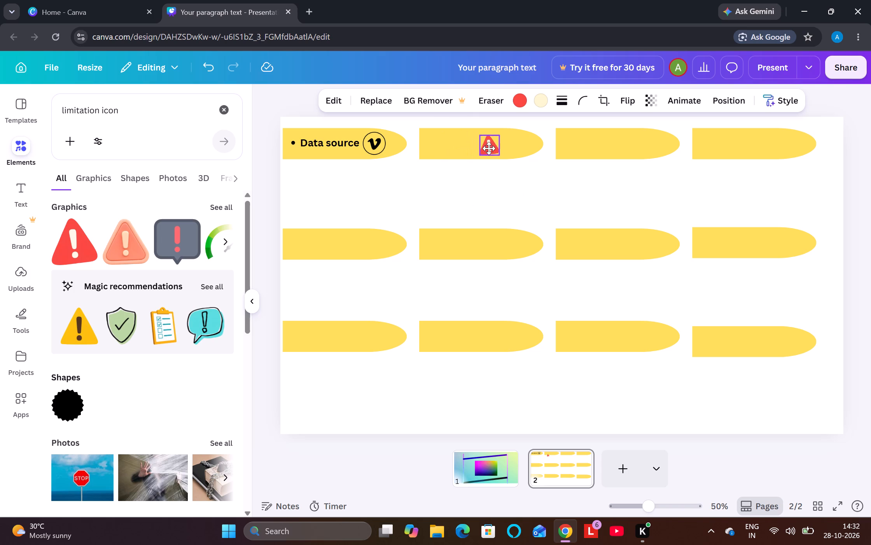
left_click_drag(489, 148, 504, 145)
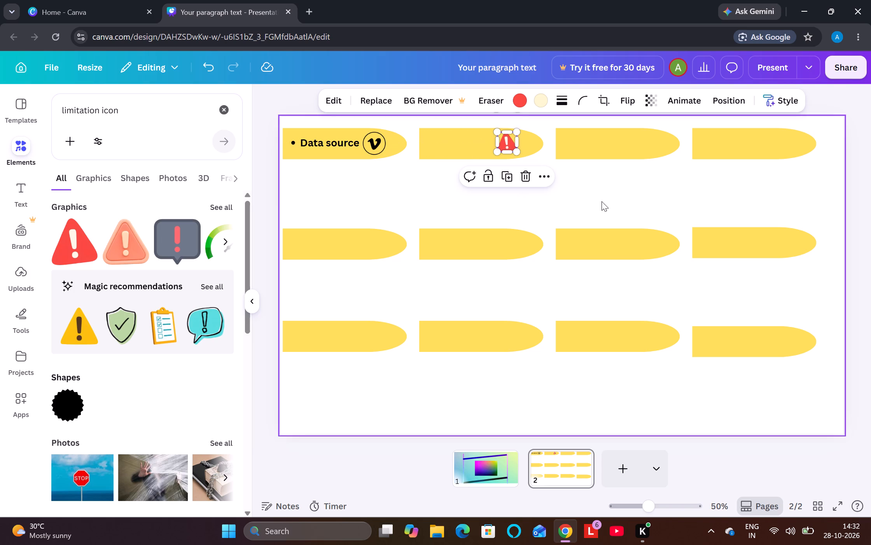
left_click(602, 201)
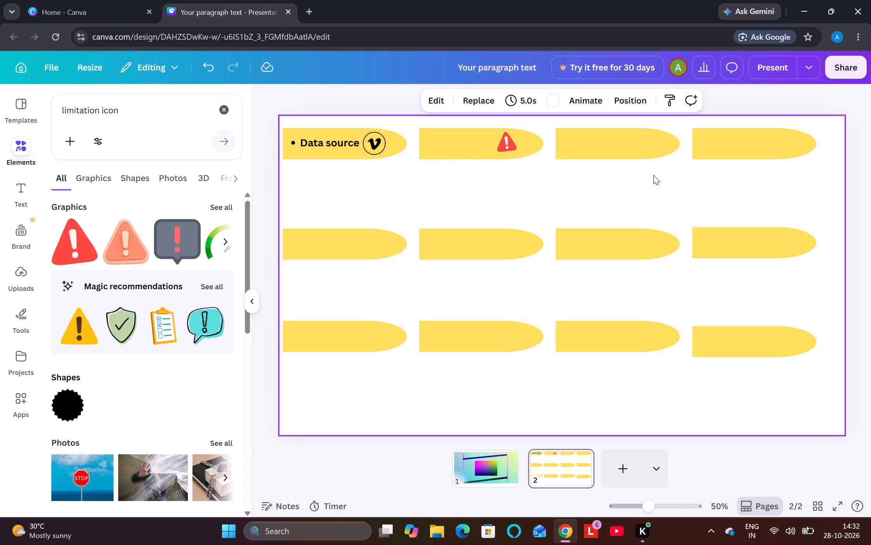
Duplicate the "Data source" text and place the copy on the top row's second banner, just before the warning triangle.
left_click(317, 137)
left_click(321, 172)
left_click_drag(332, 143, 409, 168)
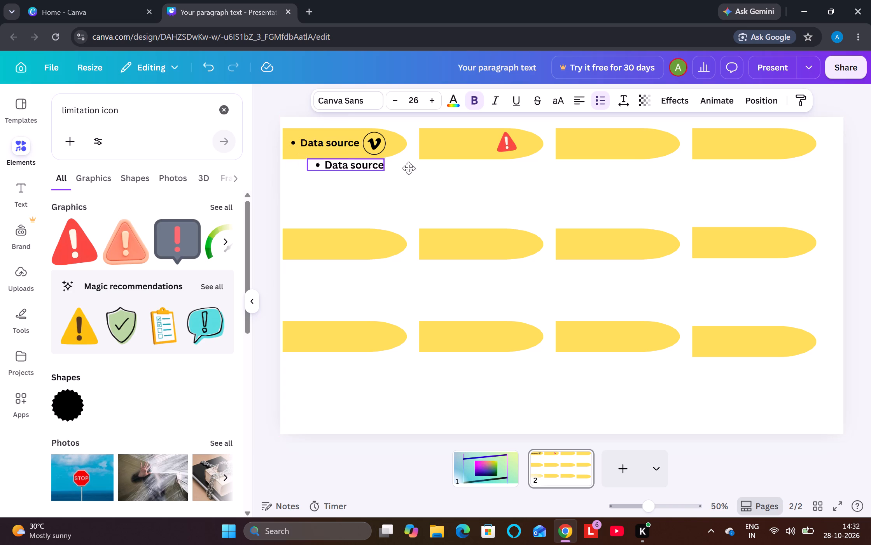
left_click_drag(409, 168, 468, 136)
Replace the "Data source" text on the top row's second banner with "Limitation".
double_click(469, 141)
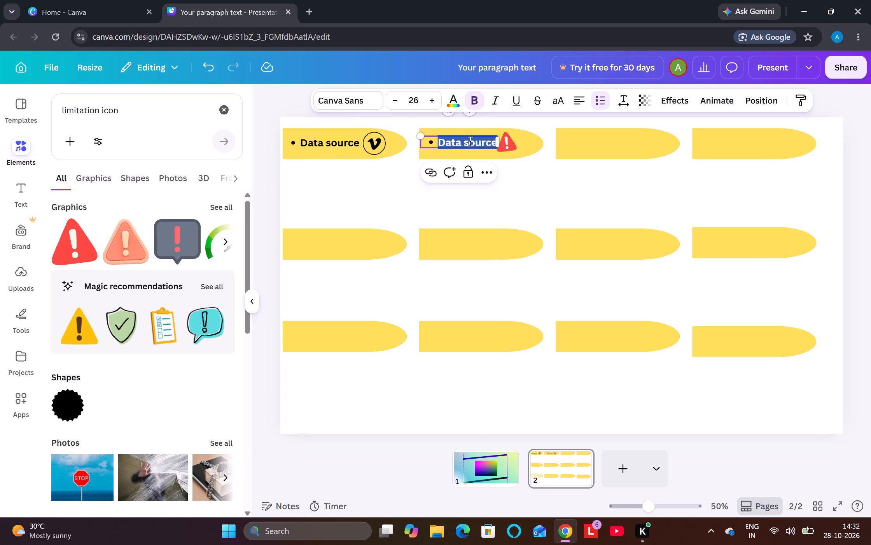
left_click(472, 143)
left_click(472, 144)
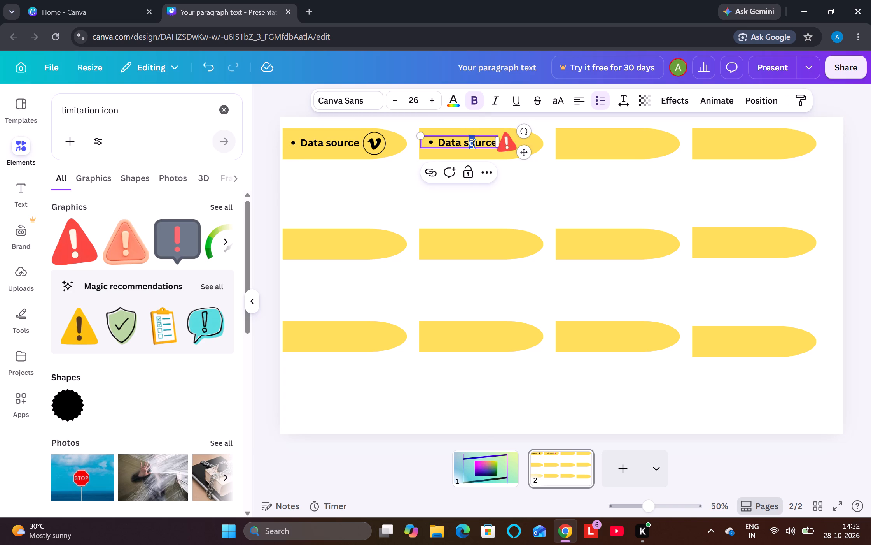
left_click_drag(472, 144, 466, 144)
left_click_drag(441, 142, 493, 143)
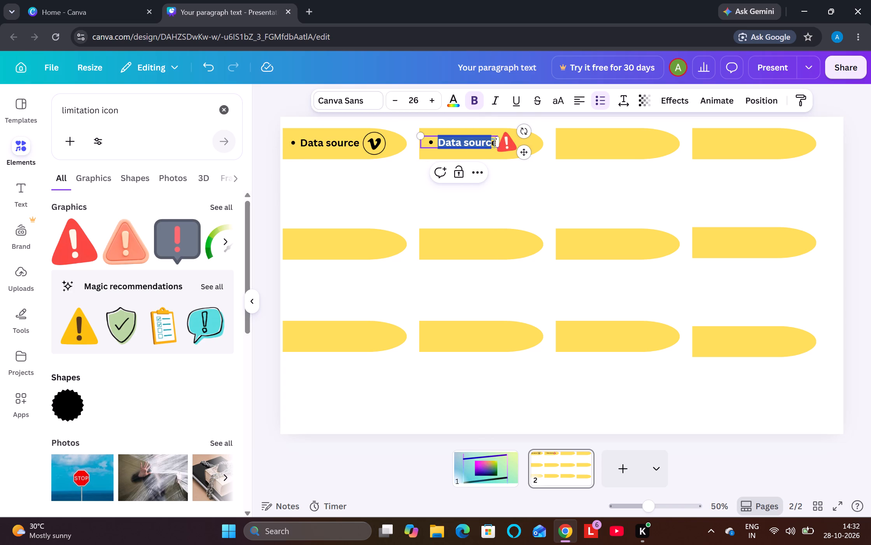
left_click_drag(493, 143, 486, 146)
key("BackSpace")
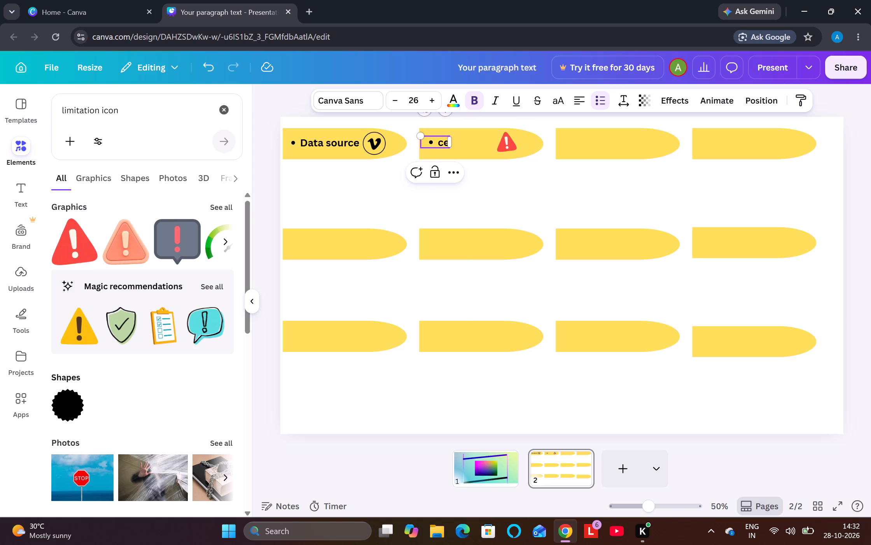
key("Right")
key("Right")
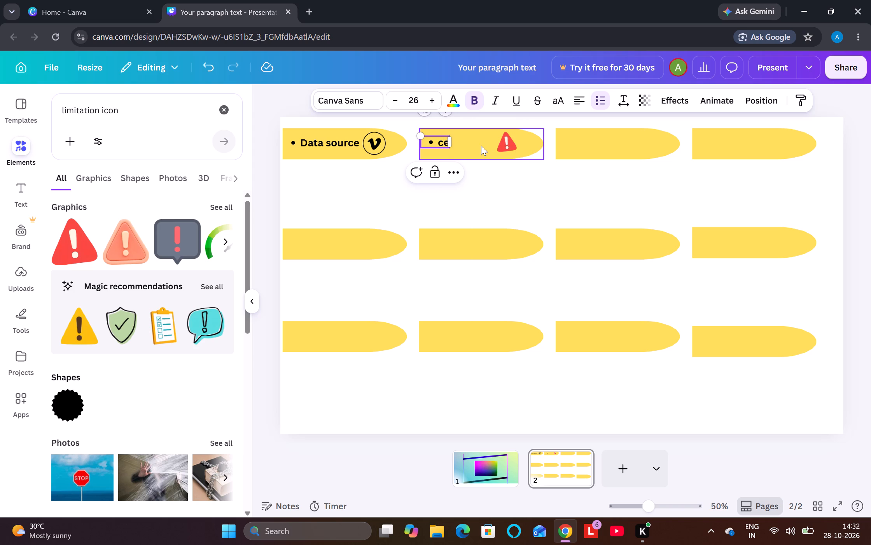
key("BackSpace")
key("BackSpace")
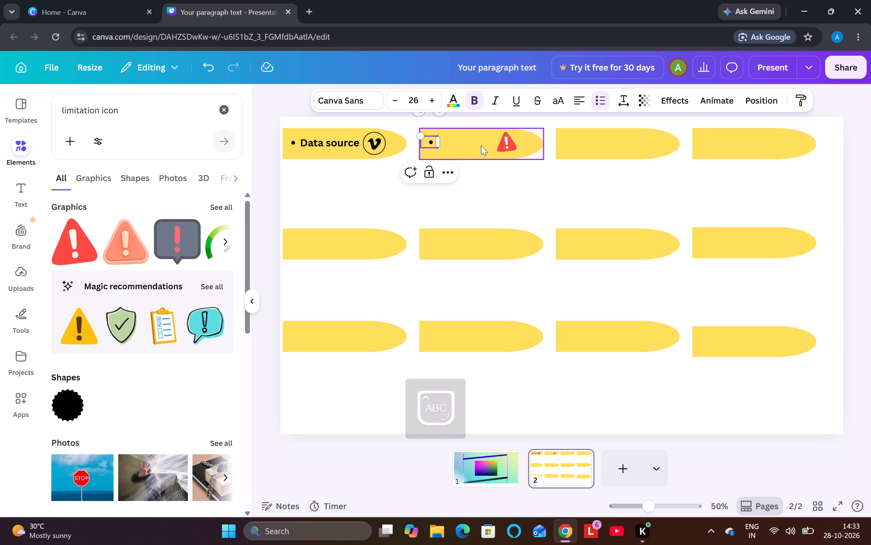
type("mitation")
key("space")
Add a second bullet line reading "with the data" below "Limitation" on the top row's second banner.
key("Return")
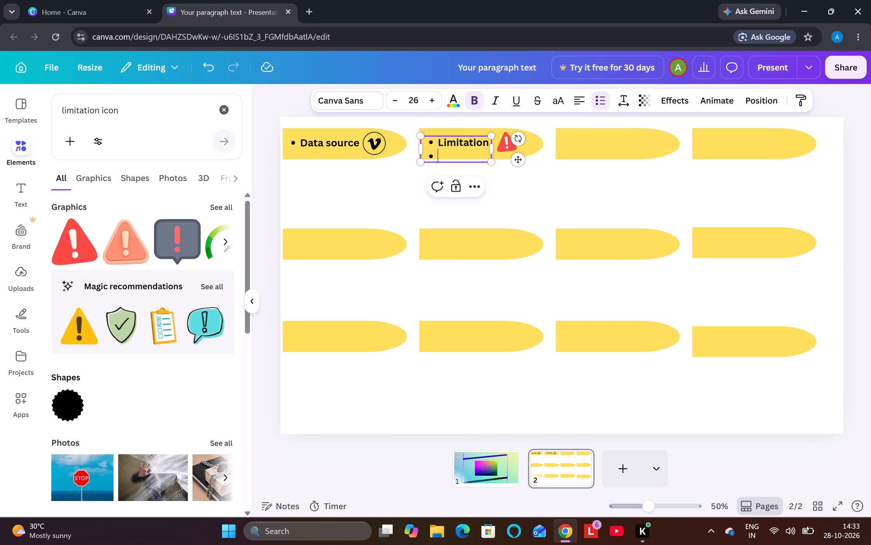
type("with the daat")
key("backslash")
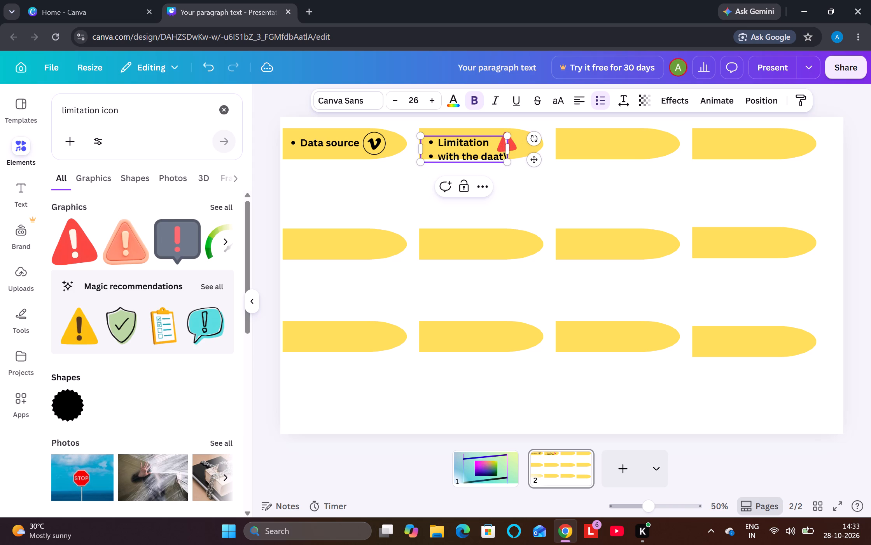
key("BackSpace")
key("BackSpace")
key("BackSpace")
type("ta")
left_click(638, 169)
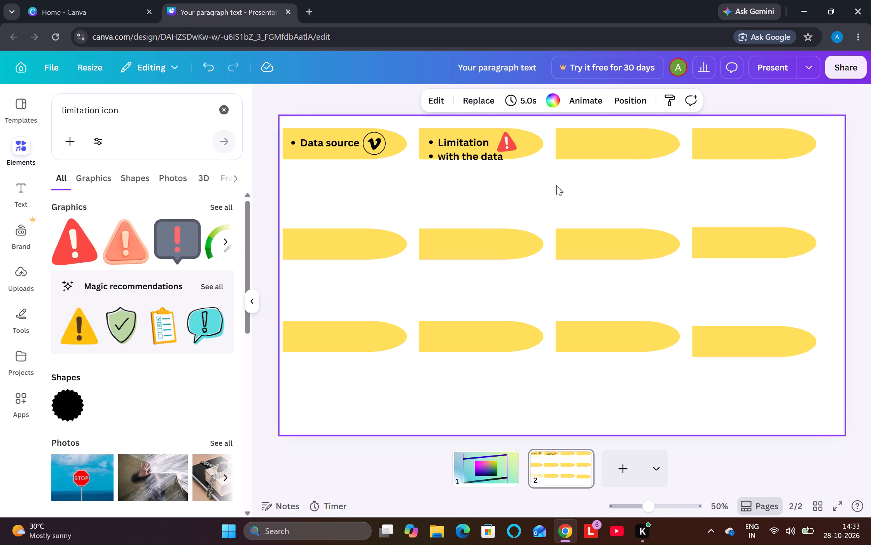
Fit the two-line "Limitation with the data" text inside its banner and shift the warning triangle slightly away from the text.
left_click_drag(470, 153, 475, 147)
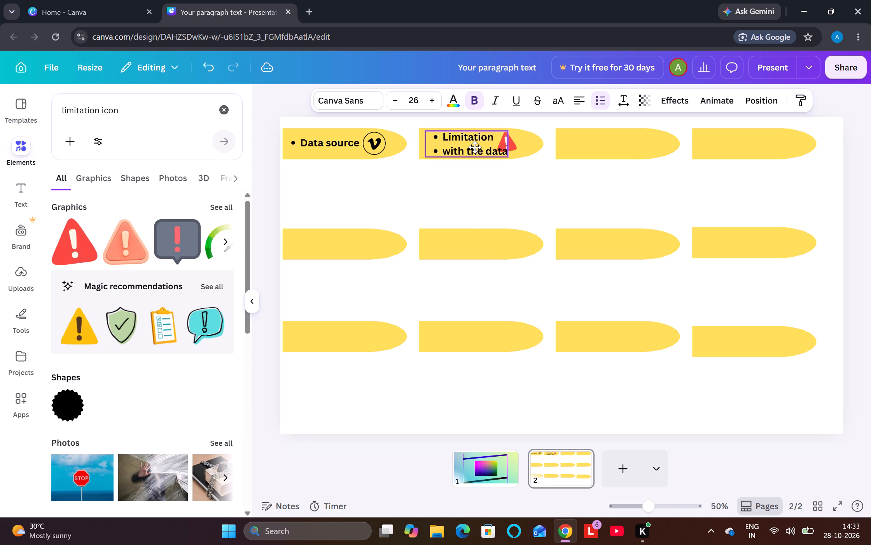
left_click_drag(475, 147, 466, 146)
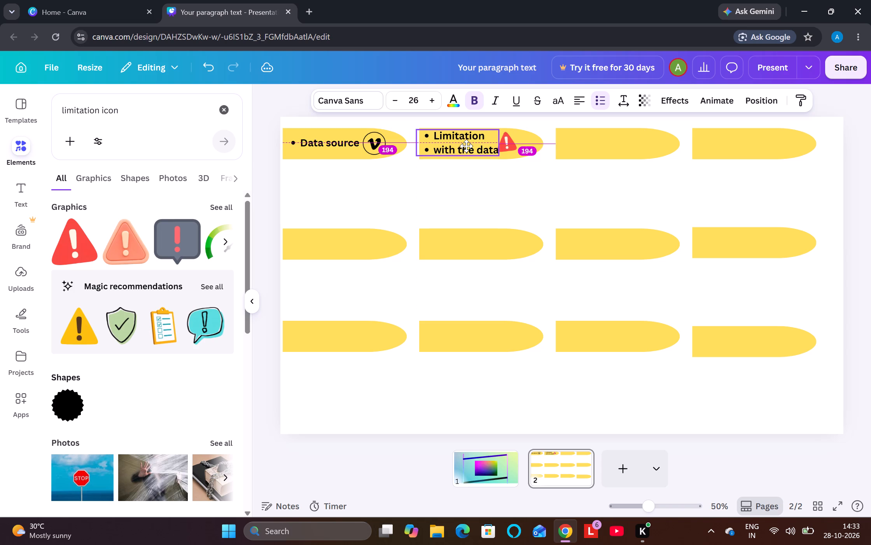
left_click_drag(466, 146, 463, 146)
left_click(539, 187)
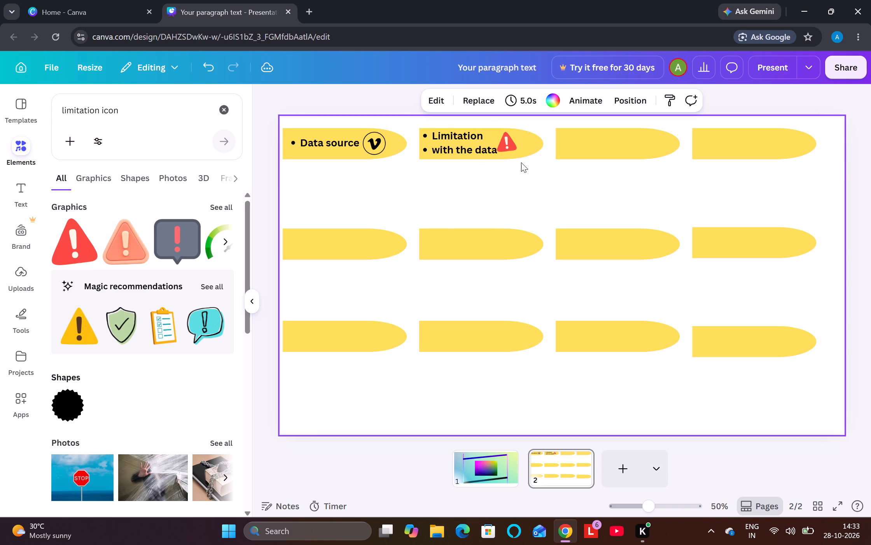
left_click_drag(510, 147, 516, 147)
left_click(548, 177)
left_click(590, 184)
left_click(596, 177)
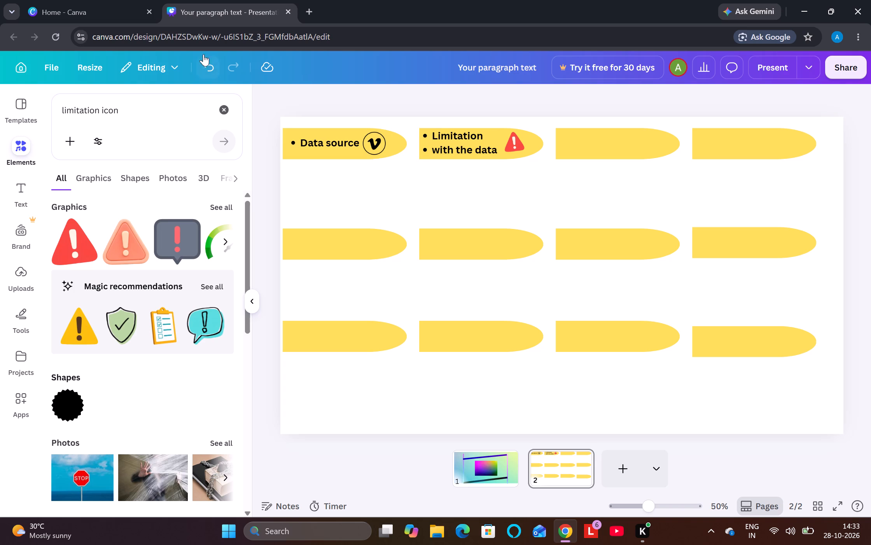
Duplicate the circled V icon and place the copy near the rounded end of the top row's third banner.
left_click(371, 139)
left_click(375, 173)
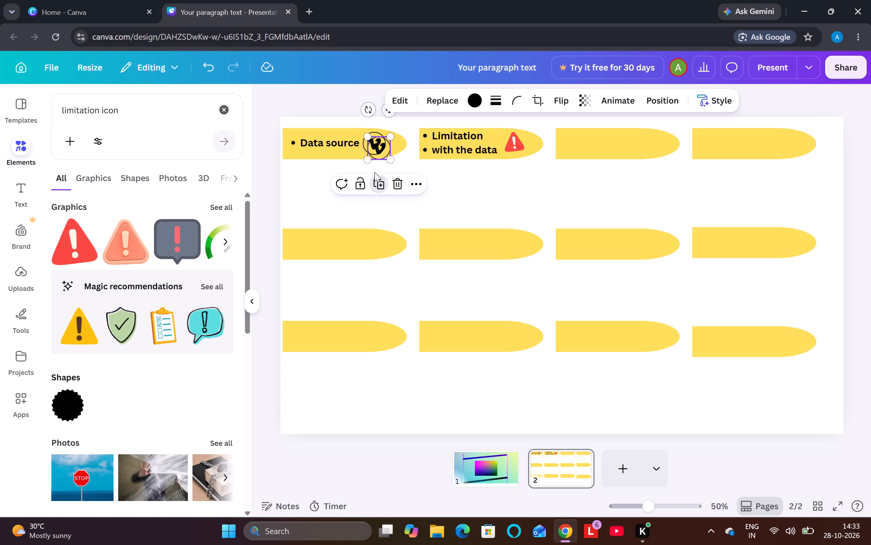
left_click_drag(384, 144, 581, 159)
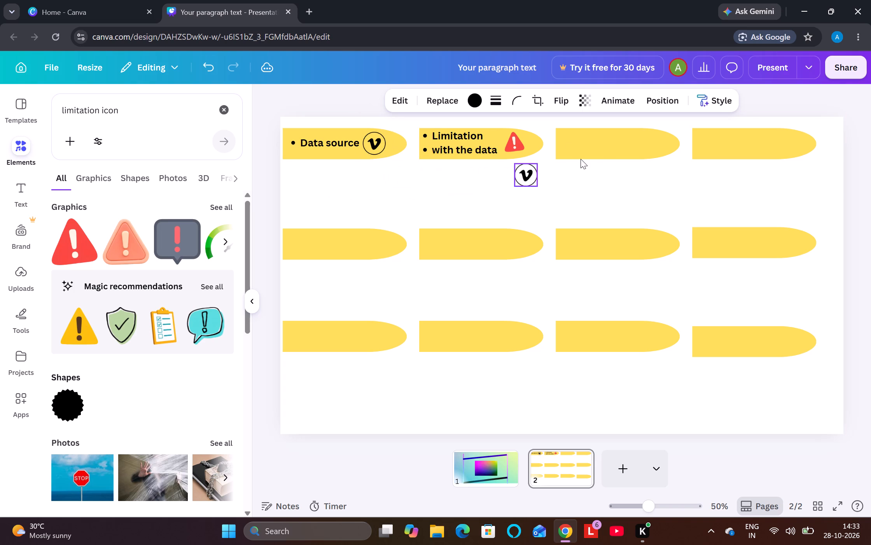
left_click_drag(581, 159, 658, 138)
left_click(475, 208)
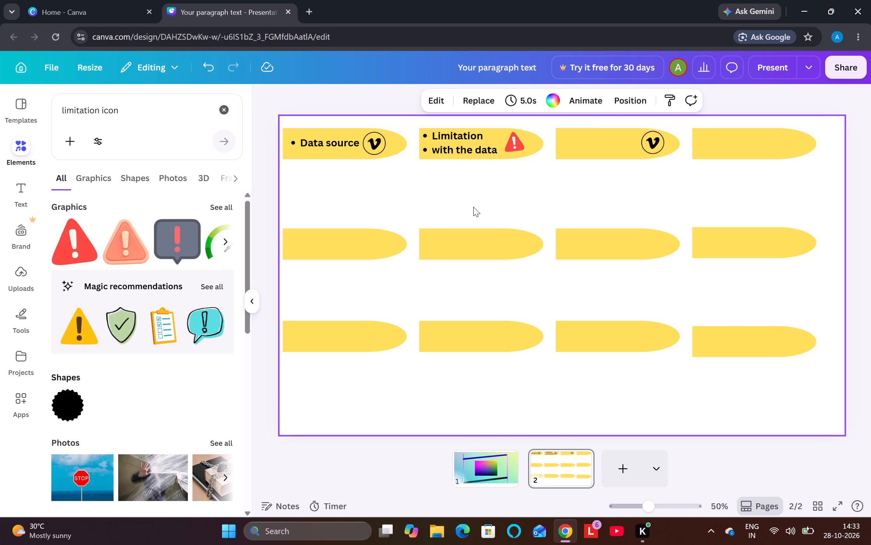
Duplicate the "Data source" text and place the copy on the top row's third banner, before the circled V icon.
left_click(320, 139)
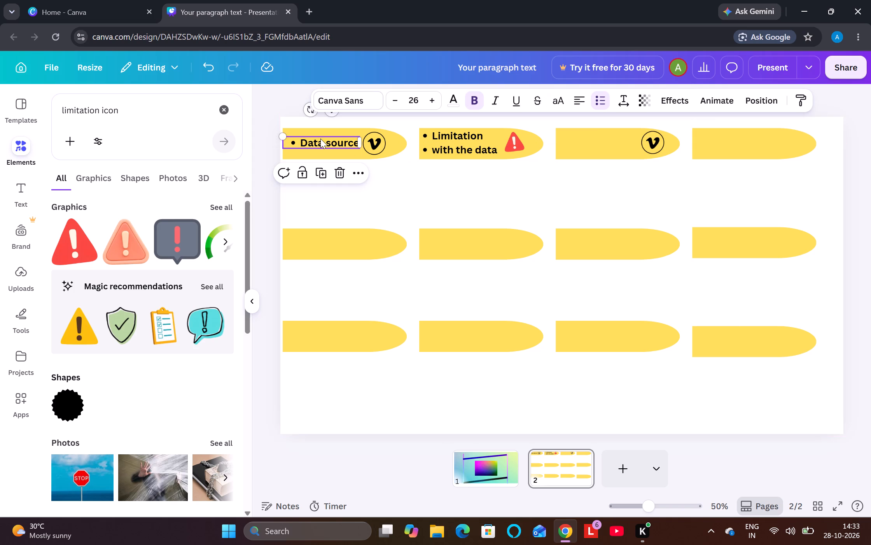
left_click(326, 170)
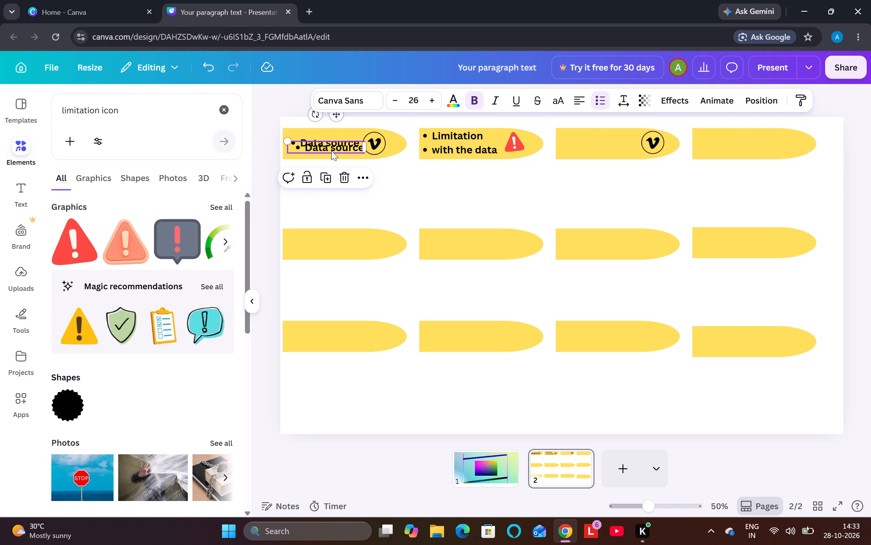
left_click_drag(331, 146, 600, 139)
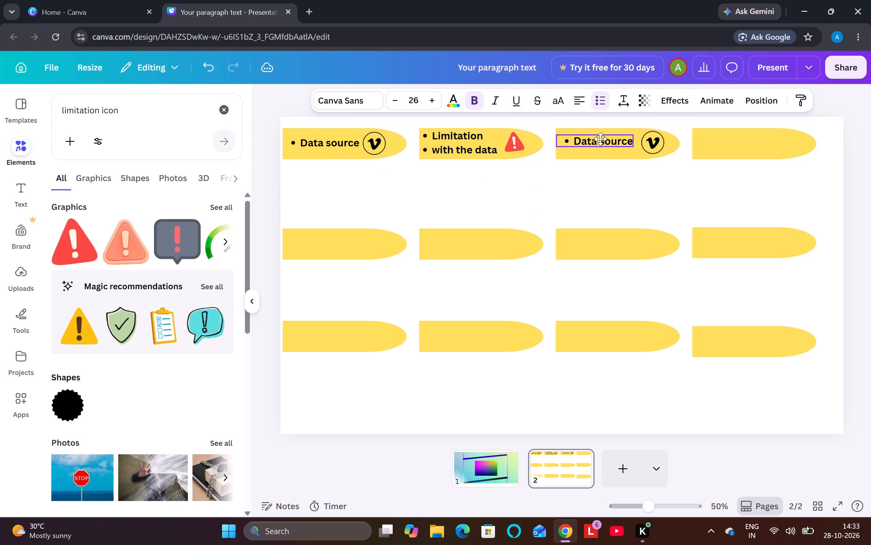
left_click_drag(600, 139, 599, 139)
Change the text on the top row's third banner to "Data sharing".
double_click(617, 140)
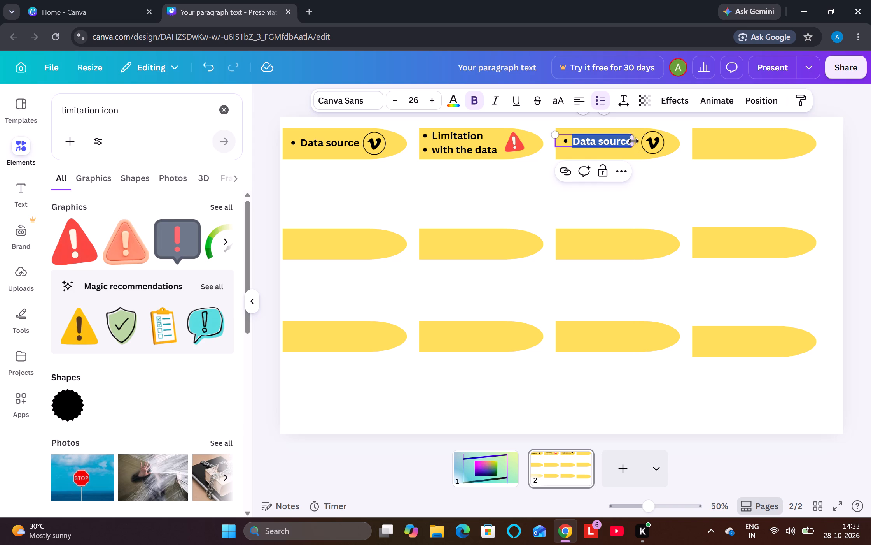
double_click(626, 142)
left_click(626, 142)
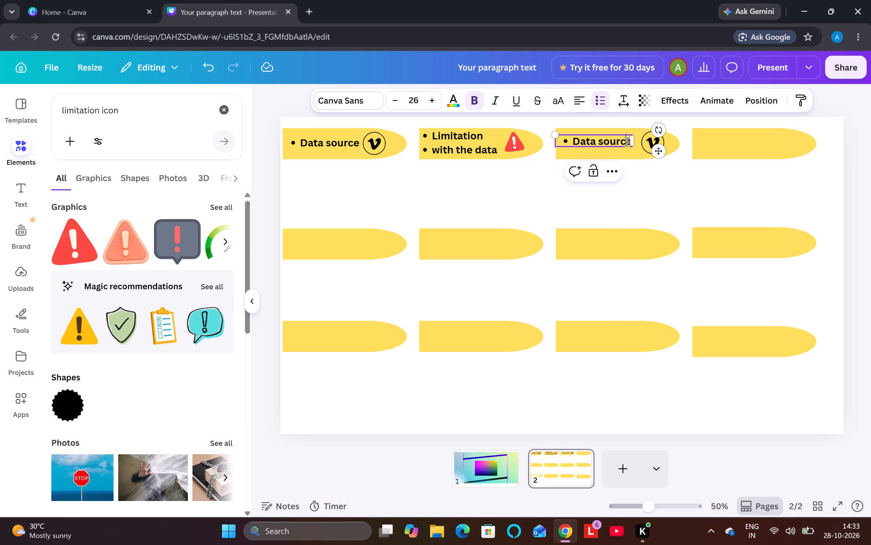
key("BackSpace")
key("BackSpace")
key("BackSpace")
key("BackSpace")
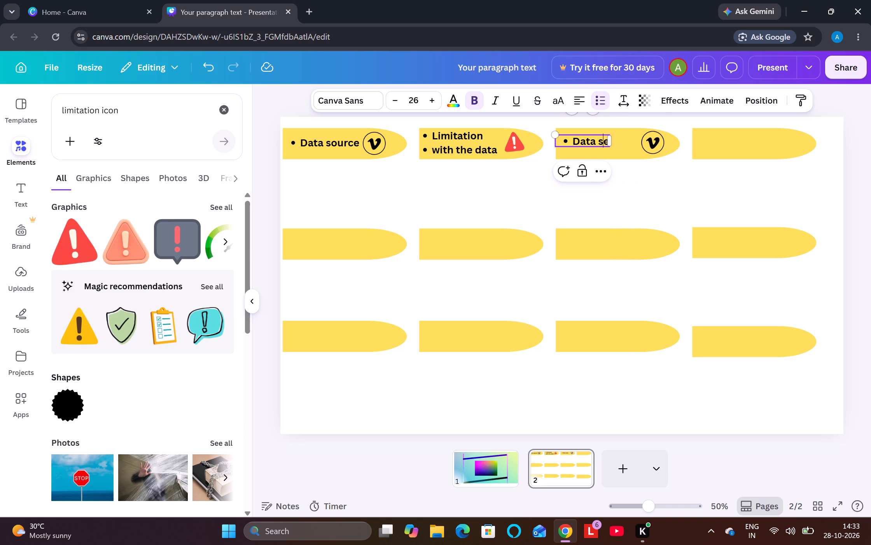
type("hat")
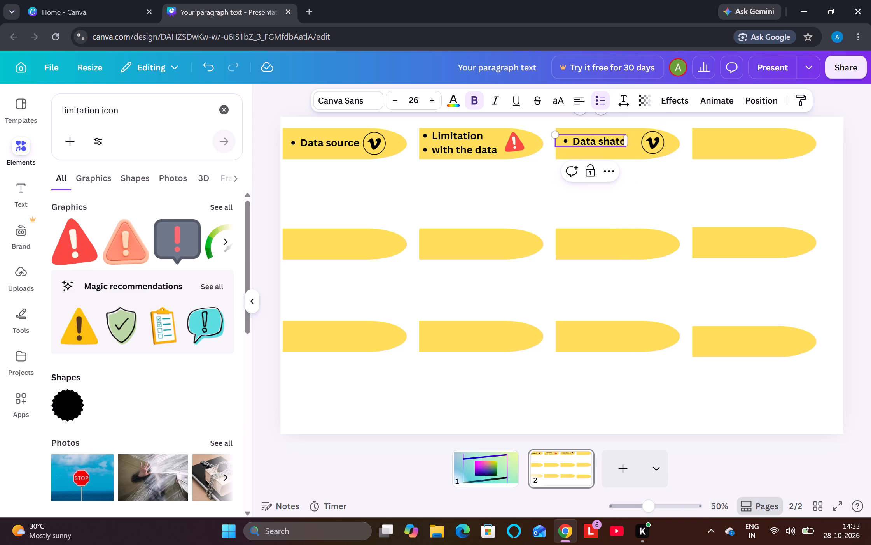
key("BackSpace")
type("ring")
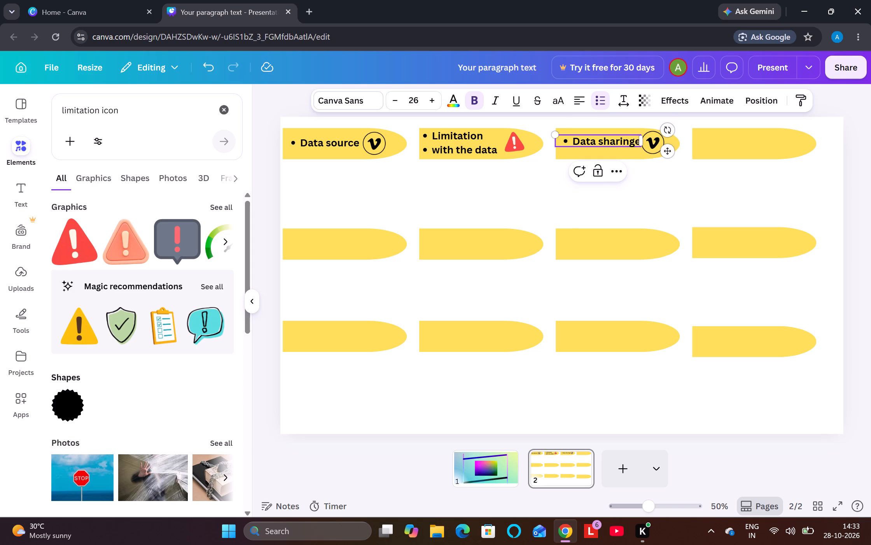
key("Right")
key("backslash")
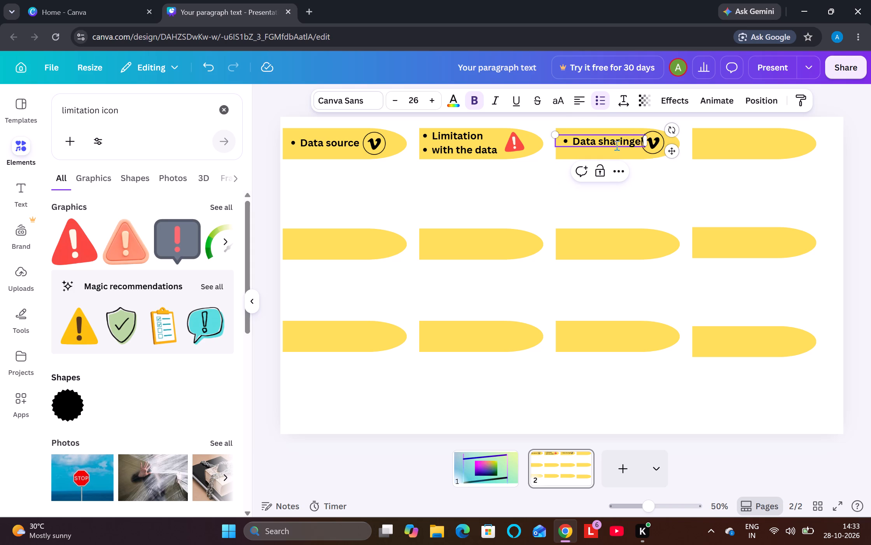
key("BackSpace")
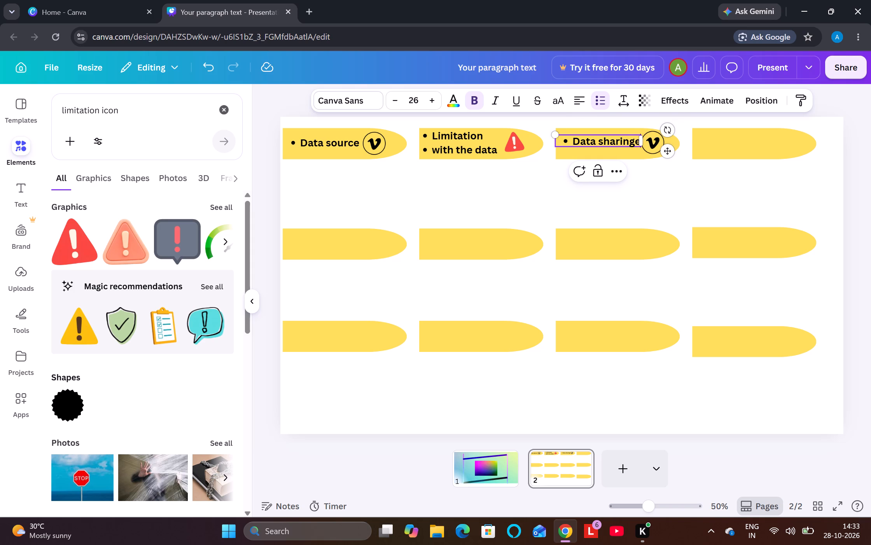
key("BackSpace")
left_click(653, 181)
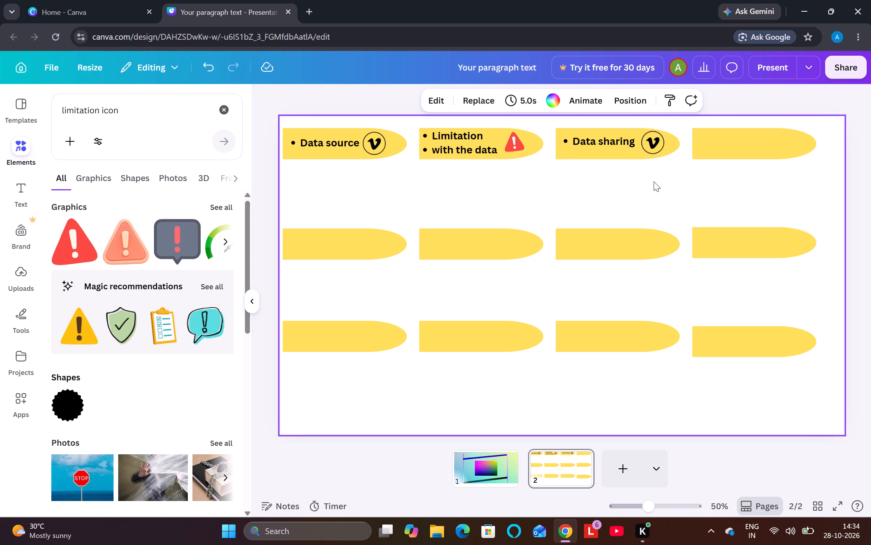
Recolour the top row's banners: the second blue, the third grey and the fourth orange #ff914d.
left_click(316, 152)
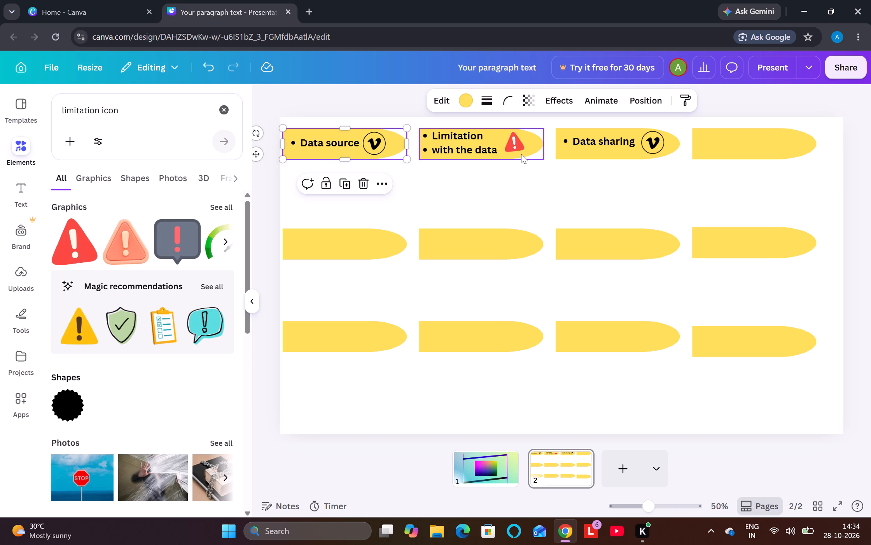
left_click(521, 154)
left_click(467, 102)
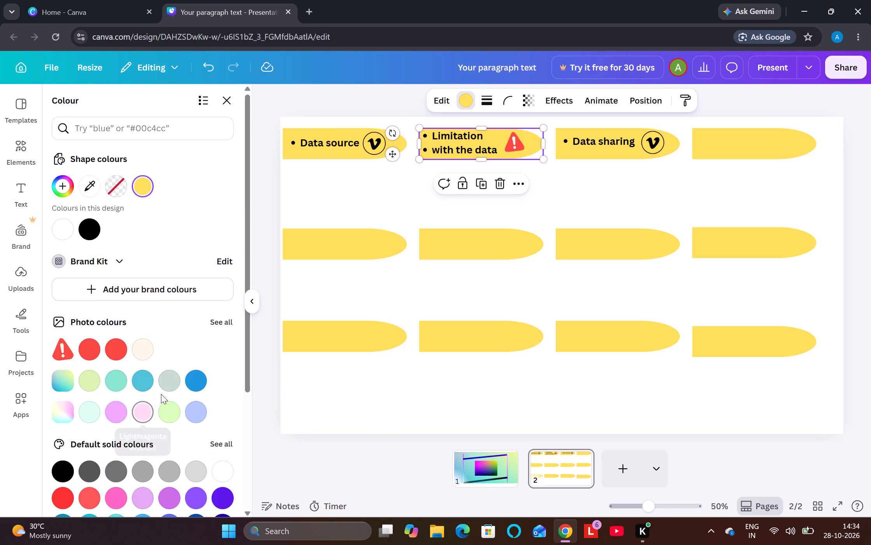
left_click(200, 384)
left_click(623, 157)
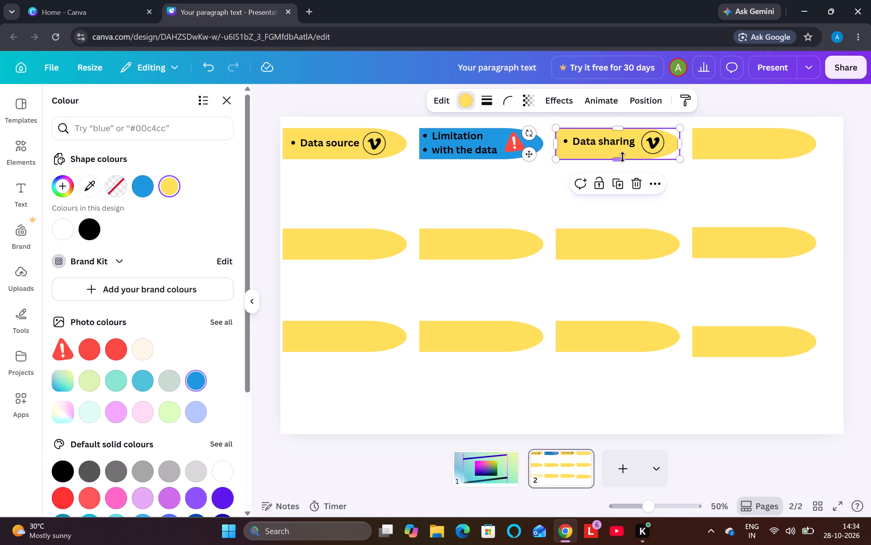
left_click(140, 474)
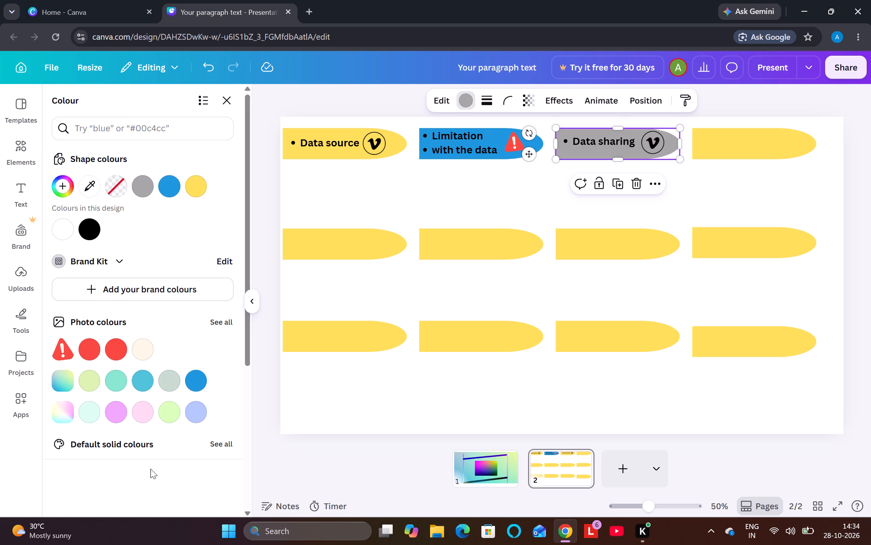
left_click(719, 151)
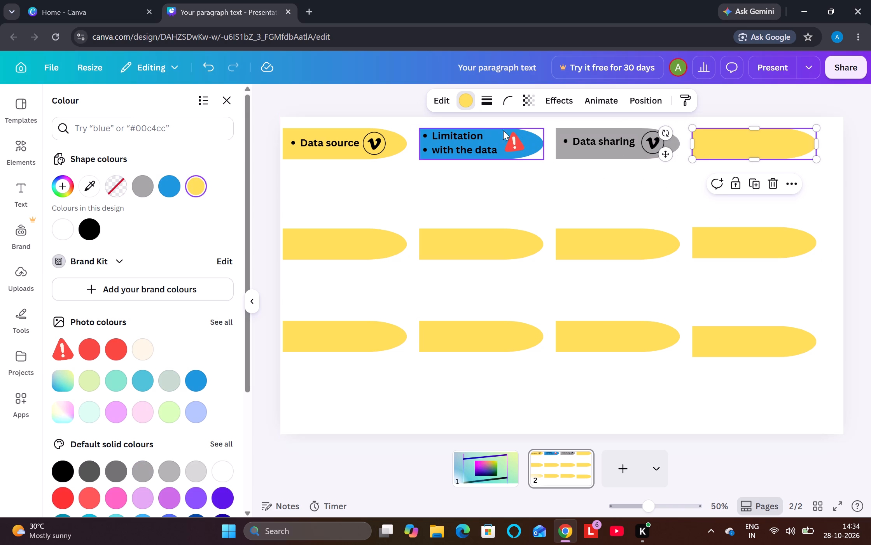
scroll(163, 440, "down", 4)
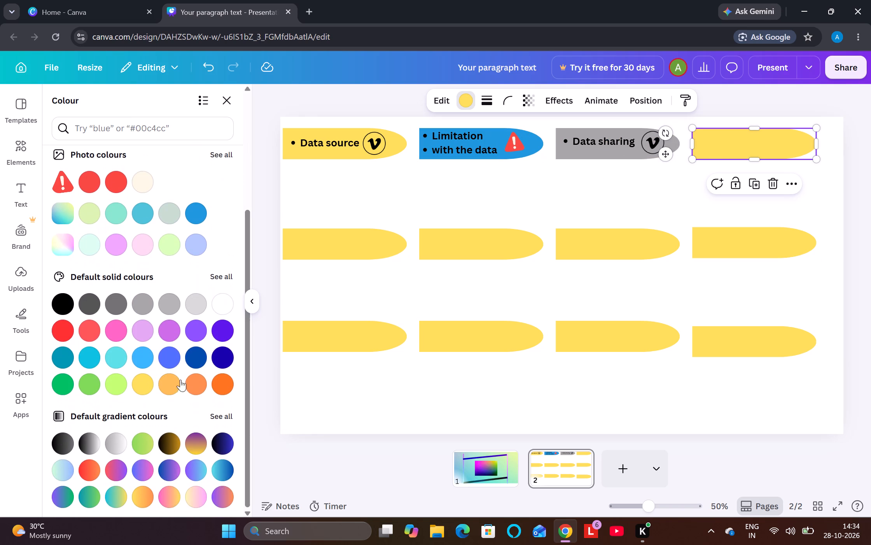
left_click(190, 384)
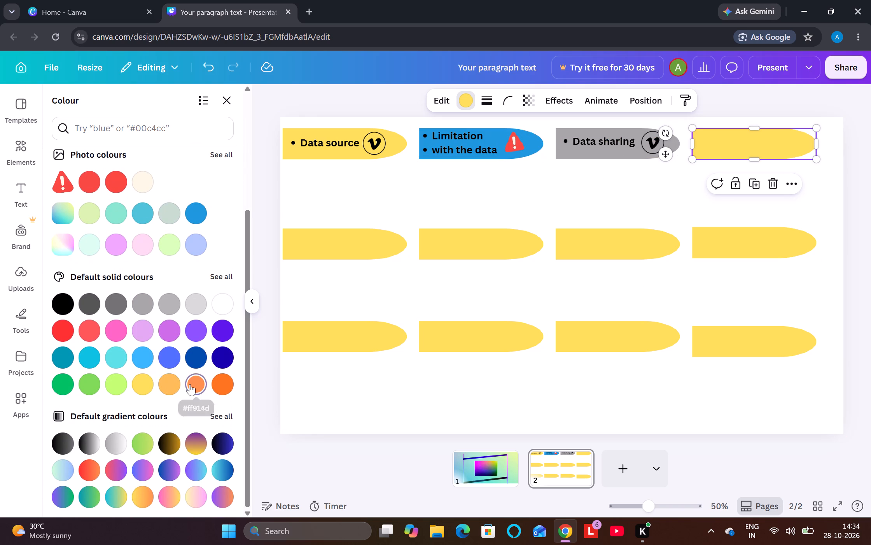
Recolour the middle row's banners: first with a black-to-grey gradient, second a red-to-orange gradient, third pink, fourth a black-to-blue gradient.
left_click(311, 257)
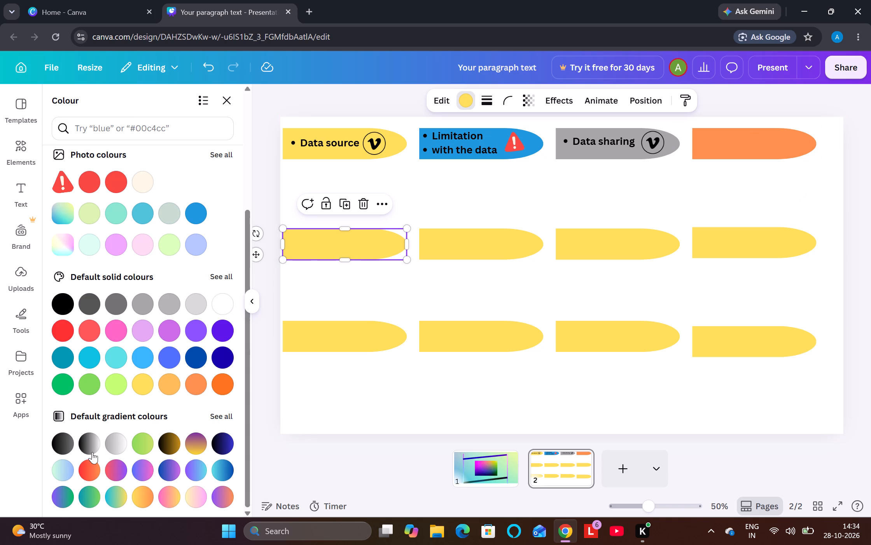
left_click(63, 441)
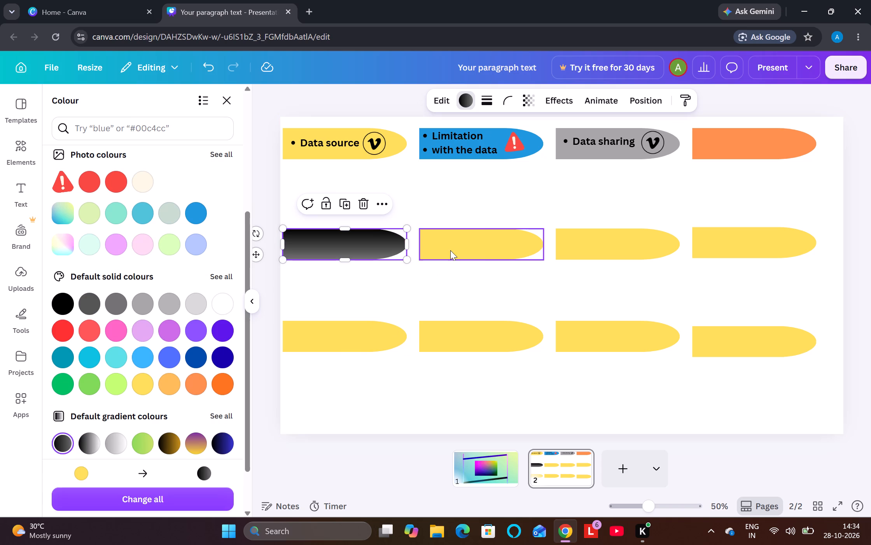
left_click(450, 250)
left_click(221, 468)
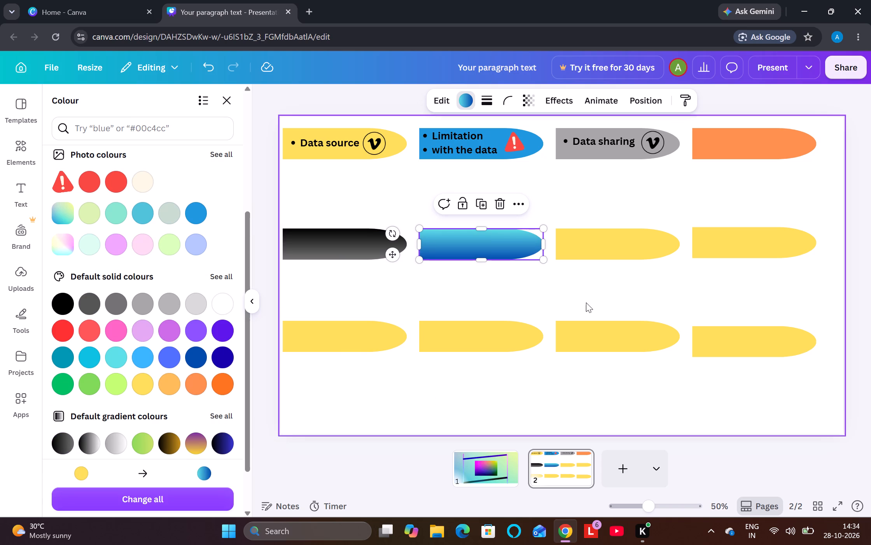
left_click(597, 251)
left_click(482, 255)
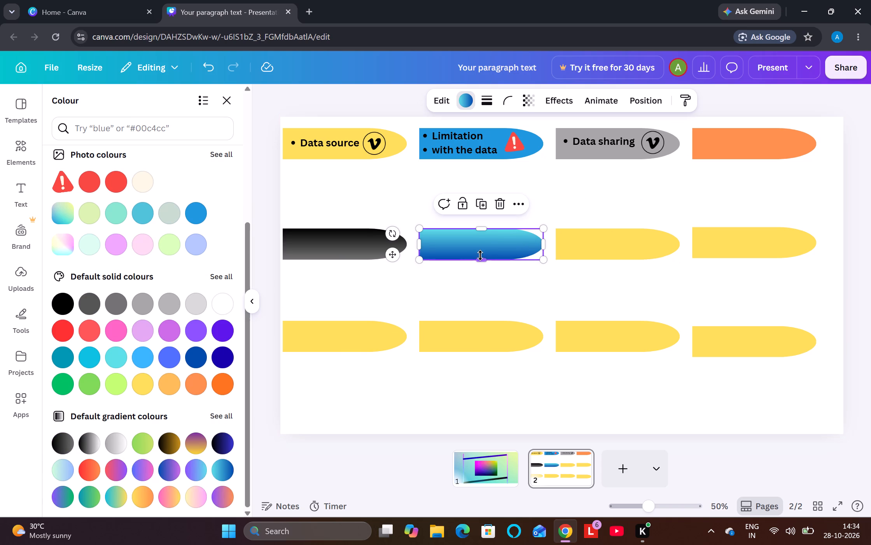
scroll(139, 438, "down", 4)
left_click(94, 464)
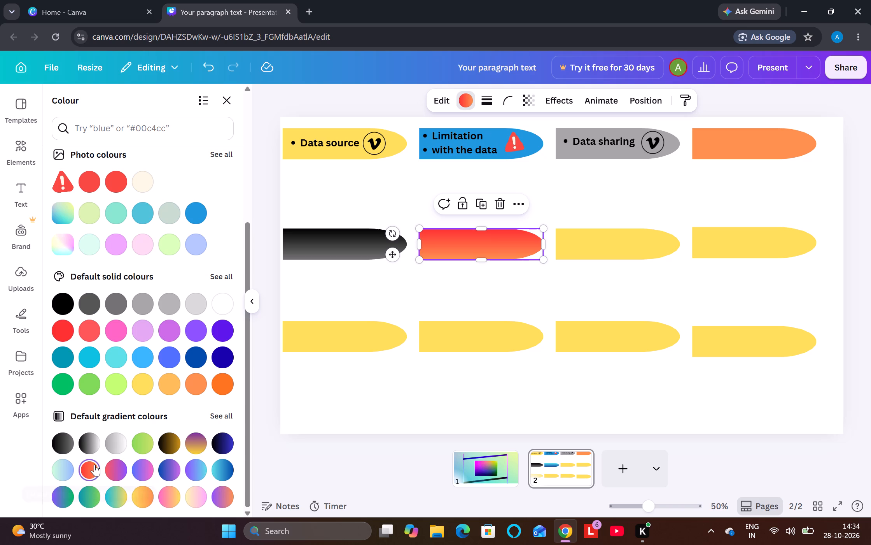
left_click(573, 248)
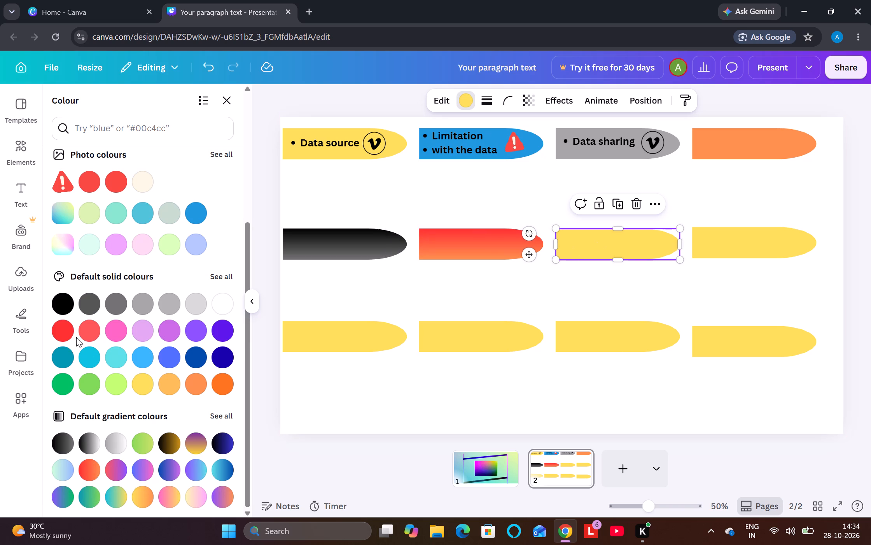
left_click(123, 330)
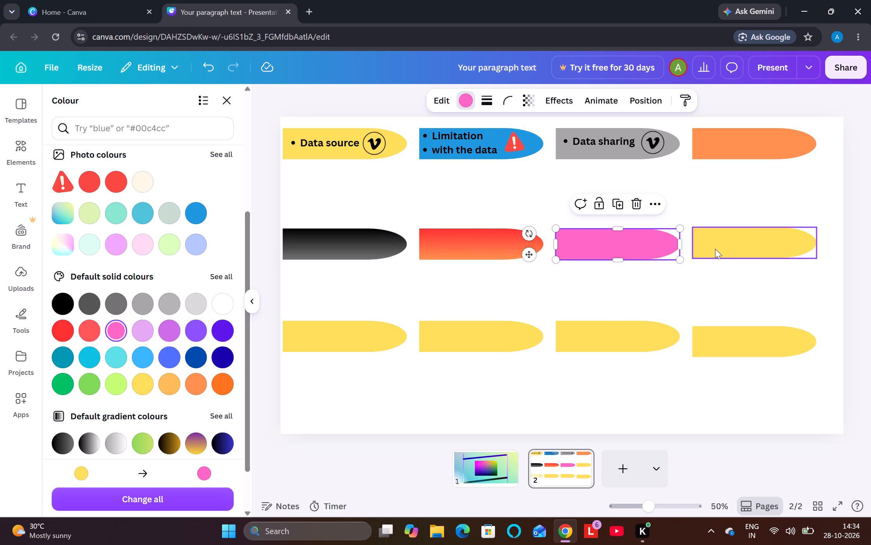
left_click(729, 239)
left_click(228, 447)
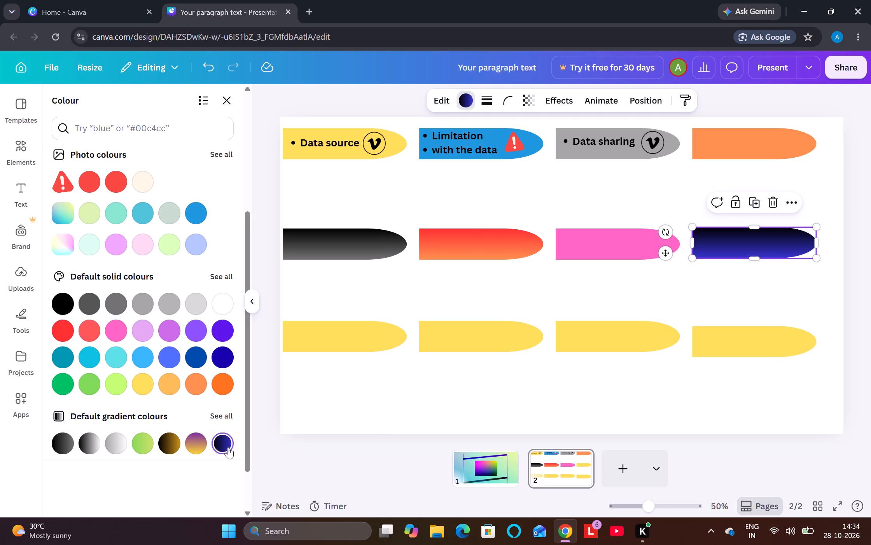
Recolour the bottom row's first banner light green #c1ff72, the second green and the third medium blue.
left_click(343, 345)
scroll(122, 378, "down", 3)
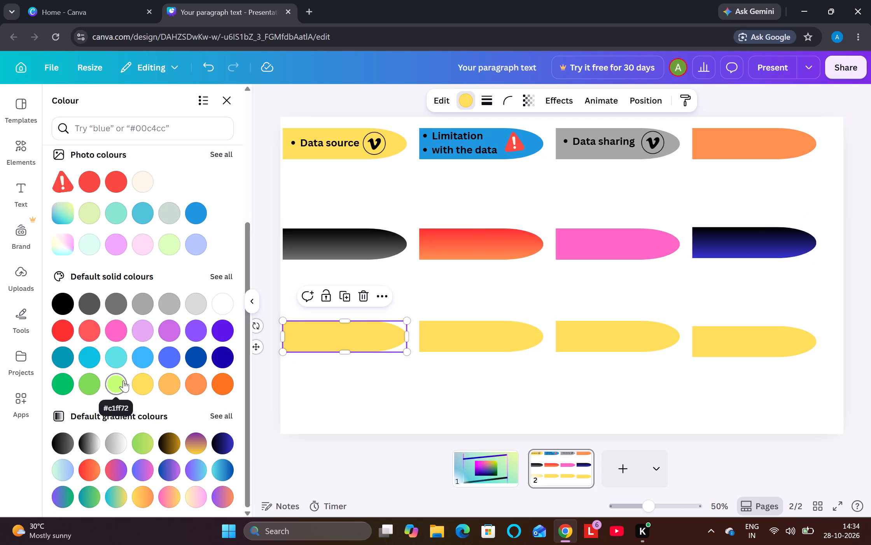
left_click(111, 389)
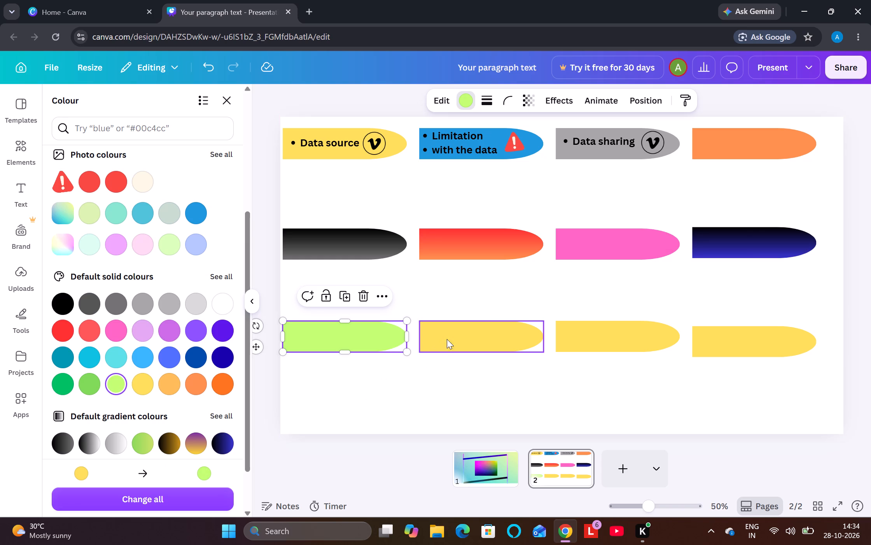
left_click(458, 338)
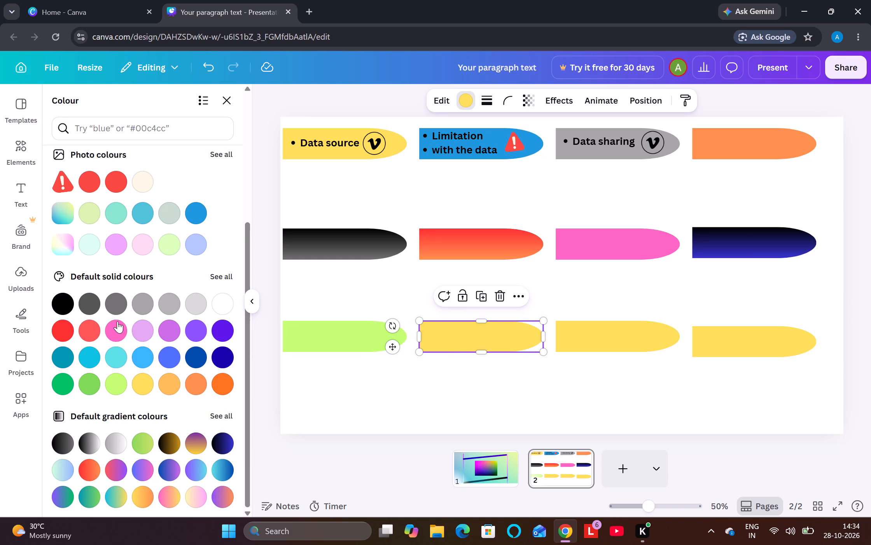
left_click(68, 379)
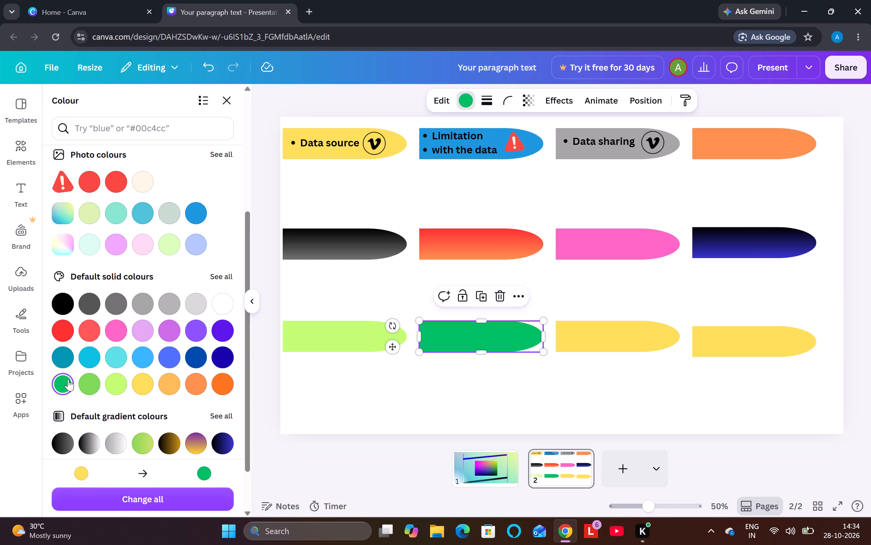
left_click(663, 347)
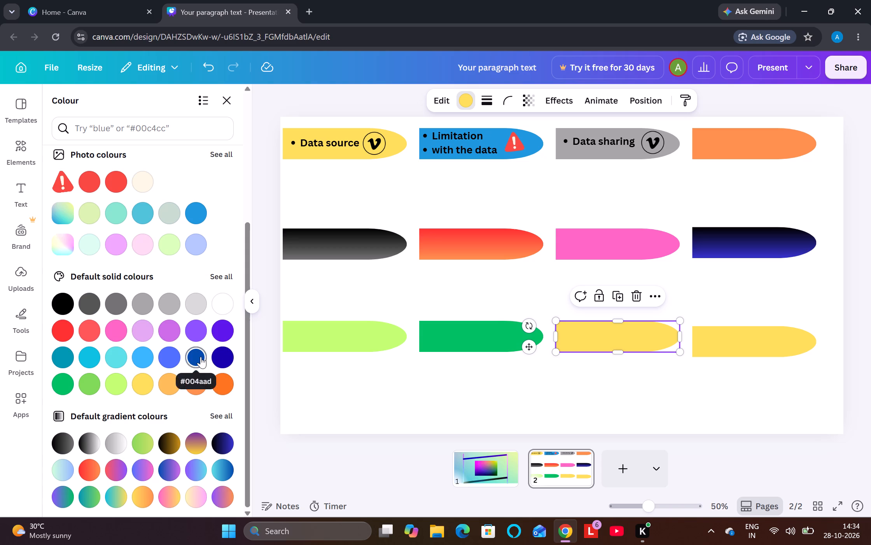
left_click(169, 355)
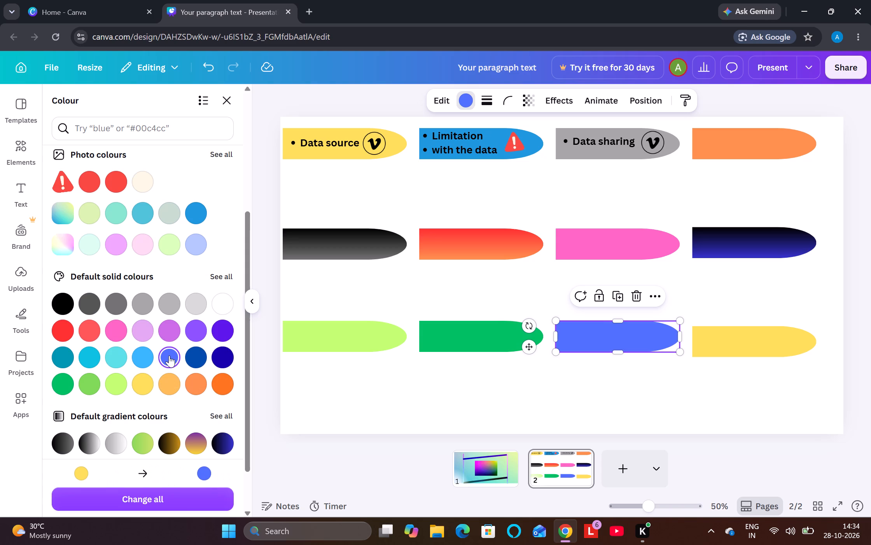
Set the second slide's background to the pale yellow-to-pink gradient.
left_click(312, 414)
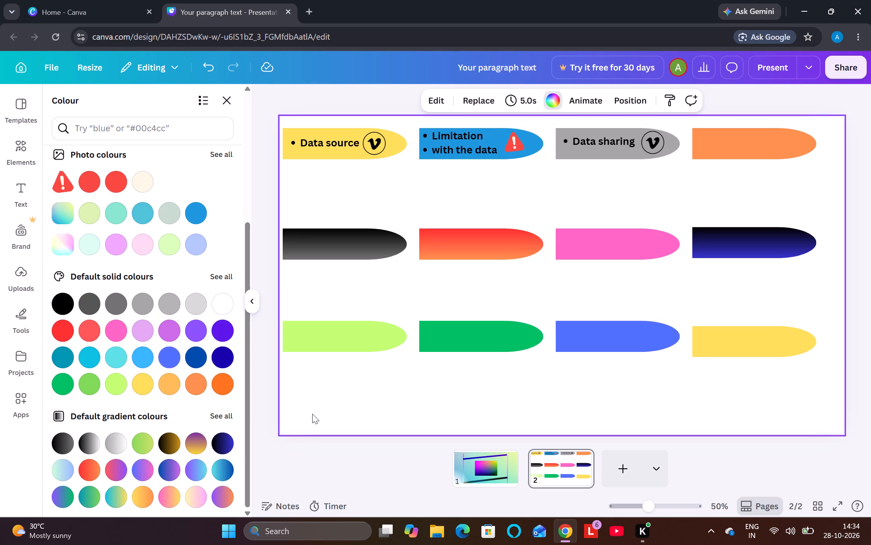
scroll(113, 371, "down", 2)
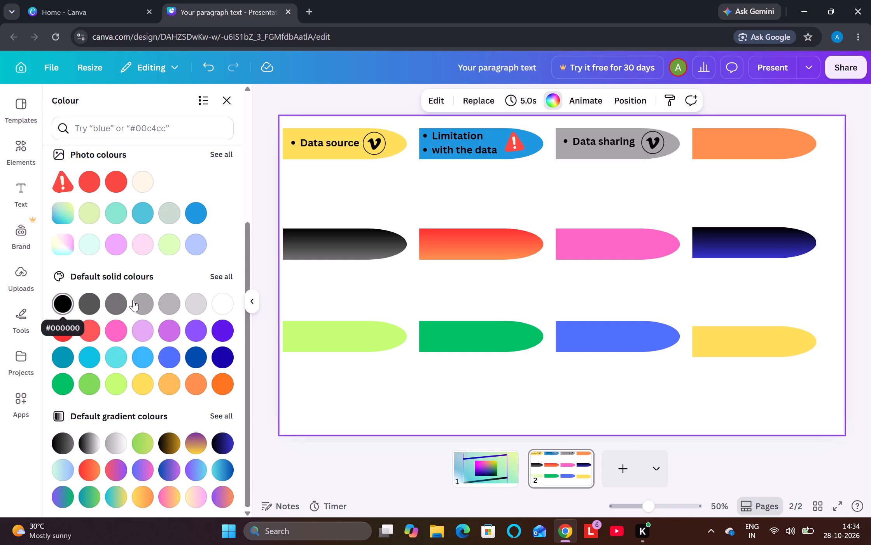
scroll(157, 323, "down", 3)
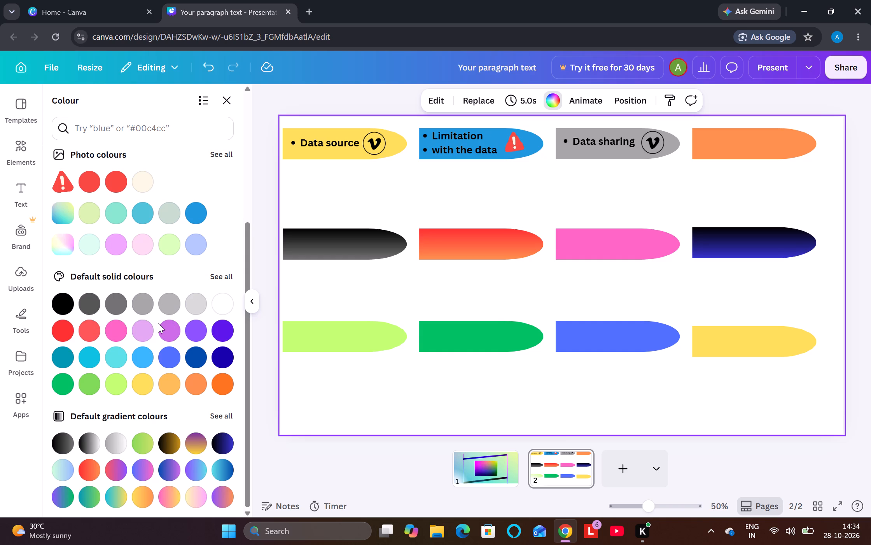
scroll(158, 323, "down", 2)
left_click(203, 501)
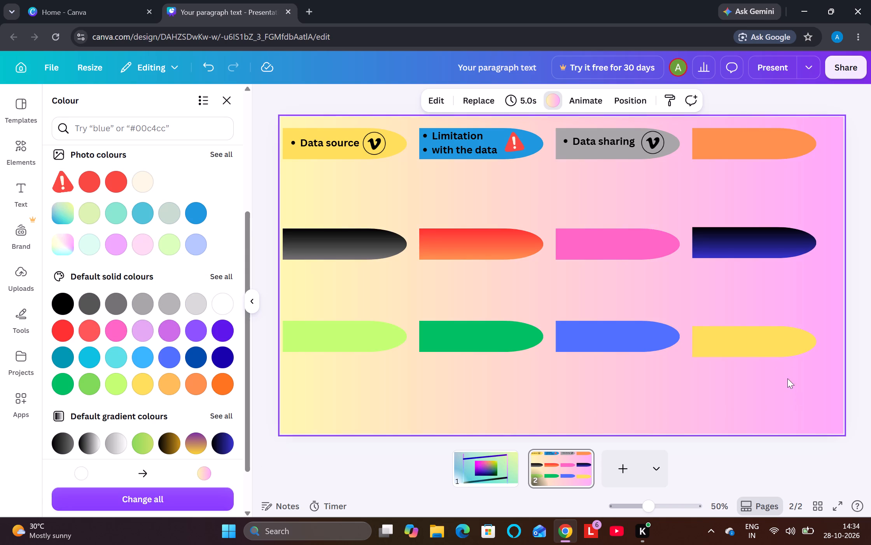
Fill the bottom row's fourth banner with the purple-to-orange linear gradient #8c52ff, #ff914d.
left_click(754, 343)
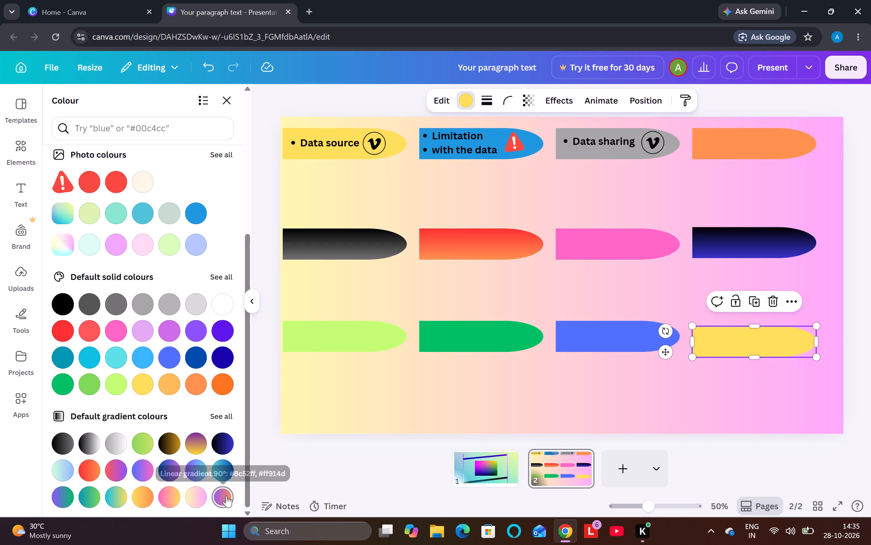
left_click(226, 496)
left_click(349, 461)
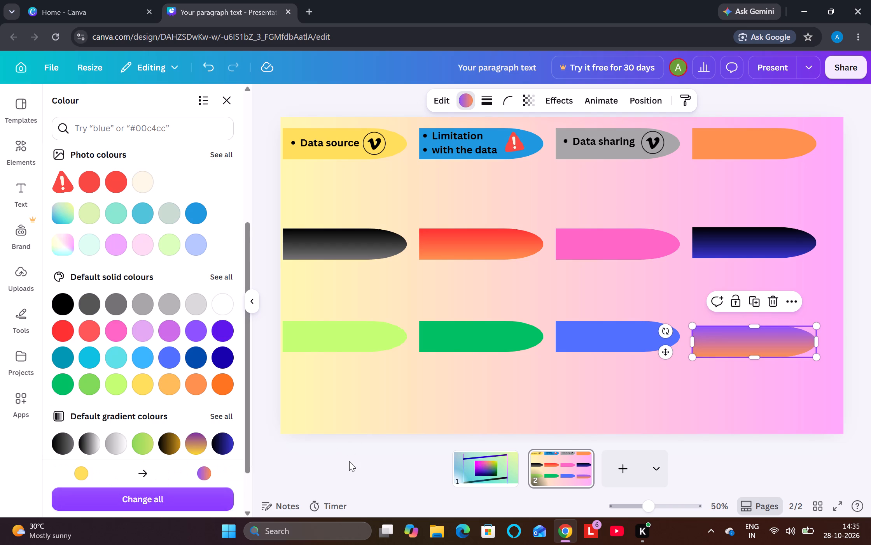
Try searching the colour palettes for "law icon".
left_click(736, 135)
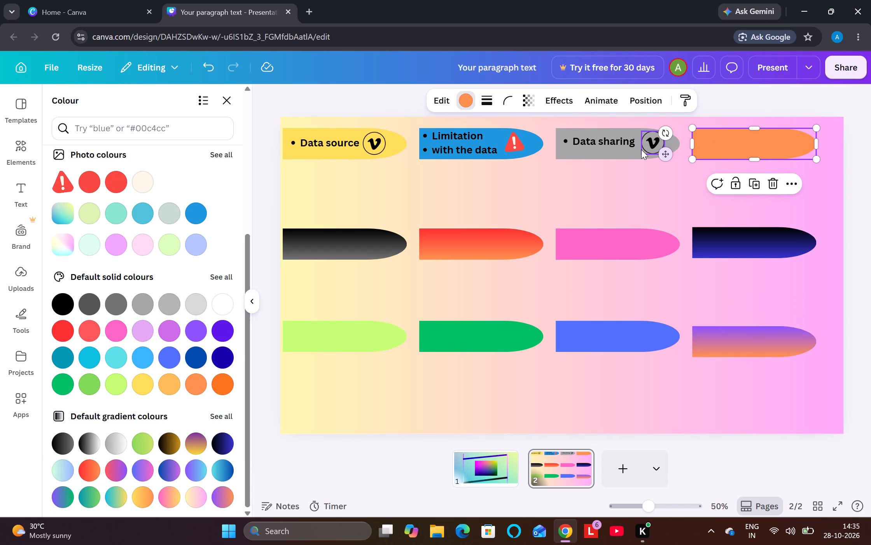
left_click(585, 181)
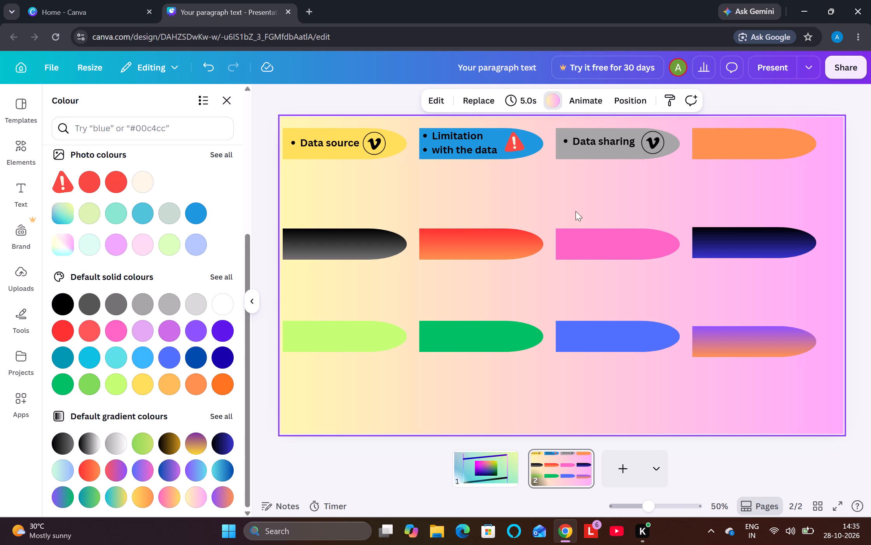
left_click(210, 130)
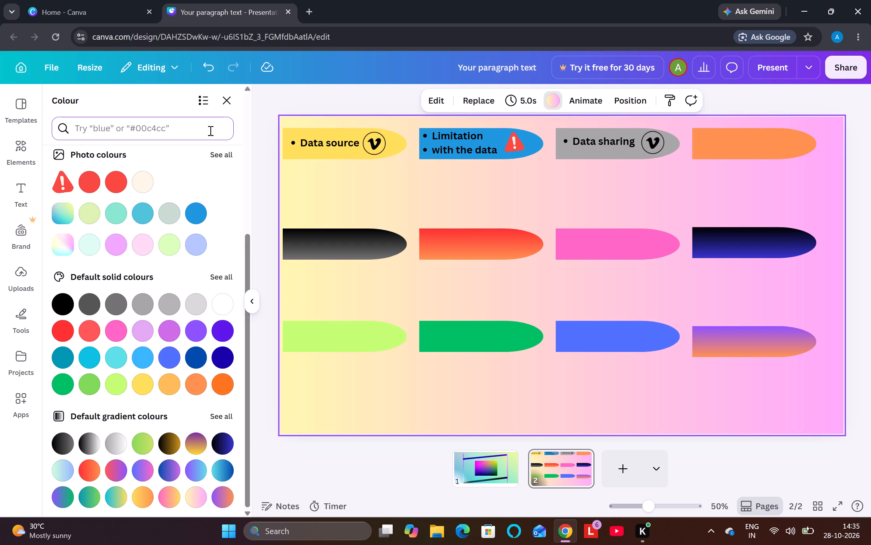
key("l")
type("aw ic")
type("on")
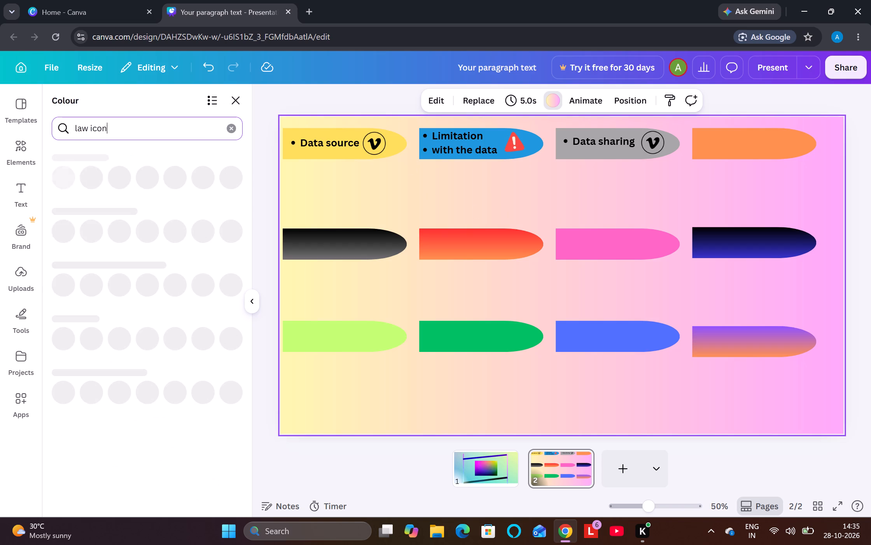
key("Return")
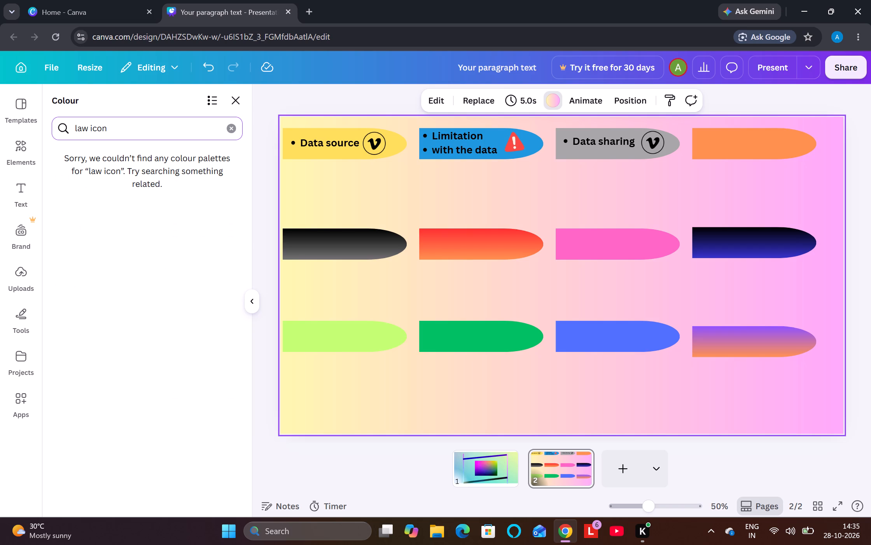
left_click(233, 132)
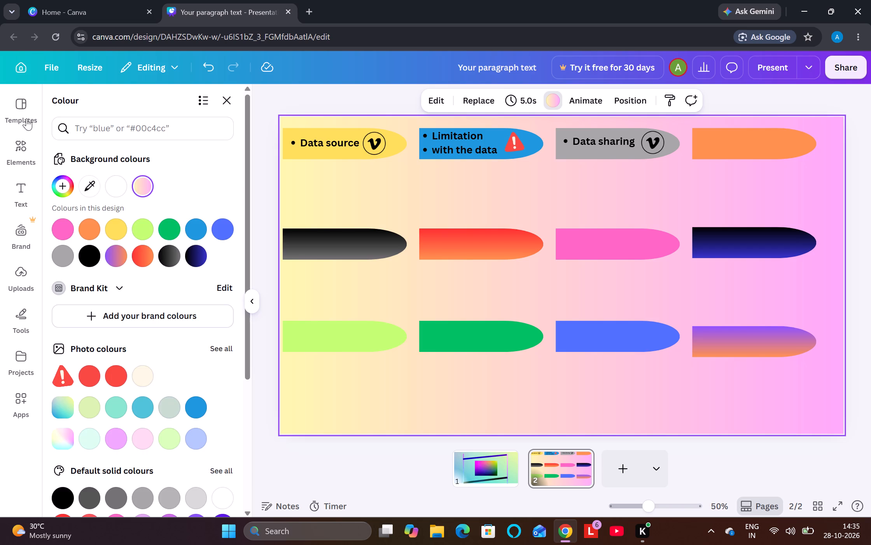
Search the elements library for "law icon" and add the first black balance-scales graphic to the slide.
left_click(225, 102)
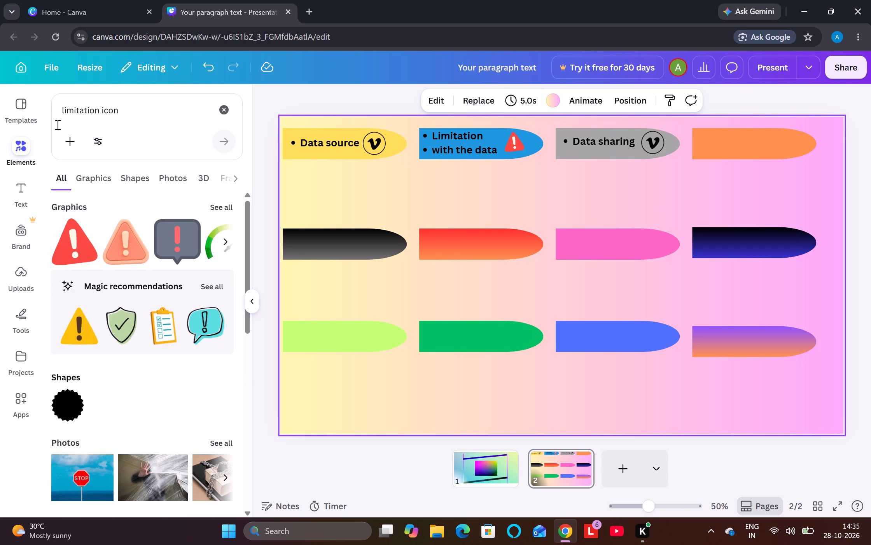
left_click(154, 113)
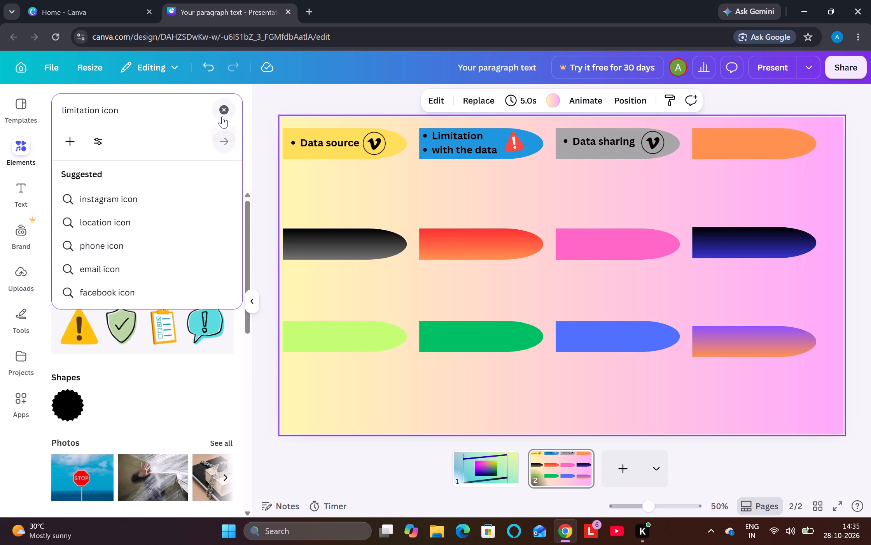
left_click(100, 112)
key("BackSpace")
key("BackSpace")
key("BackSpace")
key("BackSpace")
key("BackSpace")
key("BackSpace")
key("BackSpace")
key("BackSpace")
key("BackSpace")
key("BackSpace")
key("BackSpace")
key("BackSpace")
key("BackSpace")
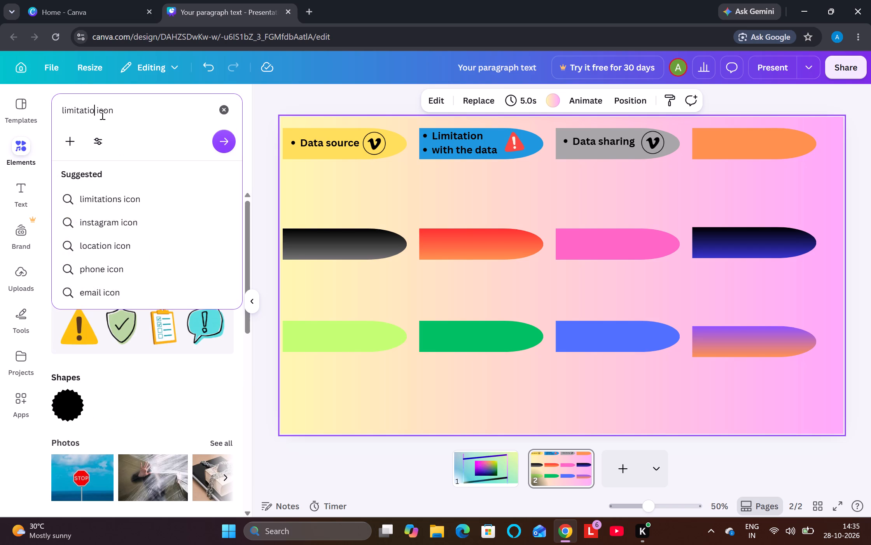
key("l")
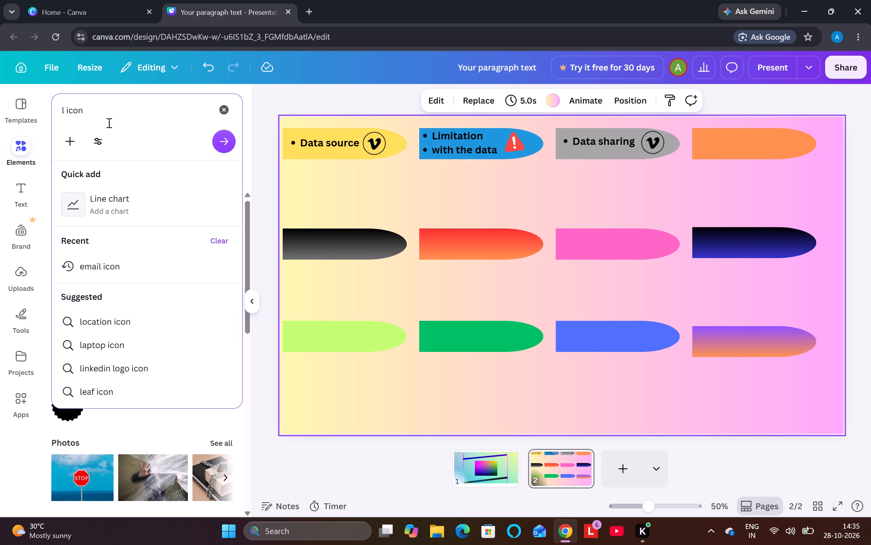
type("aw")
key("Return")
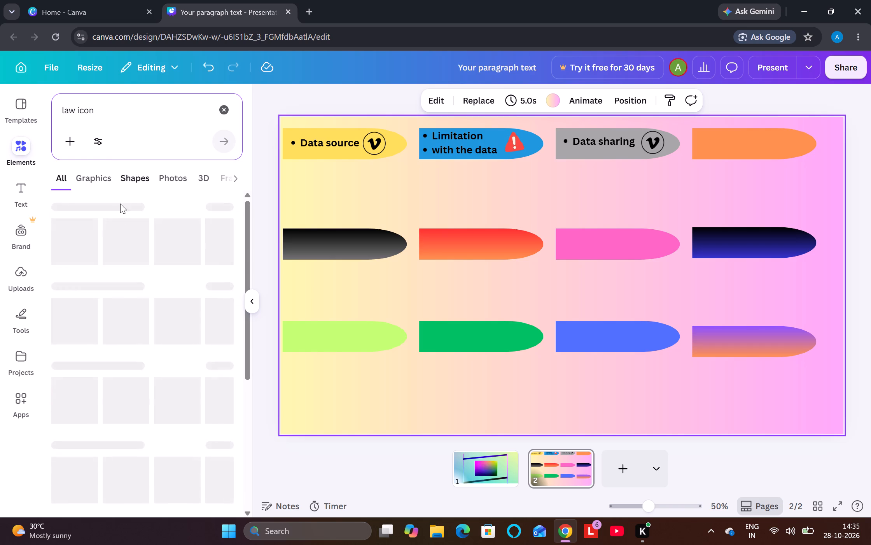
left_click(70, 247)
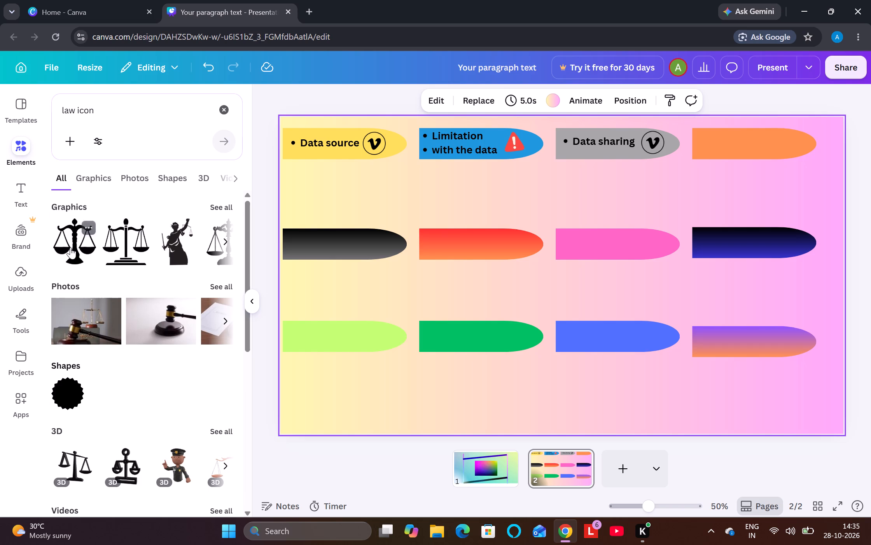
Shrink the balance-scales graphic to icon size and place it near the rounded end of the top row's fourth banner.
left_click_drag(617, 338, 575, 272)
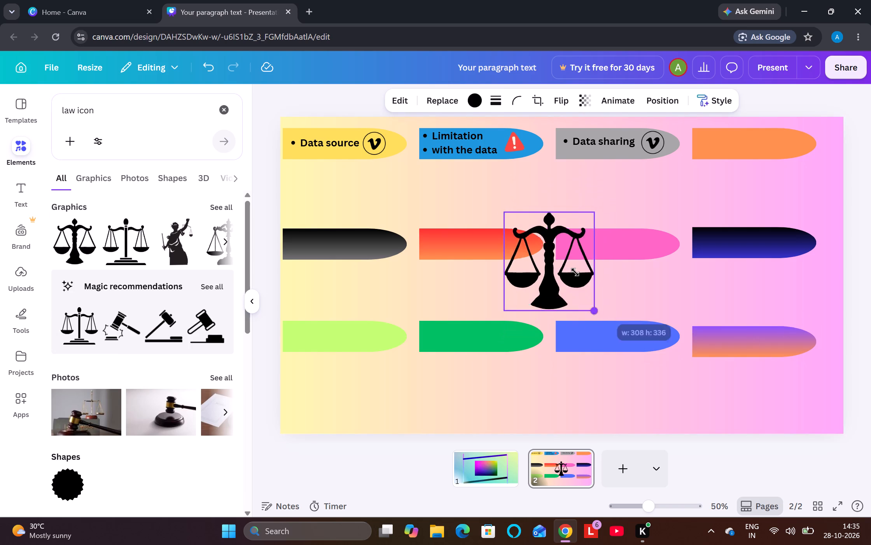
left_click_drag(575, 272, 528, 233)
left_click(514, 222)
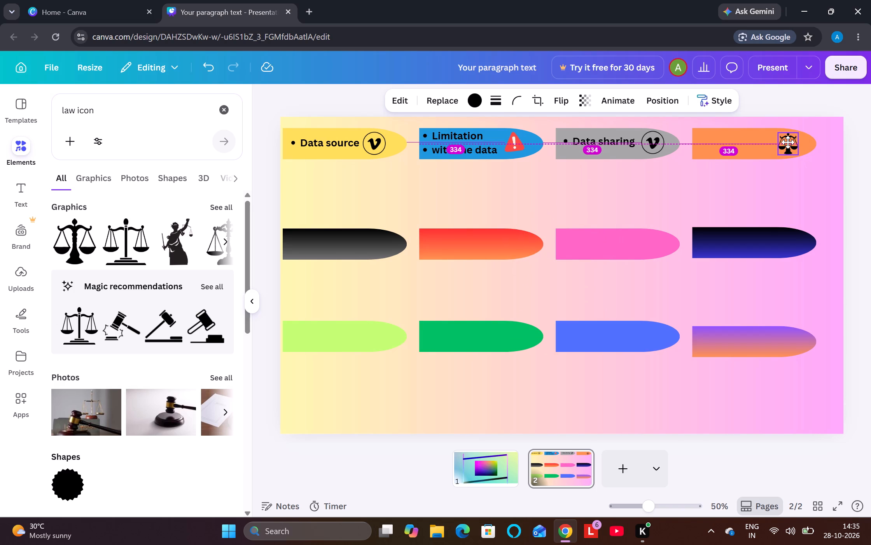
Duplicate the "Data sharing" text and place the copy on the top row's fourth banner, beside the scales icon.
left_click(658, 193)
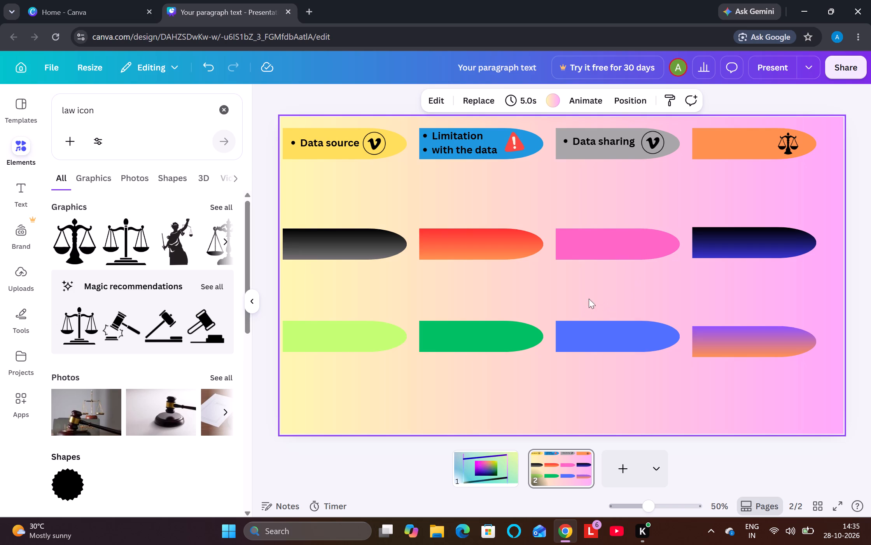
left_click(586, 137)
left_click(596, 172)
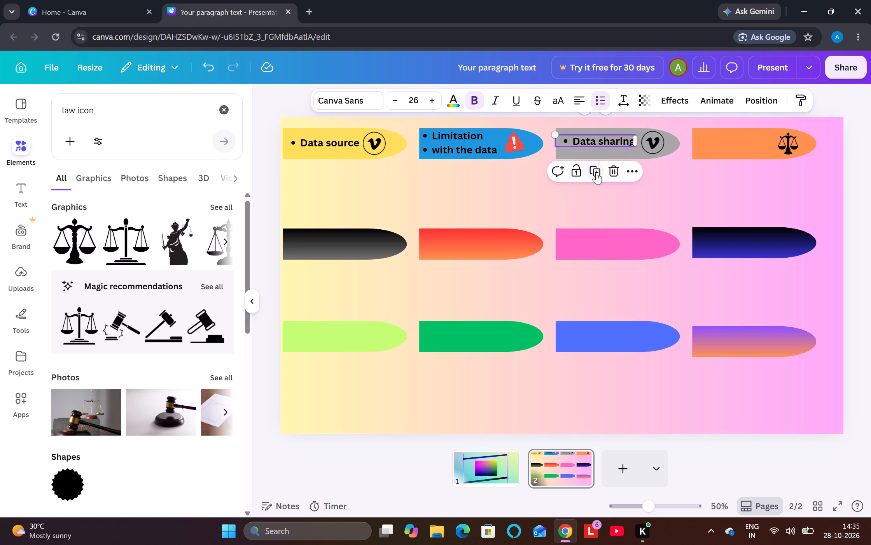
left_click_drag(853, 141, 715, 141)
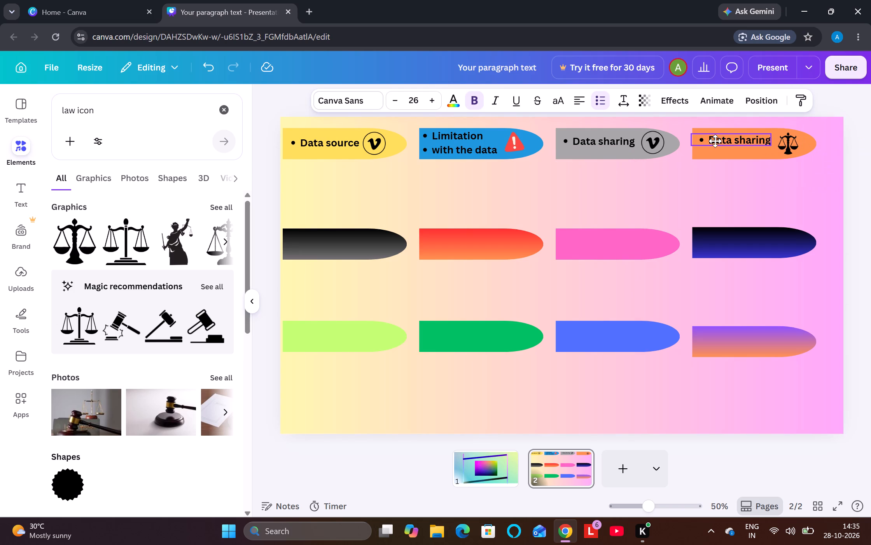
left_click_drag(715, 141, 711, 137)
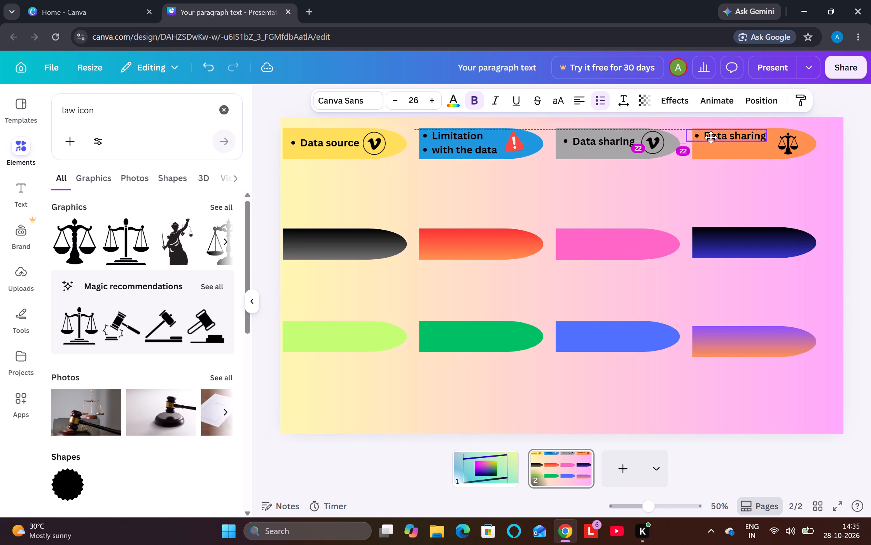
left_click_drag(711, 137, 712, 138)
Replace the copied text on the top row's fourth banner with two bullet lines, "Laws policies" and "& classification".
left_click(724, 134)
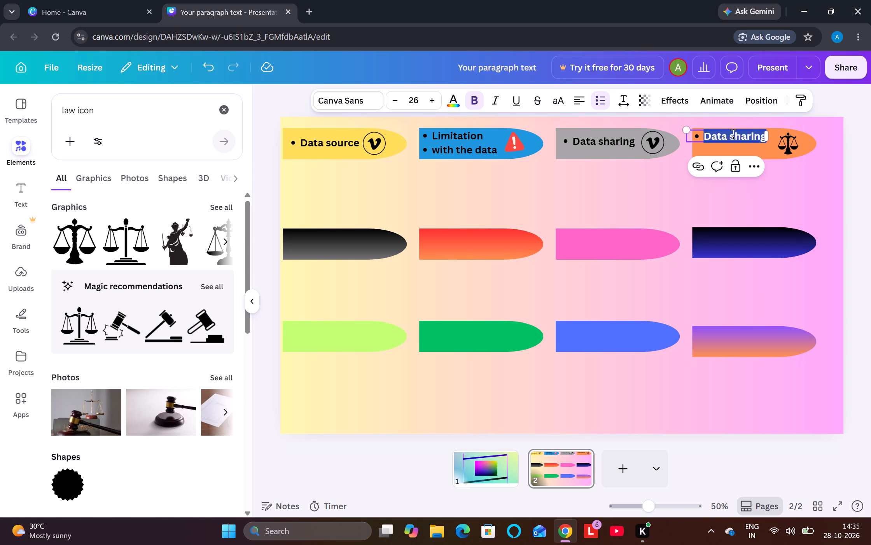
key("BackSpace")
key("l")
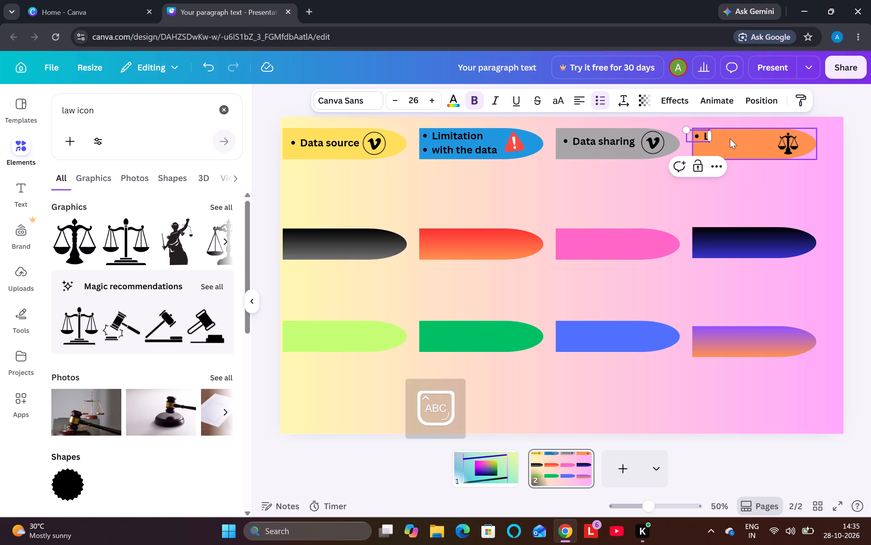
type("aw")
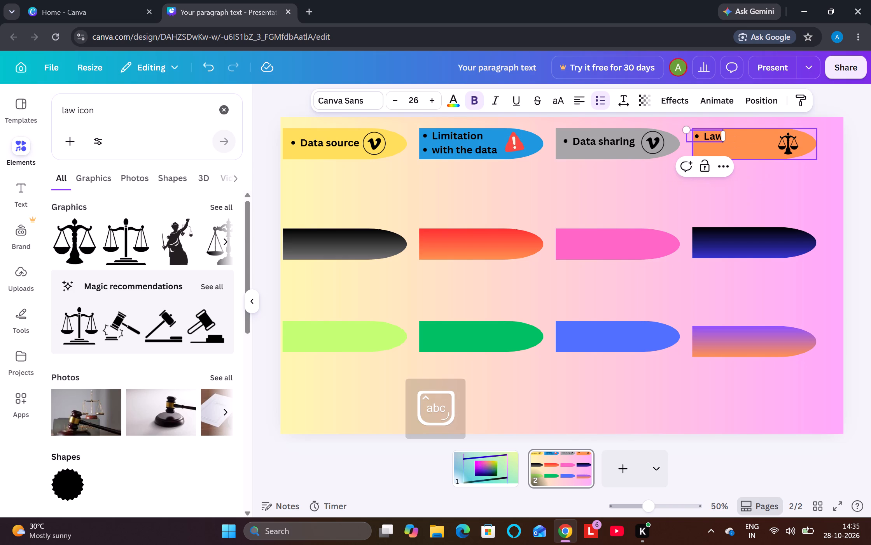
key("s")
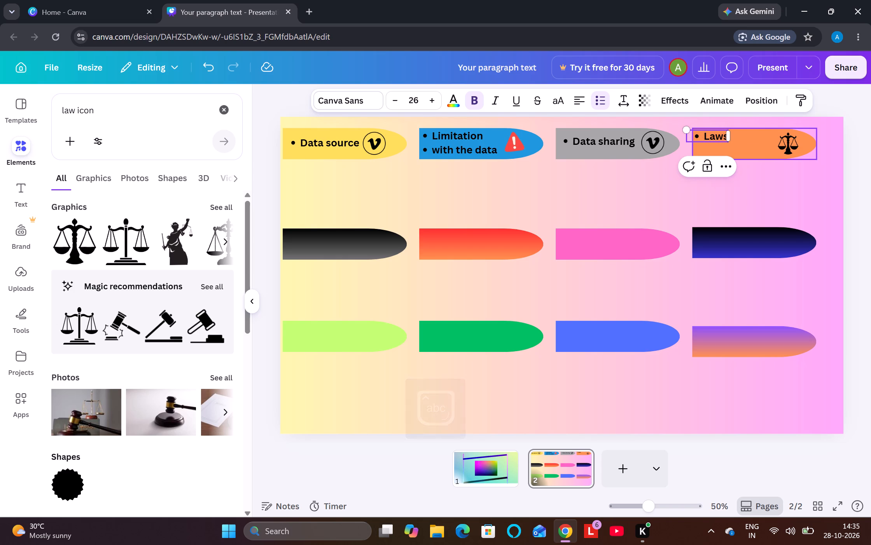
key("c")
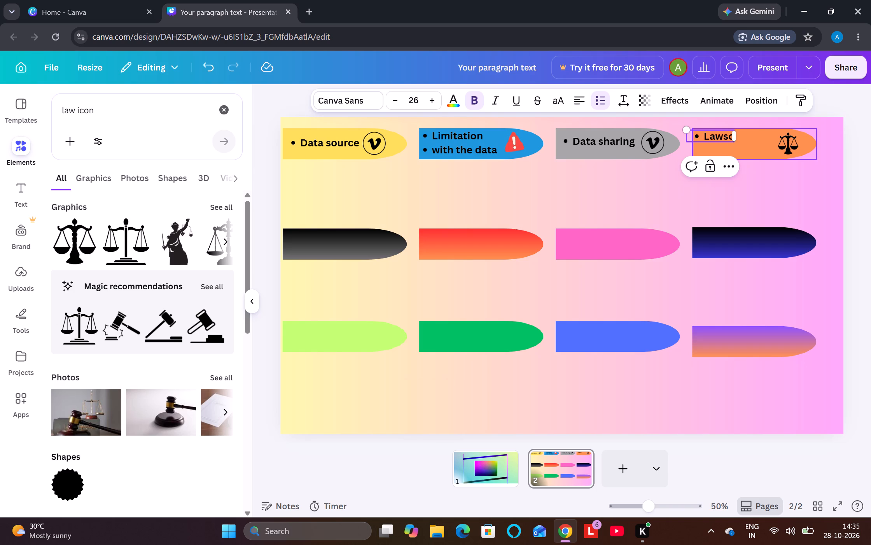
key("BackSpace")
key("space")
type("po")
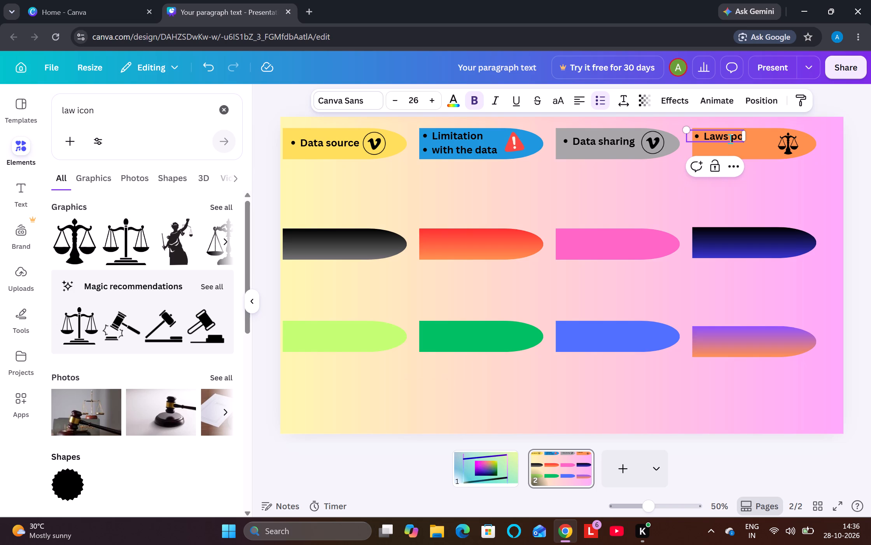
key("l")
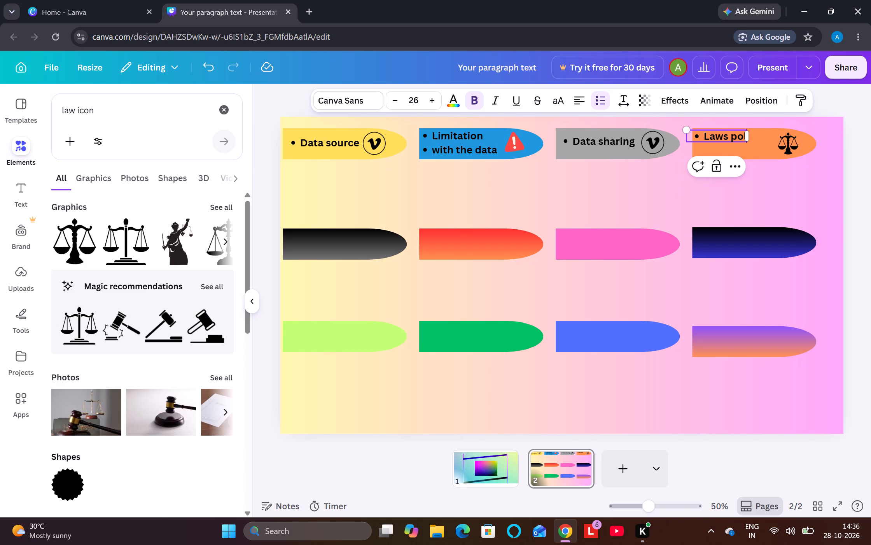
key("i")
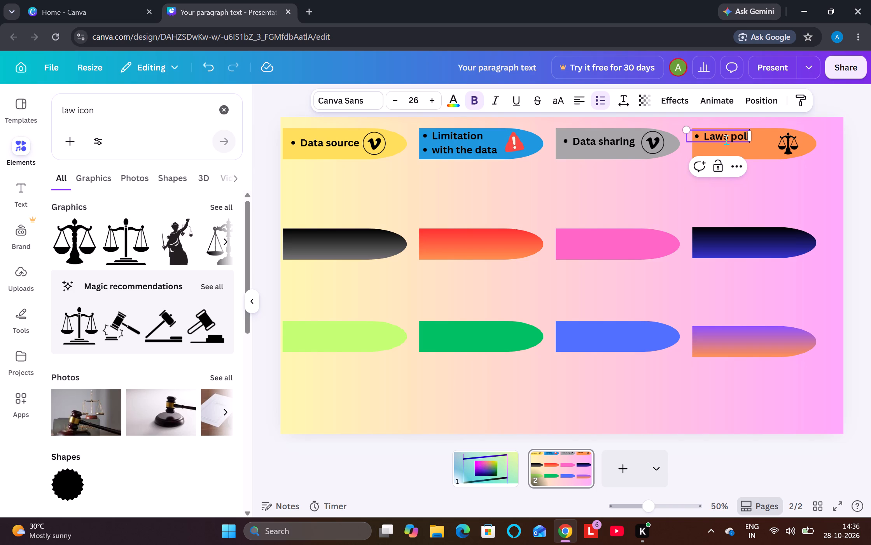
type("cies")
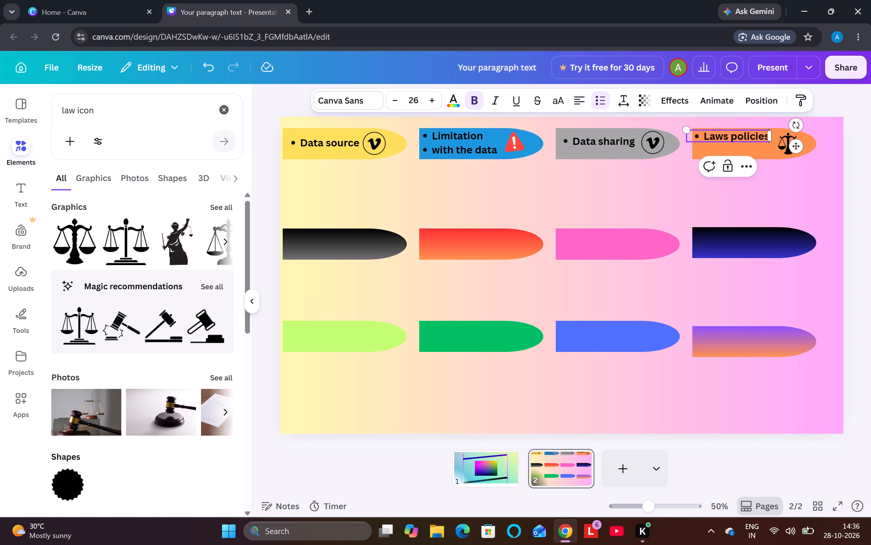
key("shift+Return")
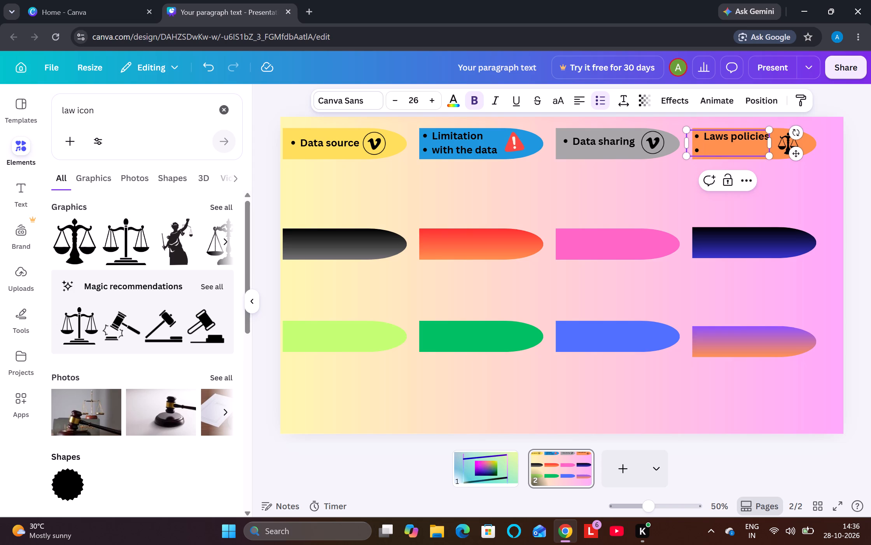
key("shift+ampersand")
key("space")
type("classification")
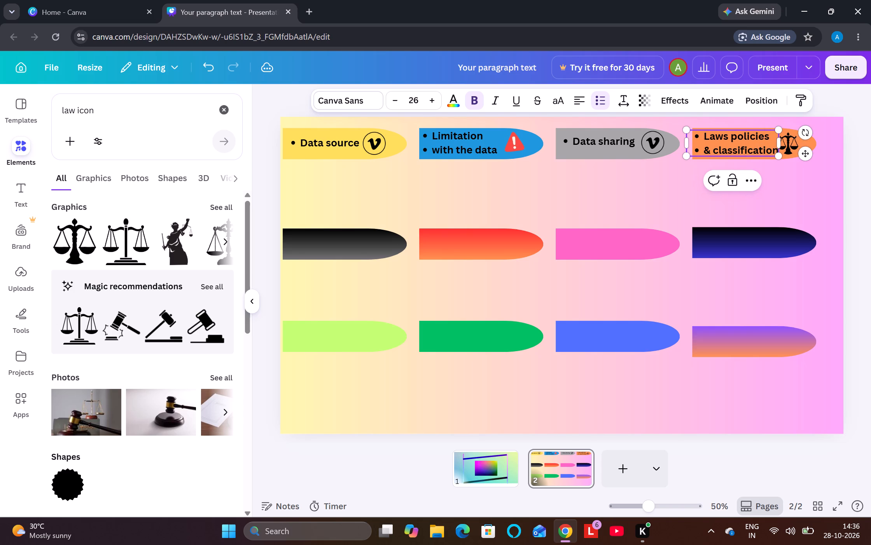
left_click(753, 202)
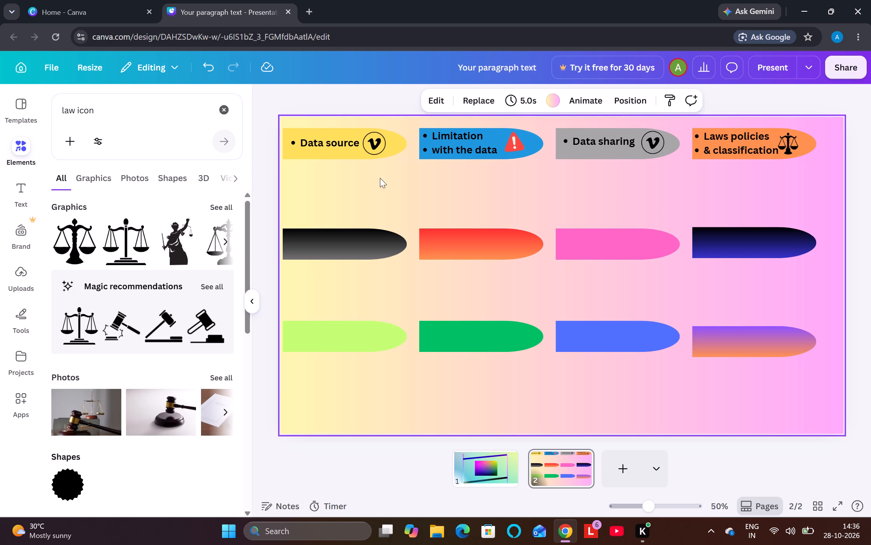
Search the elements library for "frame work icon" and add the black outline laptop graphic to the slide.
left_click(228, 105)
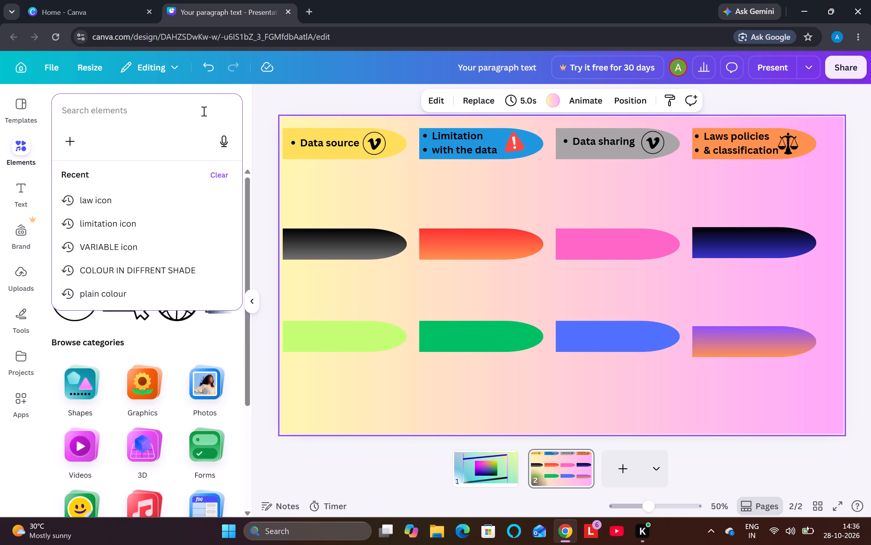
key("f")
type("rame work")
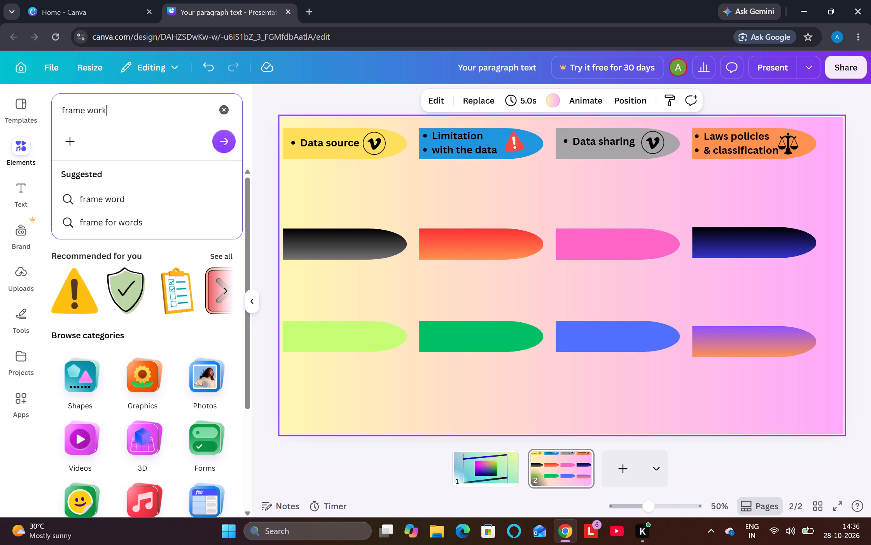
key("space")
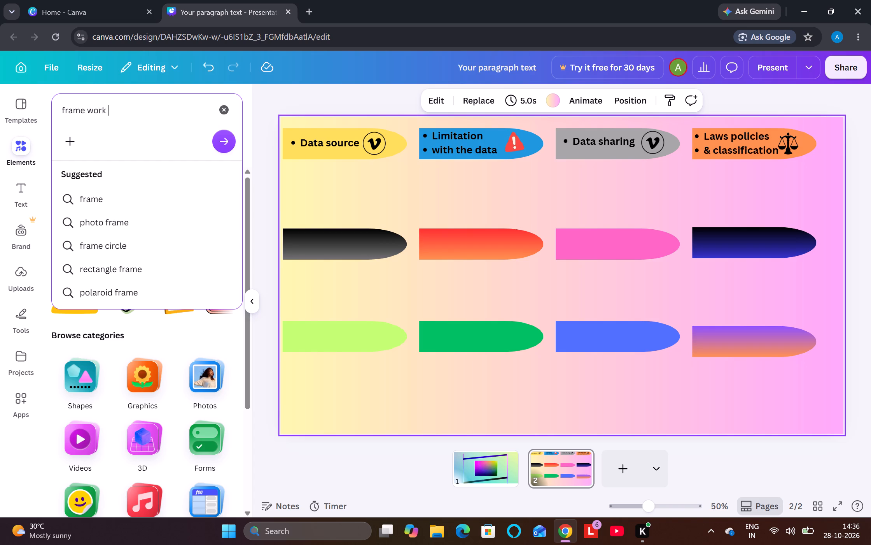
type("icon")
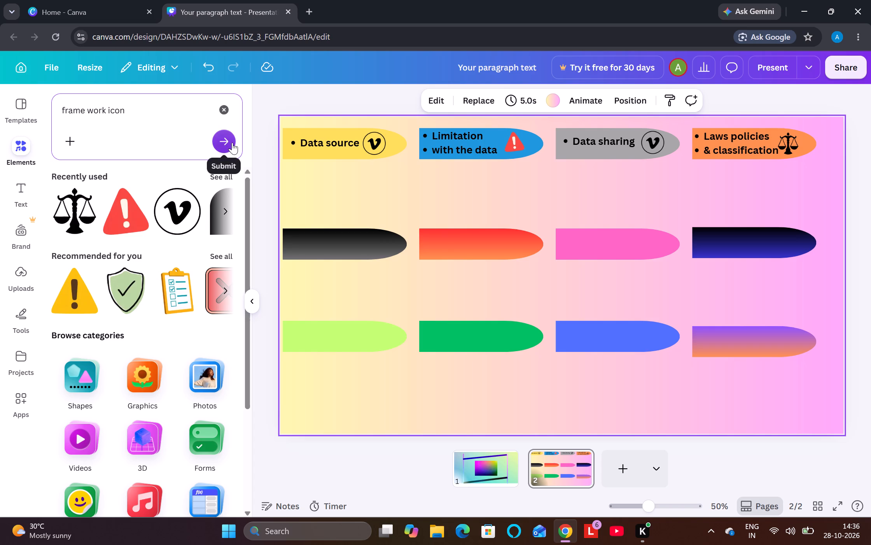
left_click(221, 141)
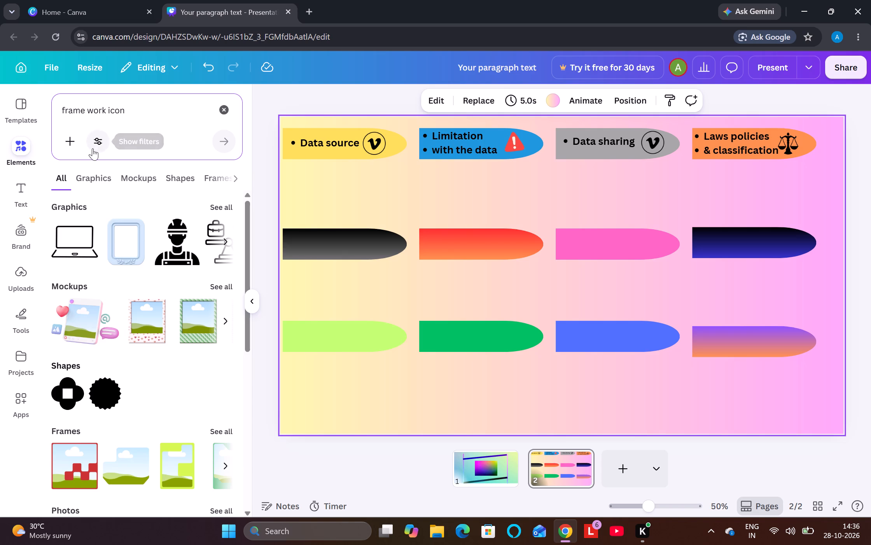
left_click(72, 243)
left_click(218, 108)
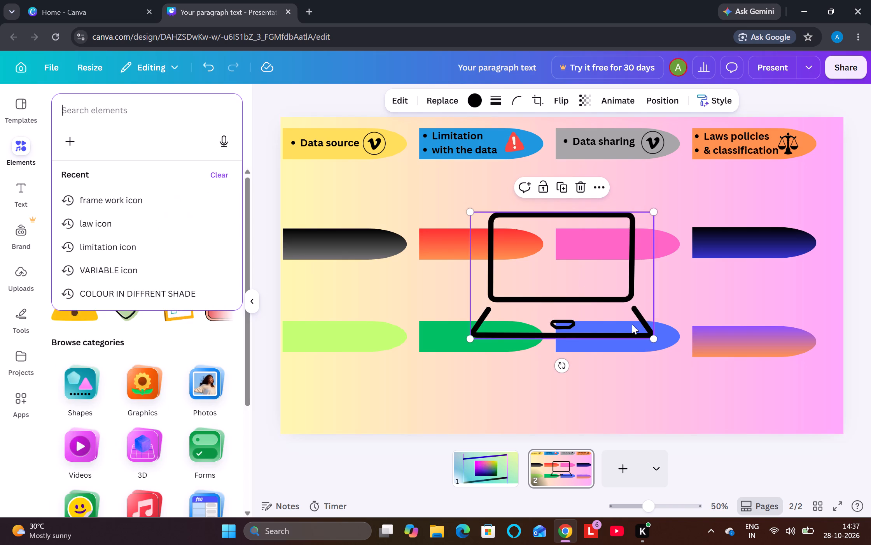
Shrink the laptop graphic to icon size and place it near the rounded end of the middle row's first banner.
left_click_drag(656, 338, 506, 235)
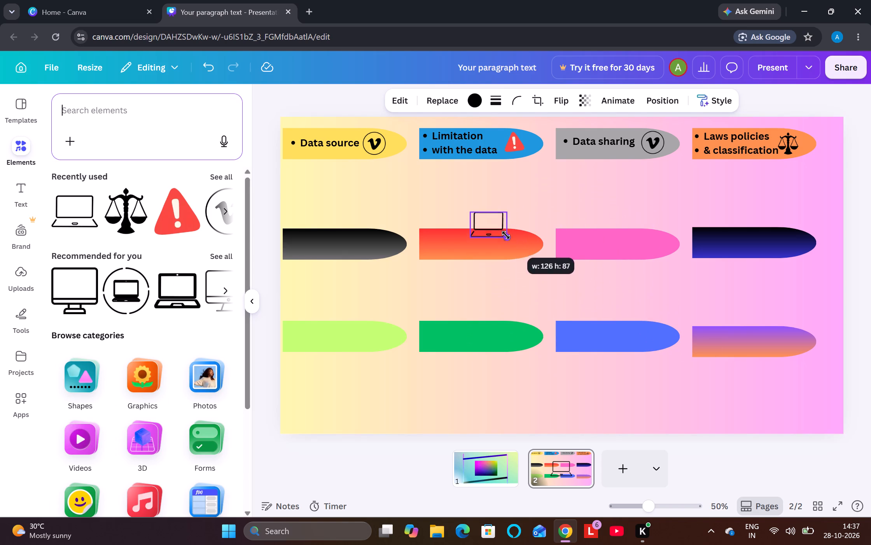
left_click_drag(506, 235, 496, 226)
left_click_drag(484, 222, 382, 238)
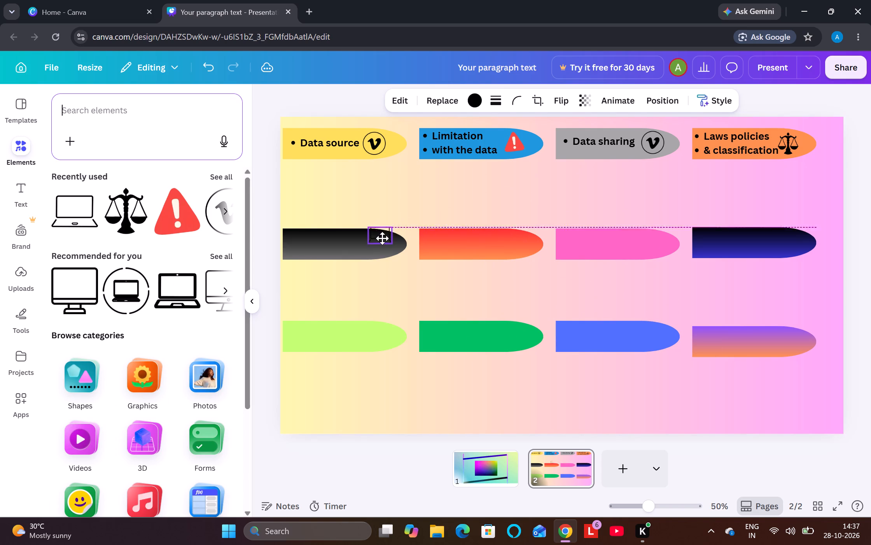
left_click_drag(382, 238, 376, 244)
Change the middle row's first banner to the solid red from the warning icon's photo colours.
left_click(311, 240)
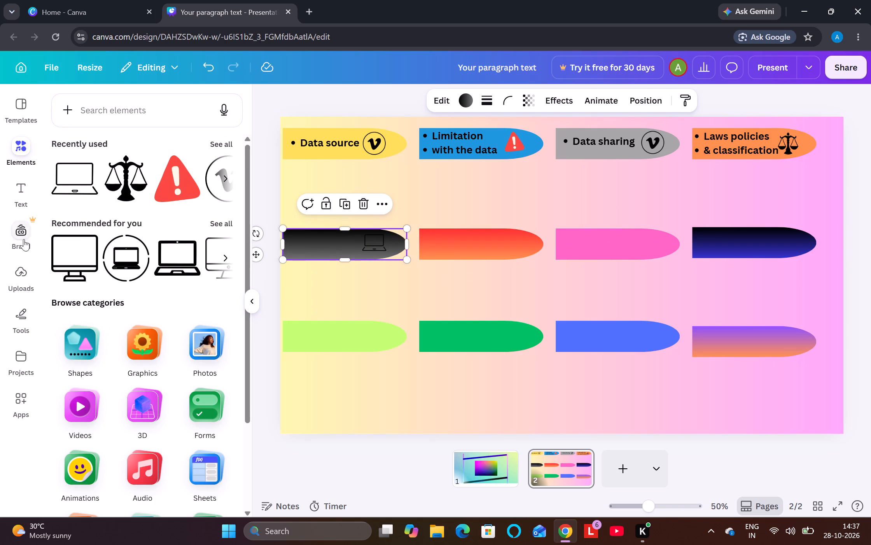
left_click(472, 95)
left_click(466, 98)
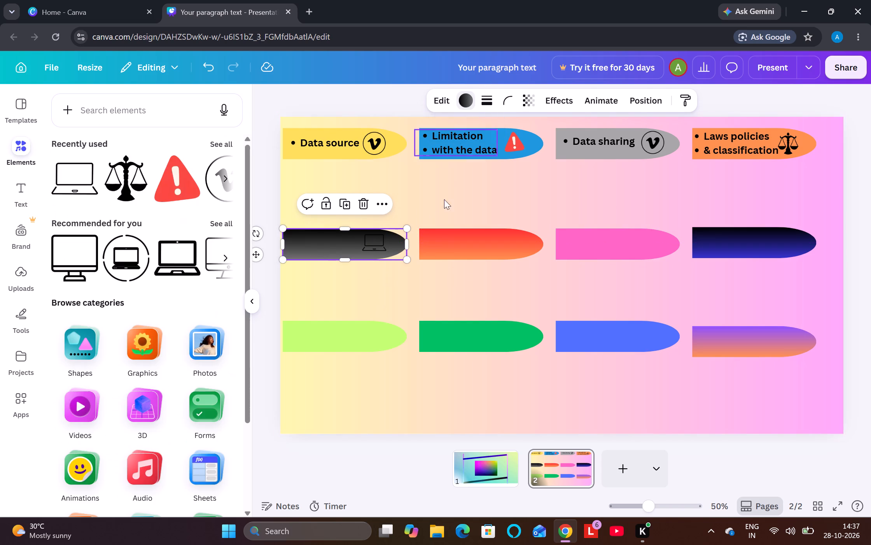
left_click(466, 103)
left_click(108, 403)
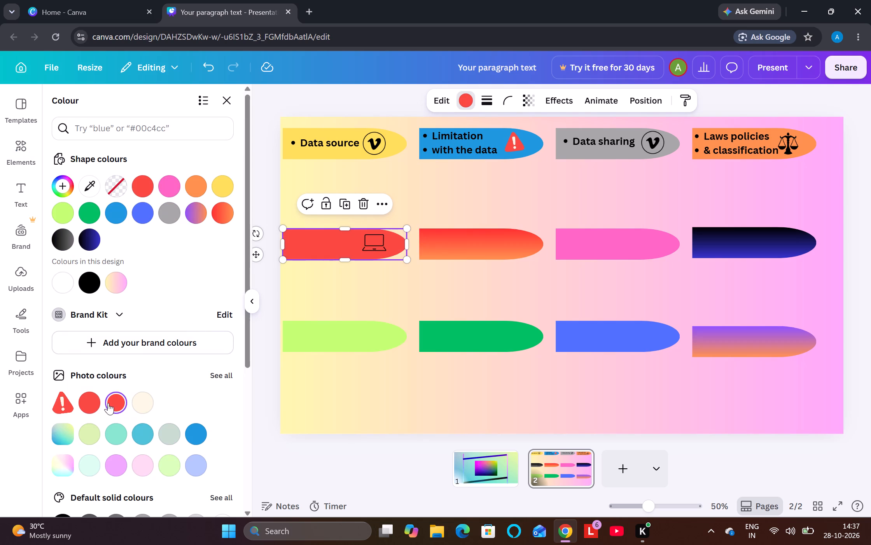
Change the middle row's second banner to the solid turquoise-blue photo colour.
left_click(473, 233)
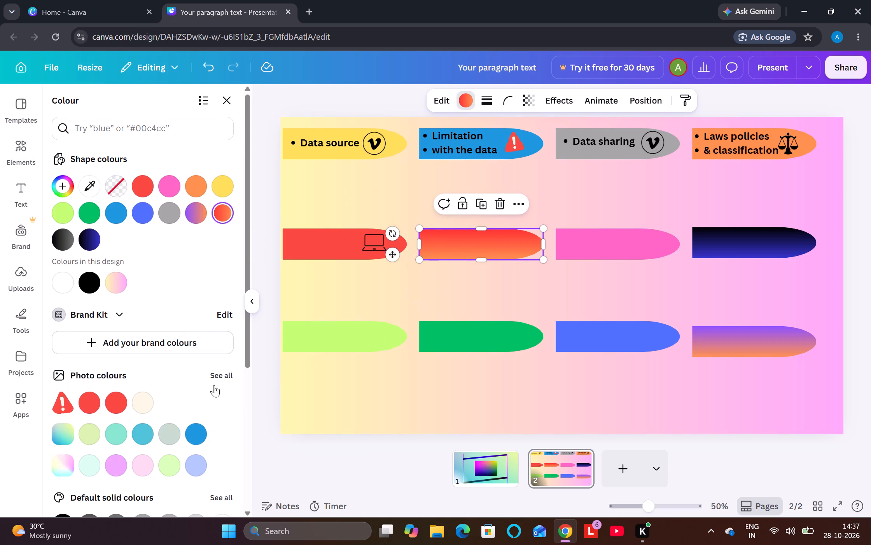
left_click(135, 436)
left_click(335, 449)
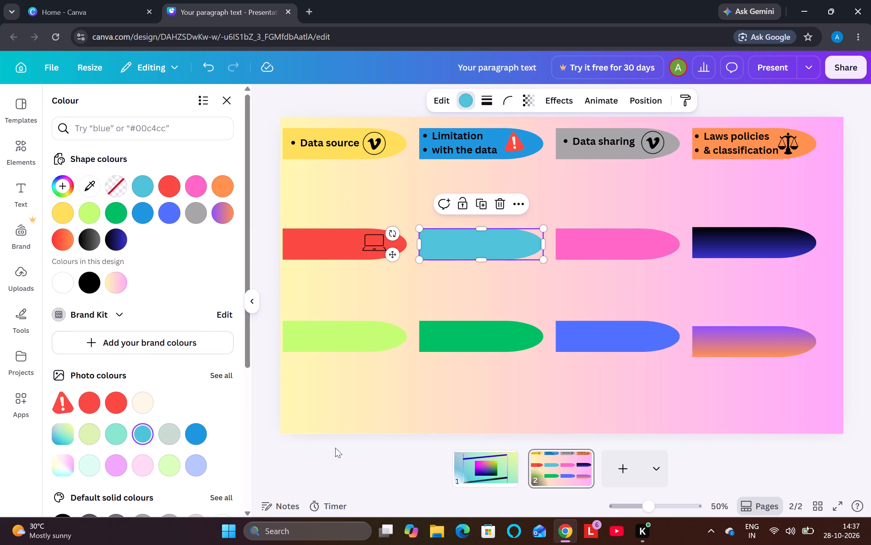
left_click(367, 413)
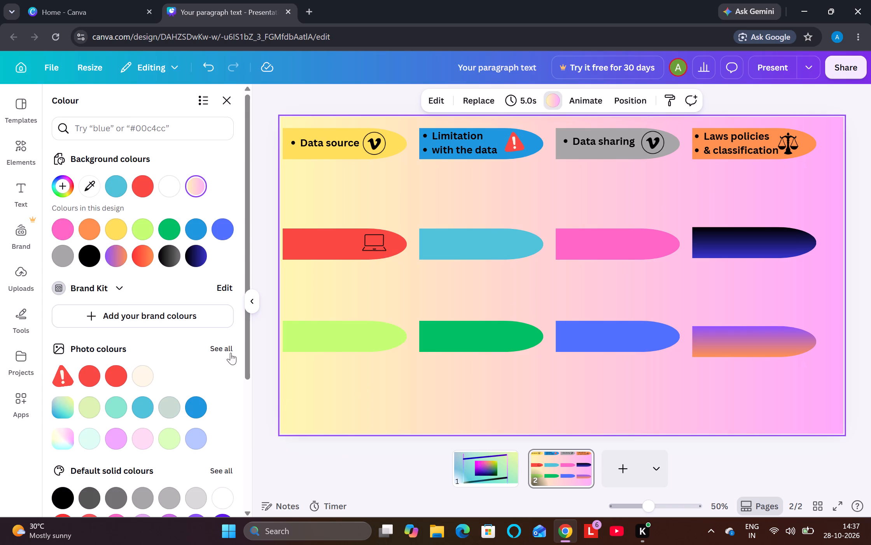
Duplicate the "Data source" text and place the copy on the middle row's first banner, beside the laptop icon.
left_click(308, 248)
left_click(341, 148)
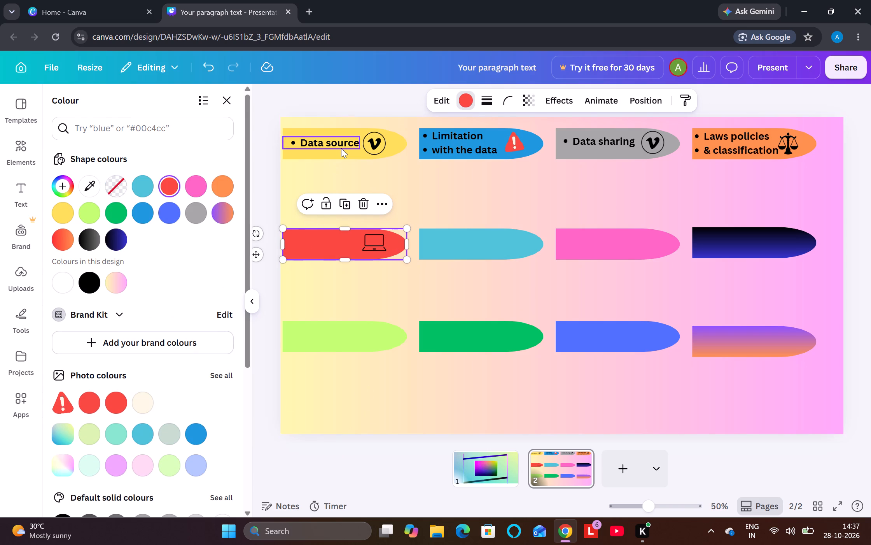
left_click(321, 169)
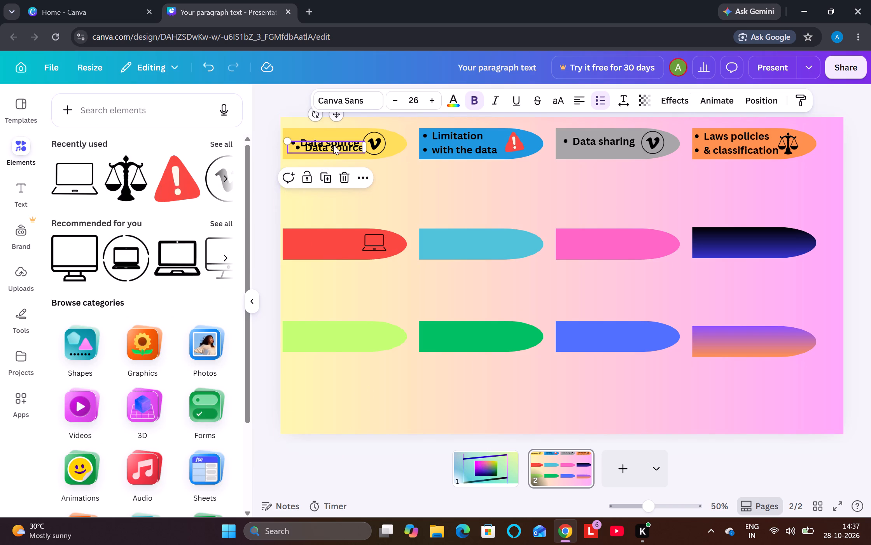
left_click_drag(333, 144, 324, 237)
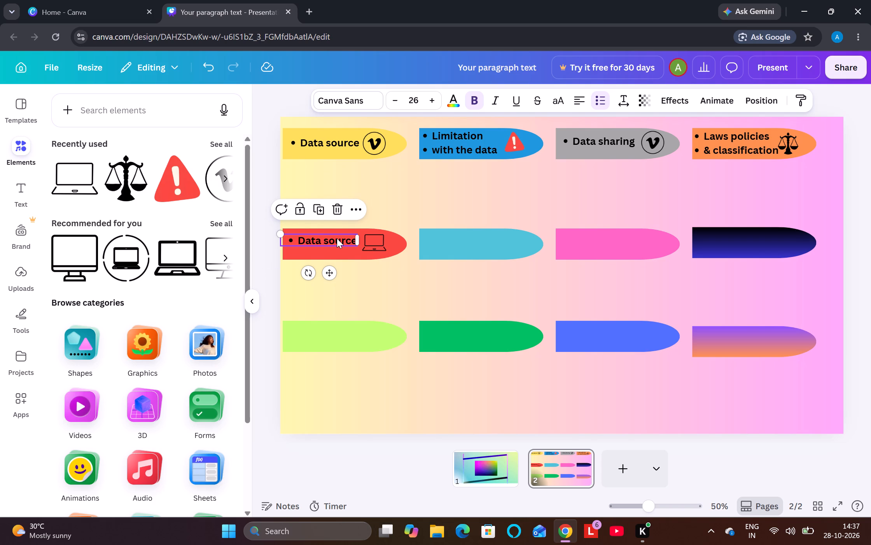
Replace the copied "Data source" text on the middle row's red banner with "Existing ethical framework".
left_click(337, 238)
key("BackSpace")
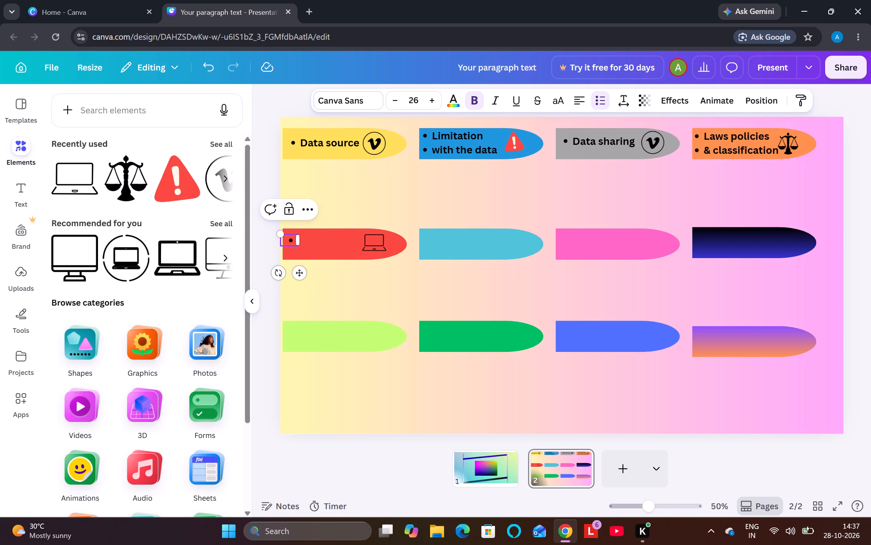
key("x")
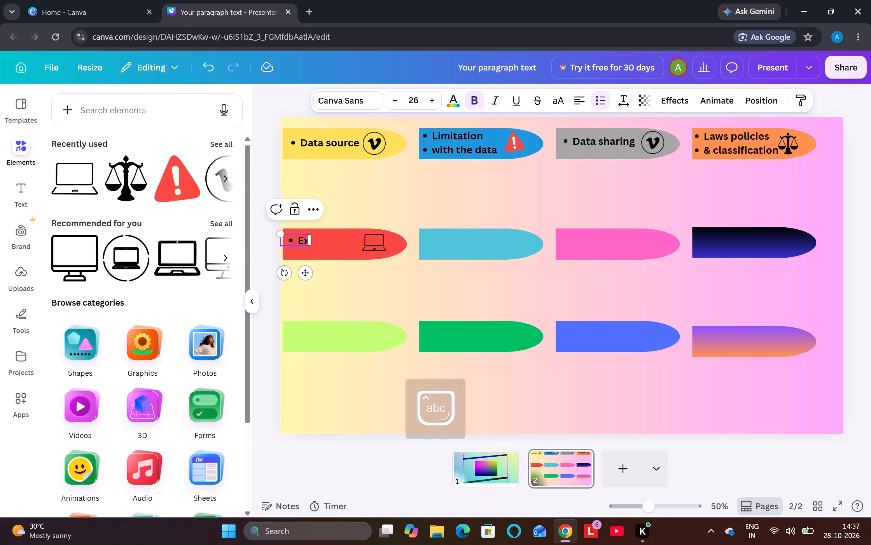
type("is")
type("ting")
key("space")
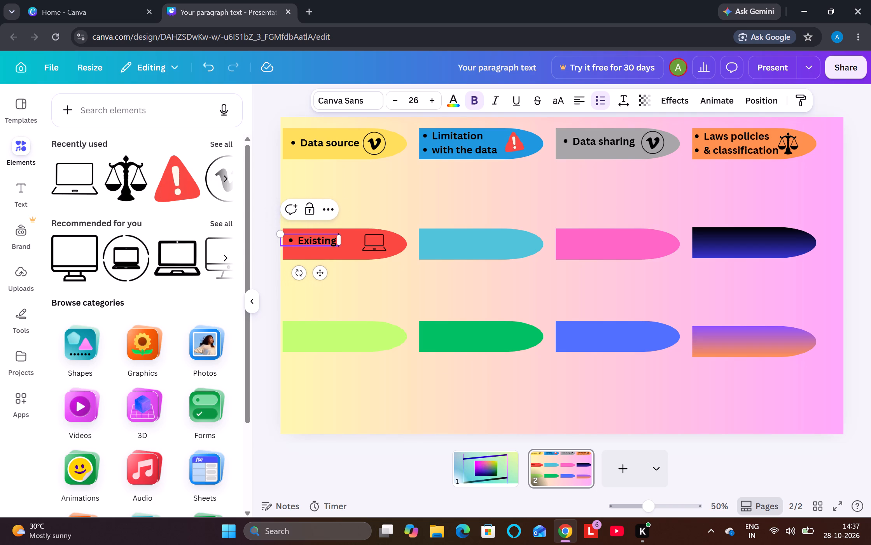
type("eth")
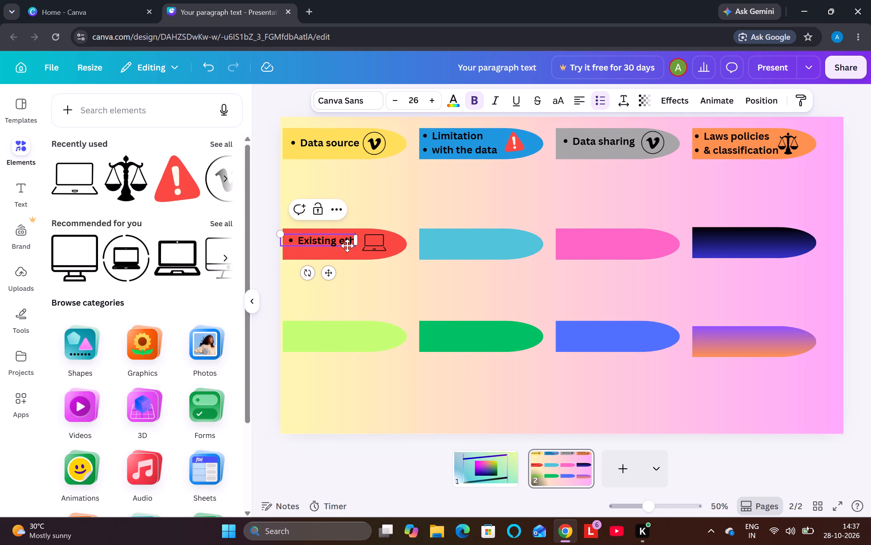
type("ical fra")
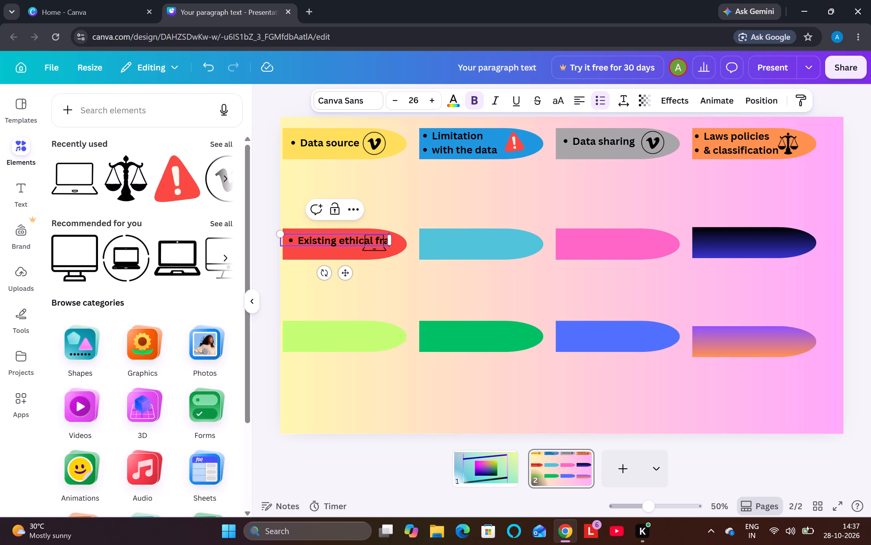
type("mewp")
key("BackSpace")
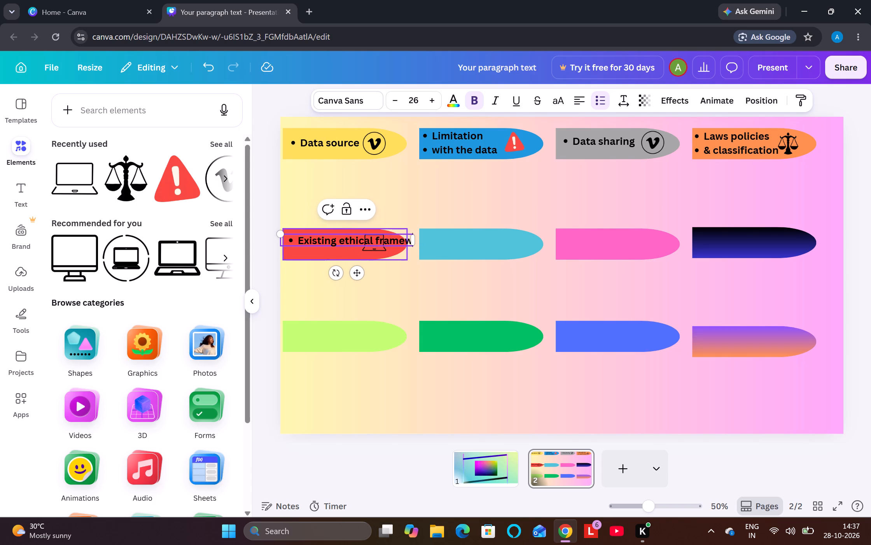
type("ork")
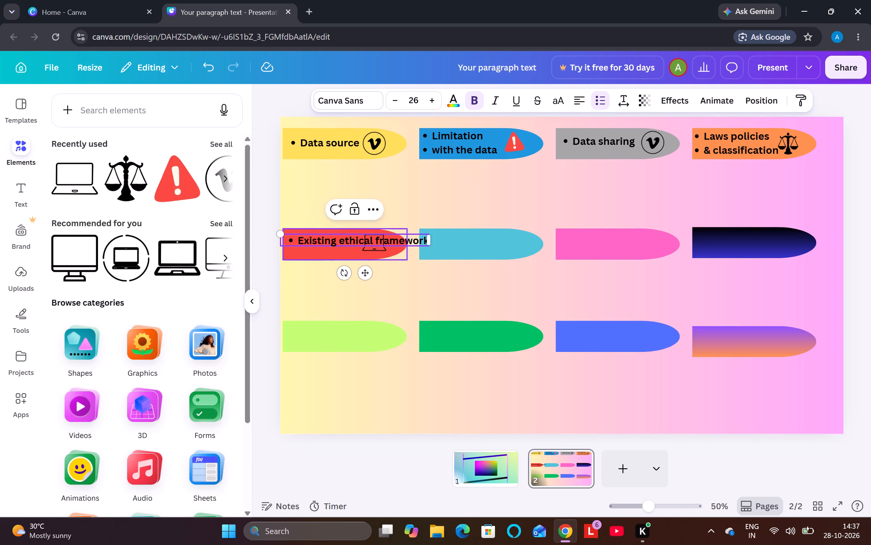
Break the red banner's text before "framework" so it forms two bulleted lines.
key("Left")
key("Left")
key("Left")
key("Left")
key("Left")
key("Left")
key("Left")
key("Left")
key("Left")
key("Left")
key("Left")
key("Left")
key("Left")
key("Left")
key("Right")
key("Right")
key("Right")
key("Right")
key("Return")
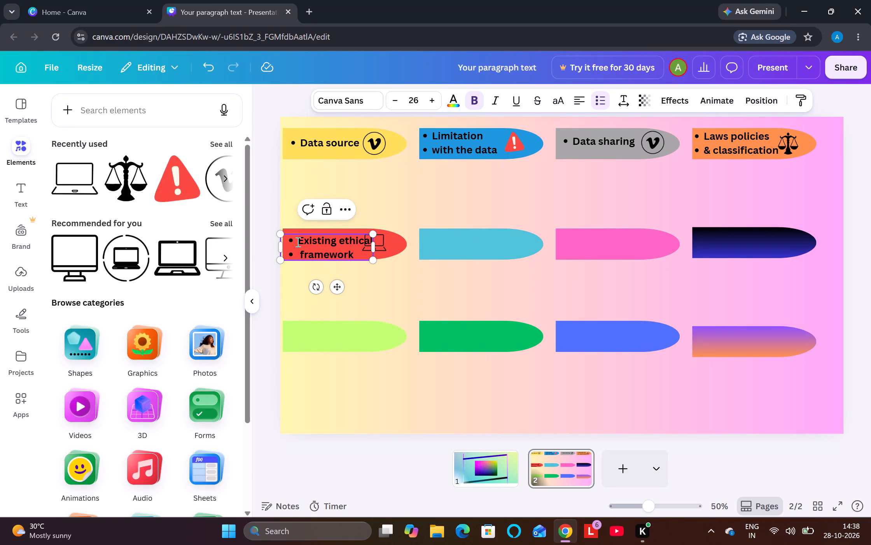
left_click(455, 281)
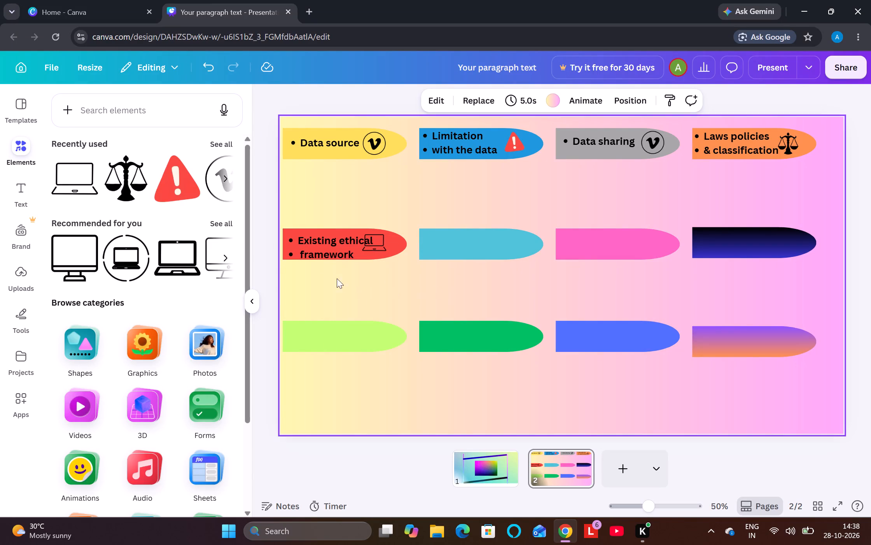
Nudge the "Existing ethical framework" text and the laptop icon apart so they no longer overlap on the red banner.
left_click_drag(330, 247, 325, 244)
left_click(412, 272)
left_click_drag(381, 245, 385, 244)
left_click(421, 271)
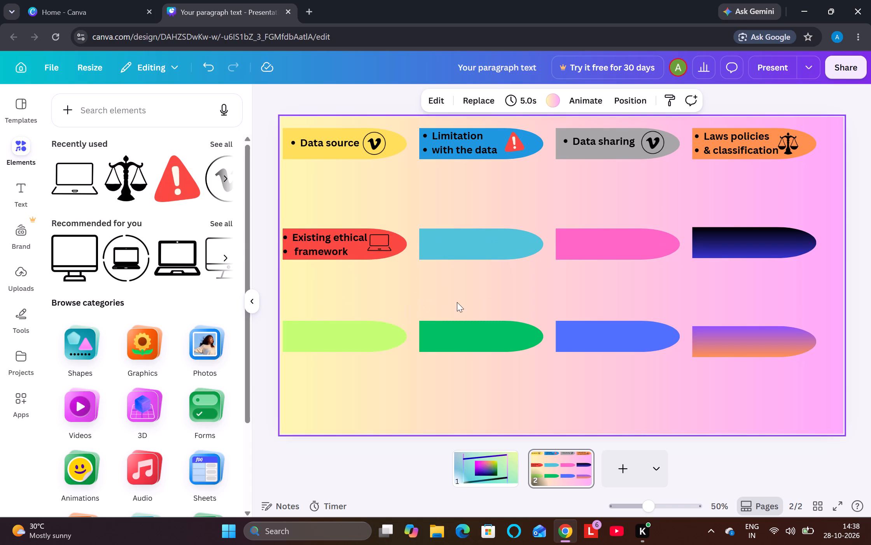
Search the elements for "purpose icon" and add the black target-with-arrow graphic to the slide.
left_click(482, 249)
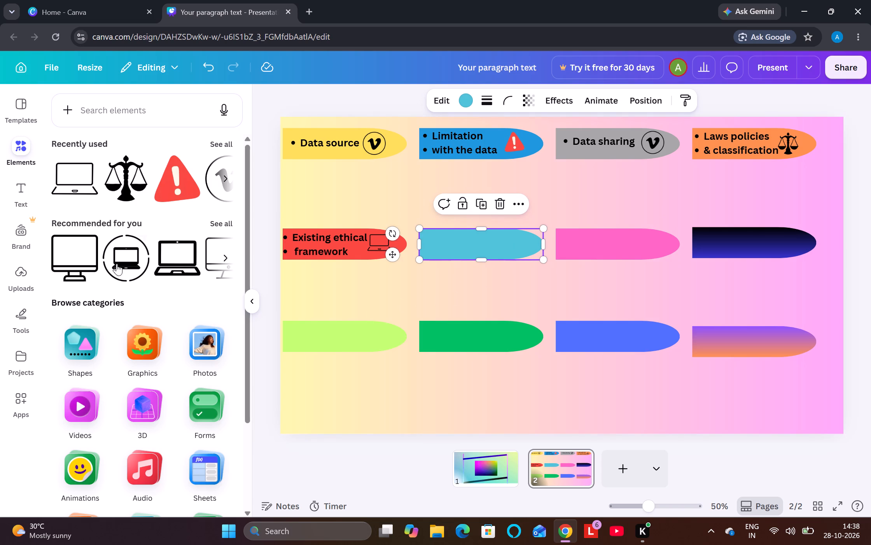
left_click(166, 105)
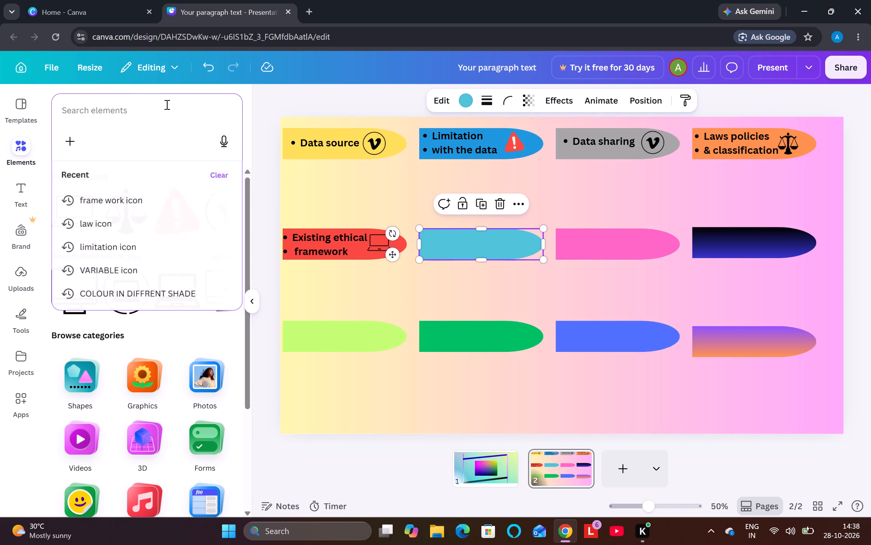
type("pi")
key("BackSpace")
type("urpose")
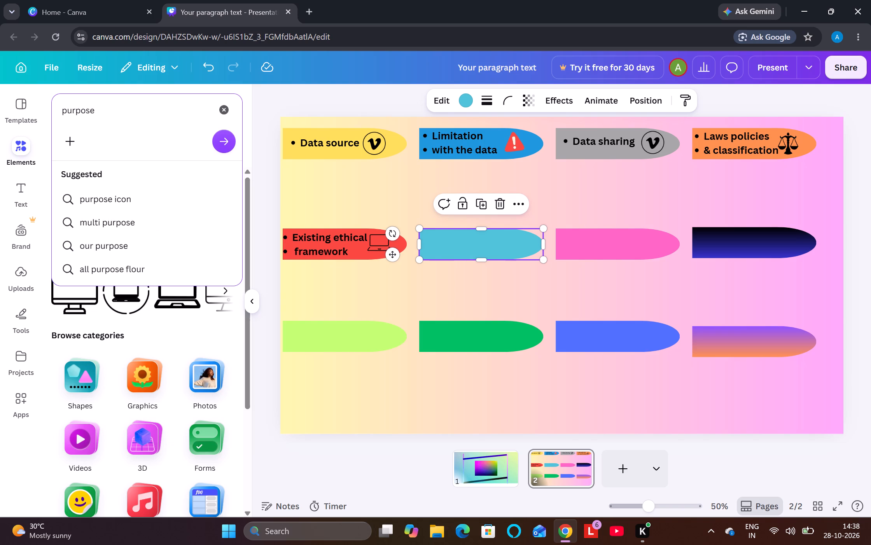
key("space")
type("icon")
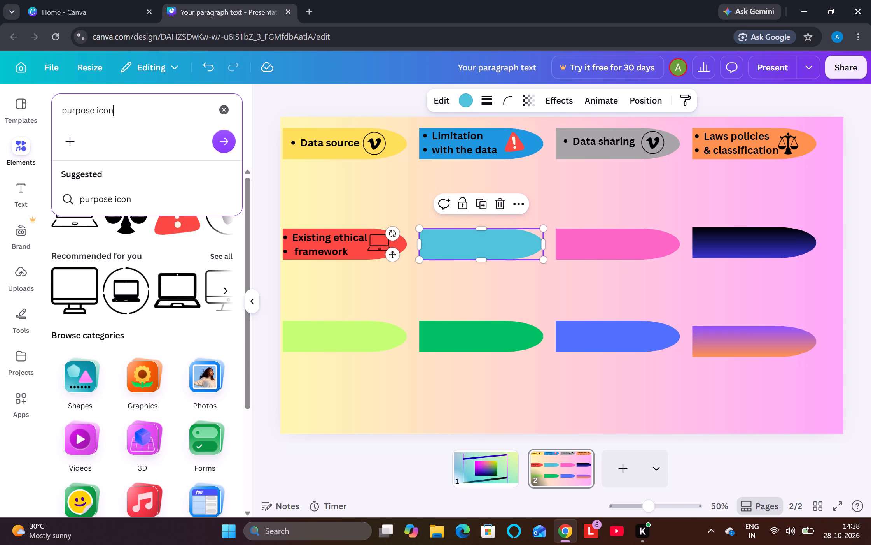
key("Return")
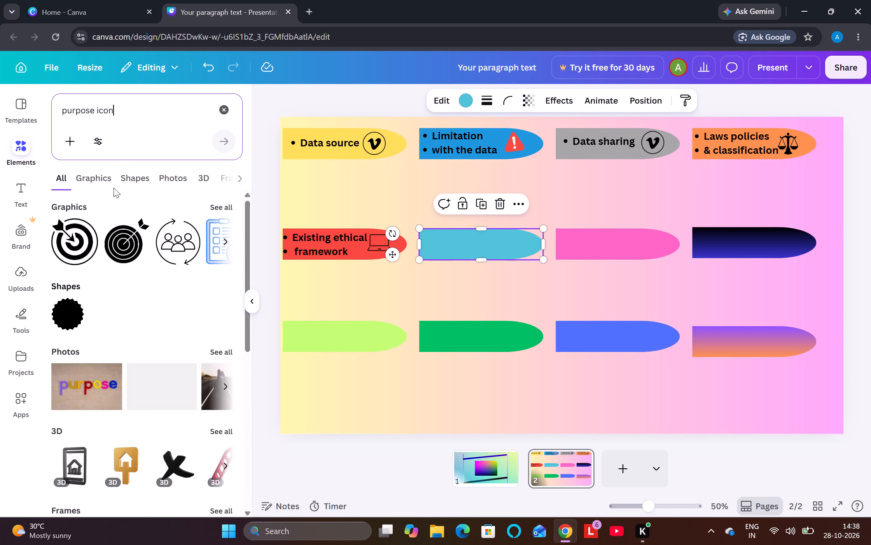
left_click(79, 236)
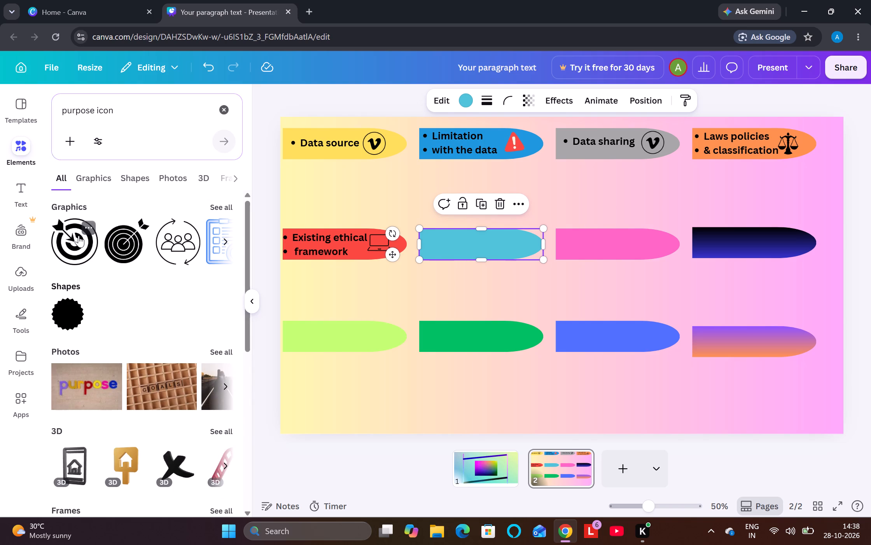
Shrink the target graphic to icon size and place it near the rounded end of the middle row's turquoise banner.
left_click_drag(626, 337, 500, 217)
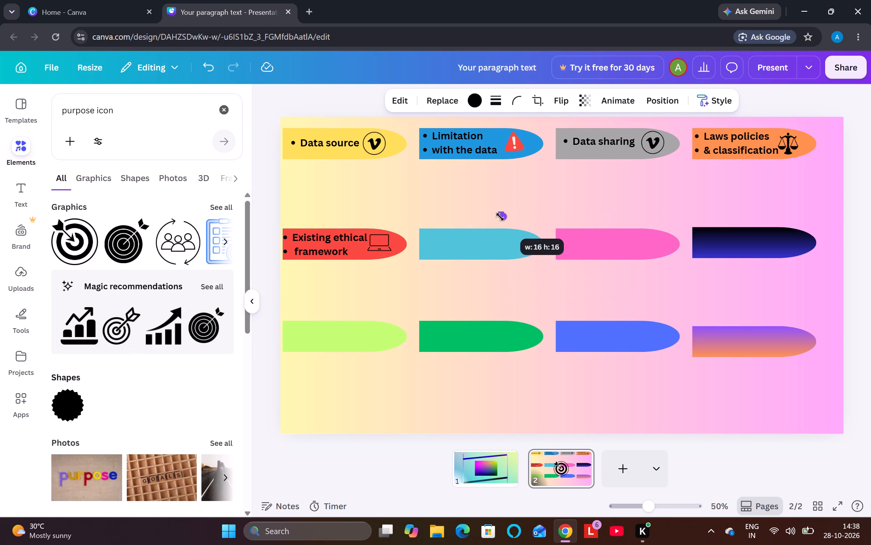
left_click_drag(500, 217, 525, 234)
left_click_drag(509, 223, 509, 239)
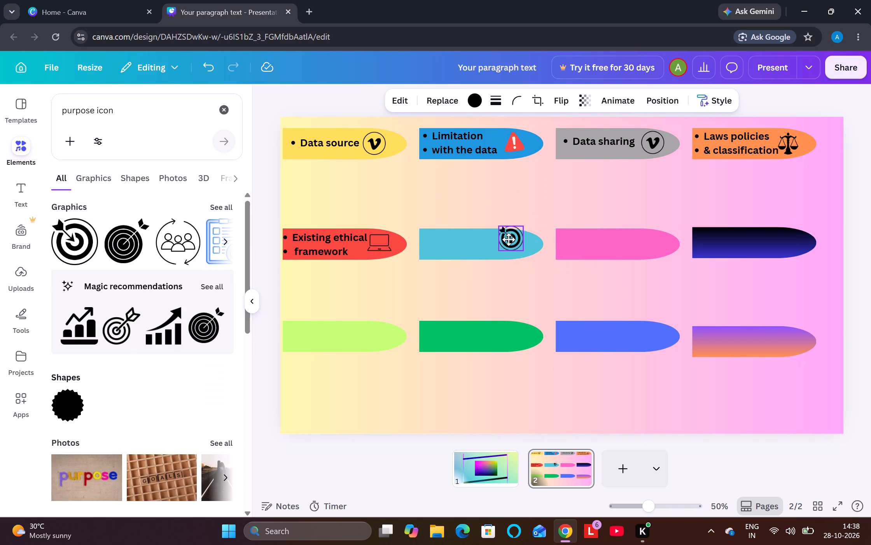
left_click_drag(509, 239, 509, 242)
left_click_drag(525, 254, 525, 254)
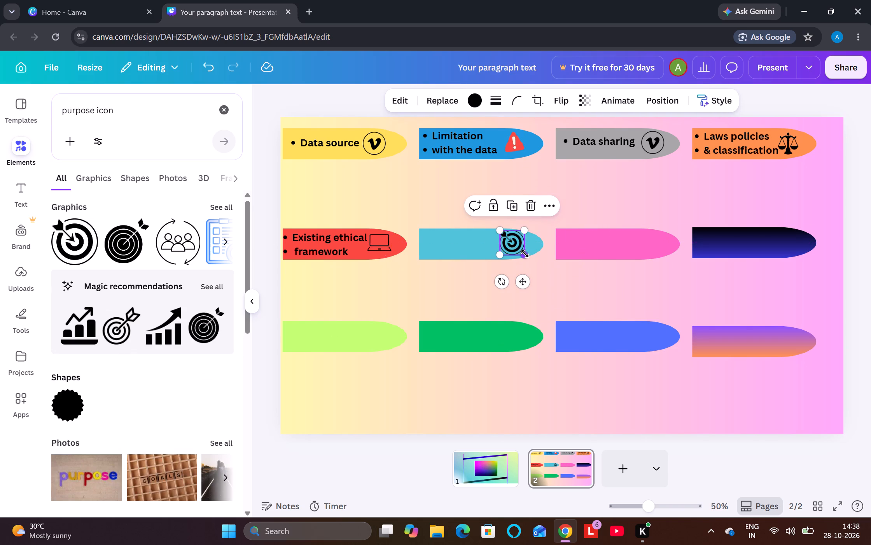
left_click_drag(525, 254, 521, 249)
left_click(505, 240)
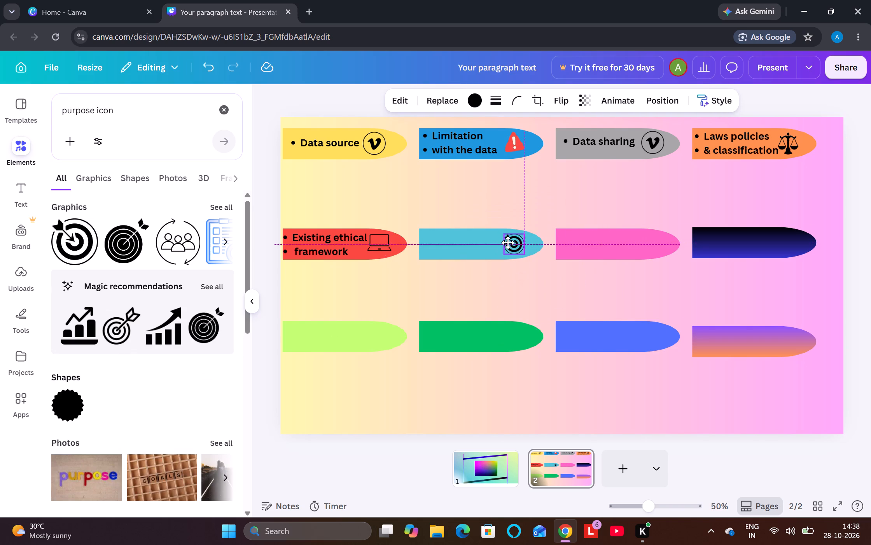
left_click(589, 269)
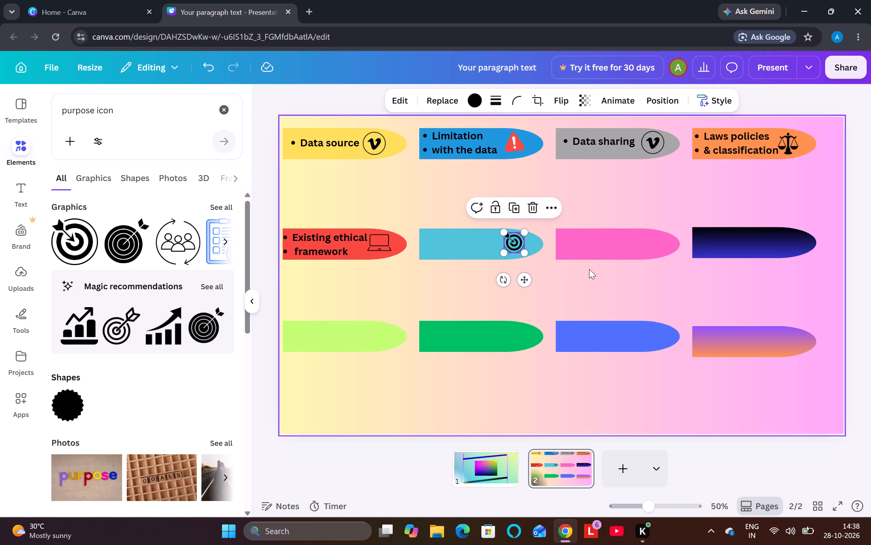
Duplicate the "Existing ethical framework" text and place the copy on the turquoise banner, beside the target icon.
left_click(342, 240)
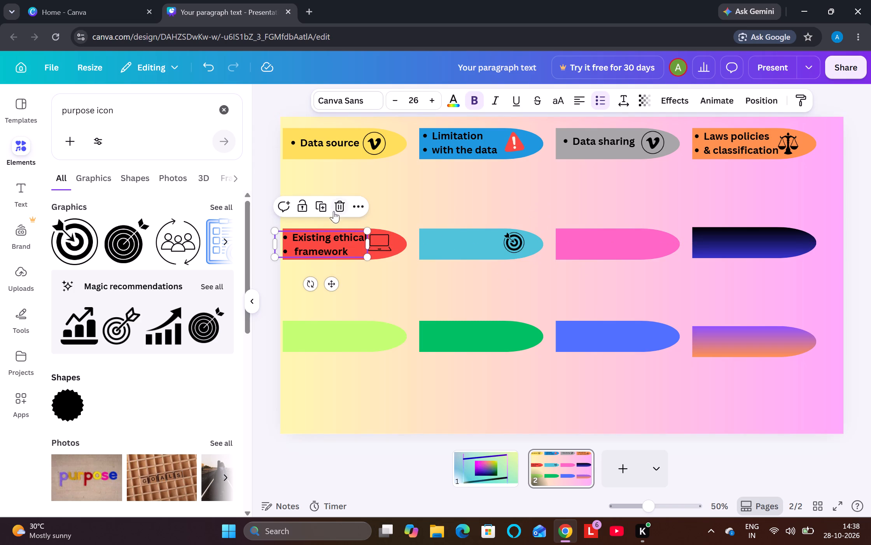
left_click(325, 208)
left_click_drag(318, 332, 380, 282)
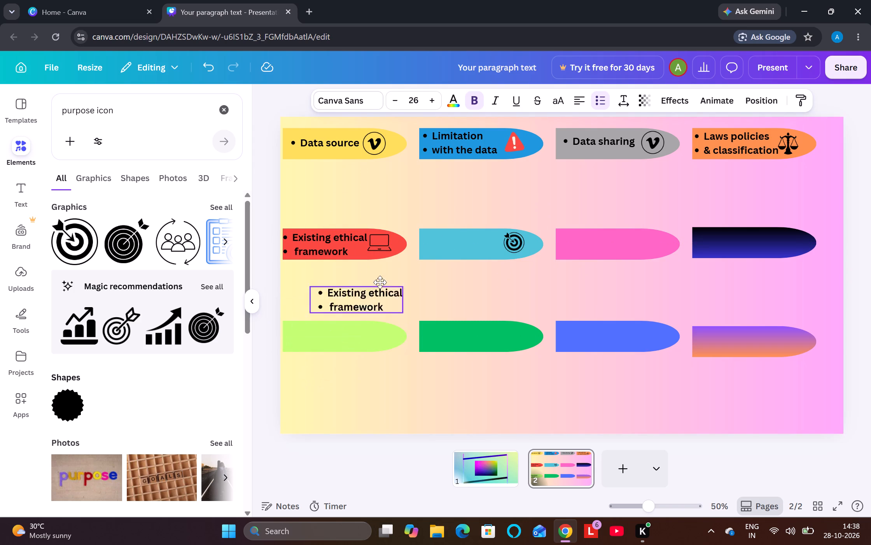
left_click_drag(380, 282, 465, 236)
Replace the copied text on the turquoise banner with "purpose of data".
left_click(468, 236)
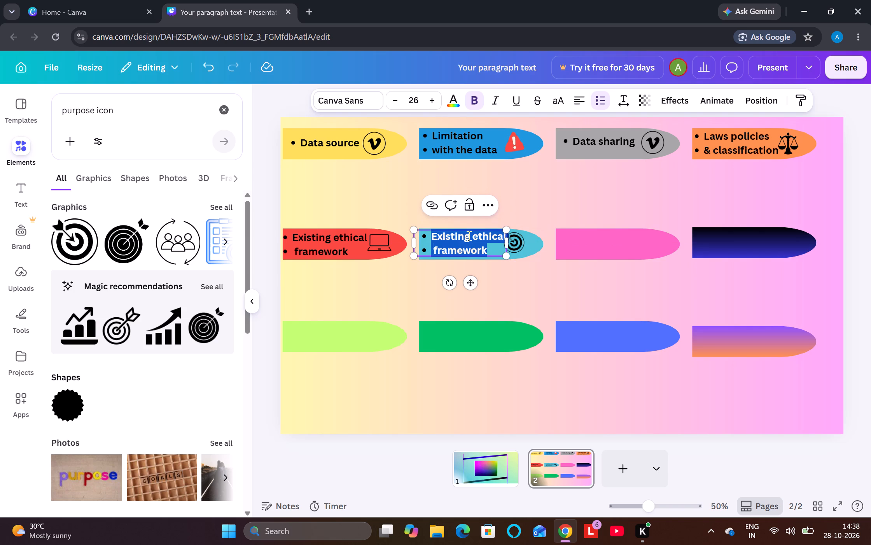
key("BackSpace")
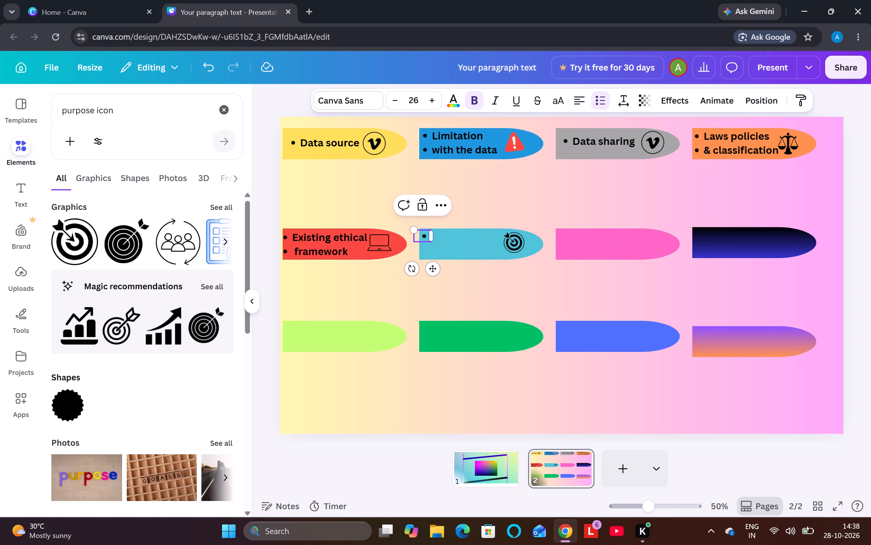
type("pu")
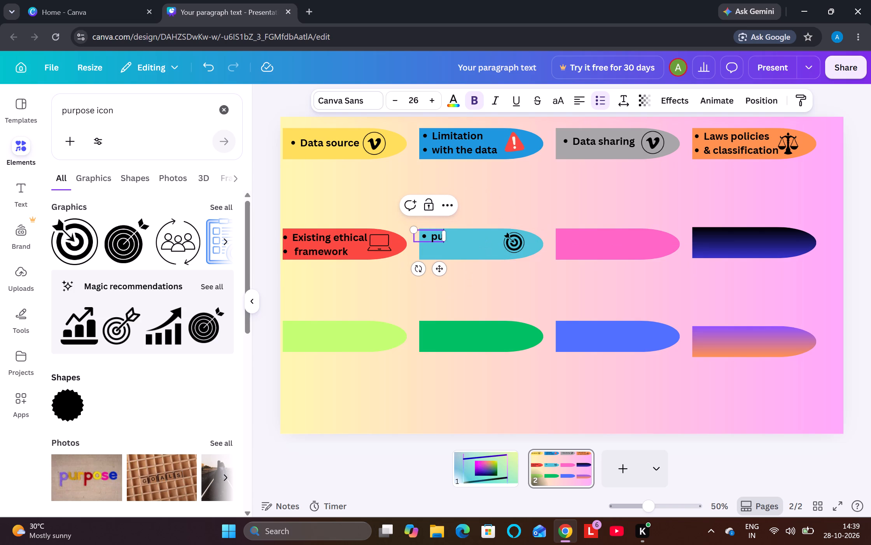
type("rpose")
key("space")
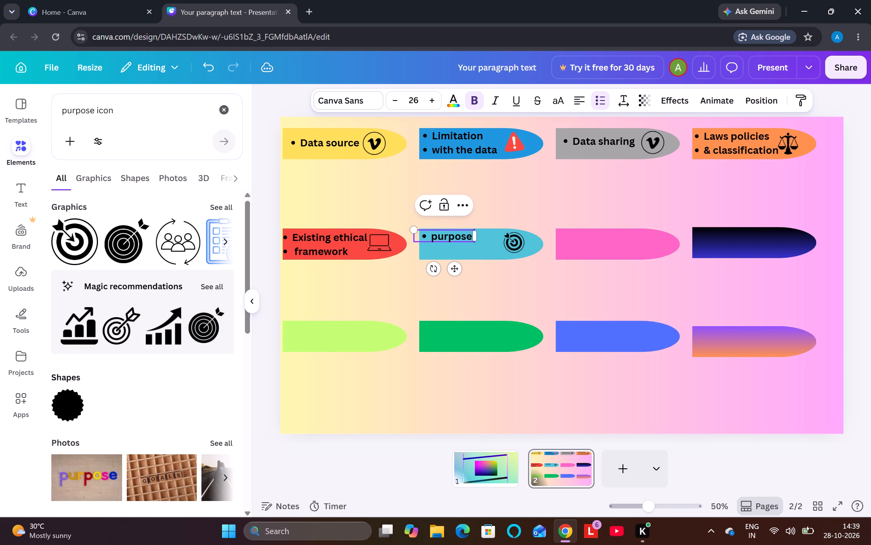
type("of")
key("space")
type("dat")
key("a")
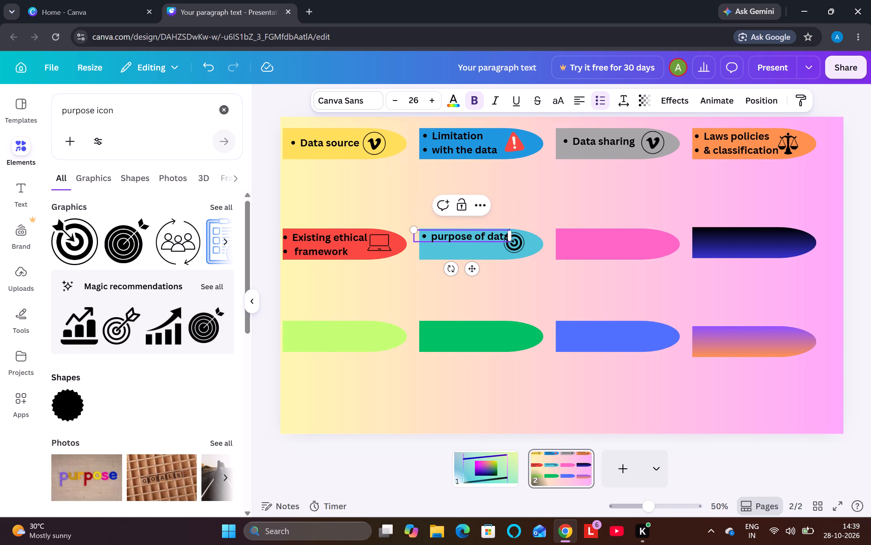
Break the turquoise banner's text before "data" and add "usage" so the second bullet reads "data usage".
key("Left")
key("Left")
key("Left")
key("Left")
key("Return")
key("Right")
key("Right")
key("Right")
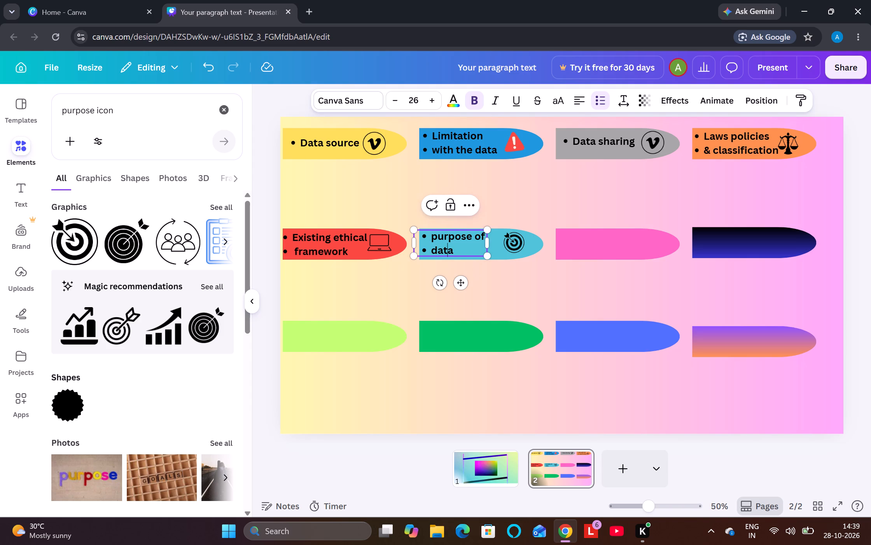
key("Right")
key("space")
type("u")
type("sa")
type("ge")
Search the elements for "comunication purpose icon" and insert the graphic of three people inside circular arrows.
left_click(546, 290)
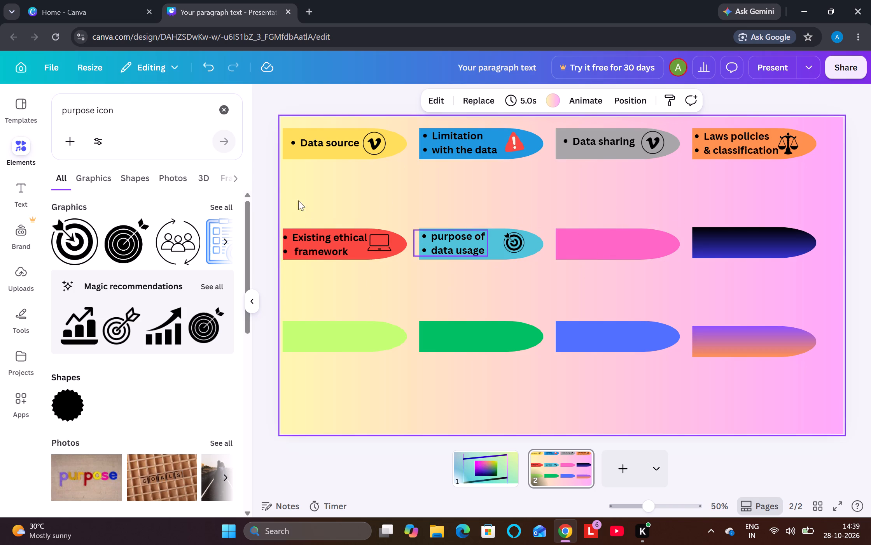
left_click(221, 113)
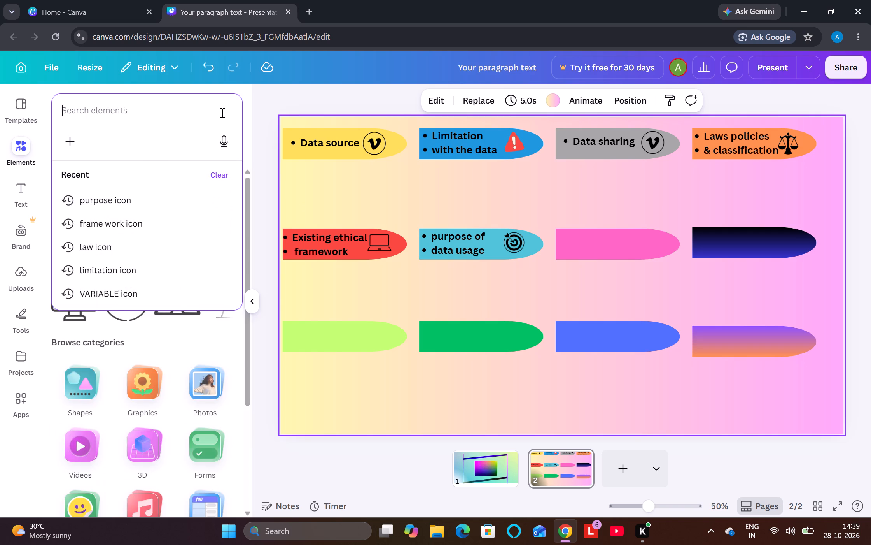
type("comunication")
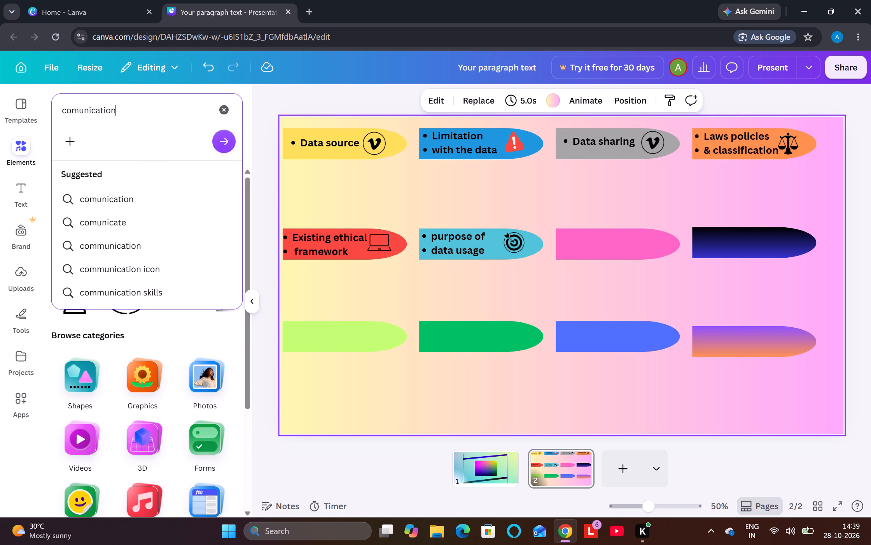
key("space")
type("purpose")
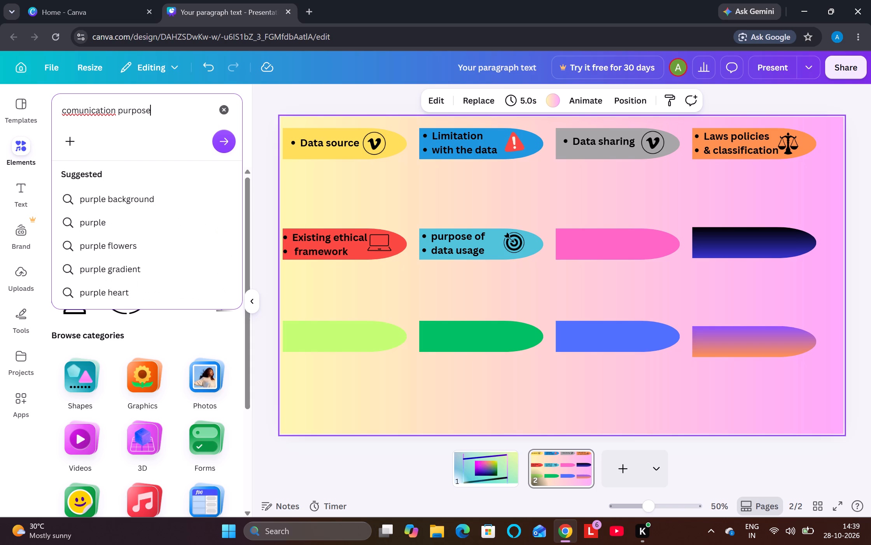
key("BackSpace")
key("BackSpace")
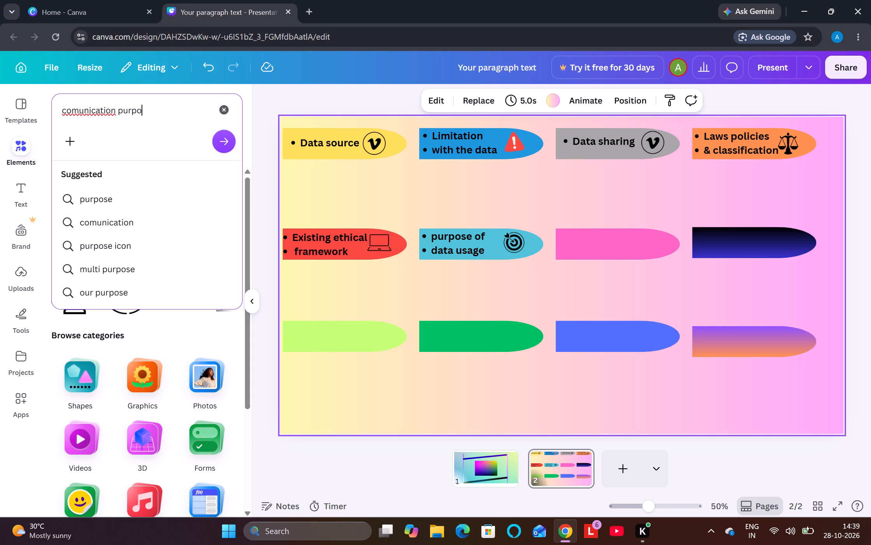
type("se icon")
key("Return")
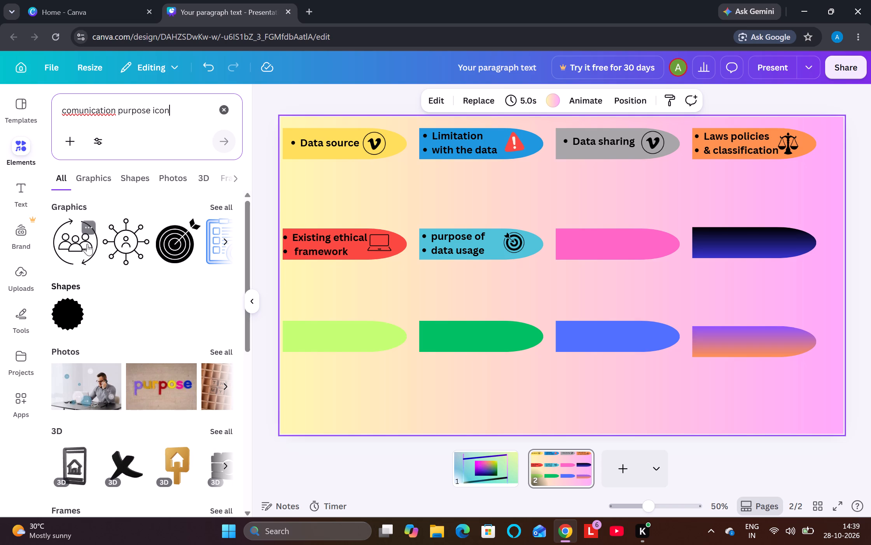
left_click(85, 251)
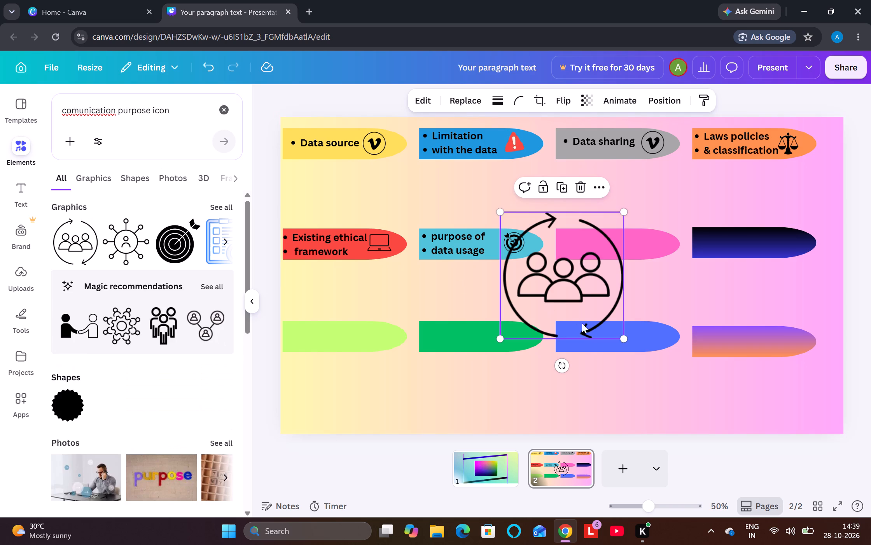
Shrink the three-people graphic to icon size and place it near the rounded end of the middle row's pink banner.
left_click_drag(624, 337, 582, 280)
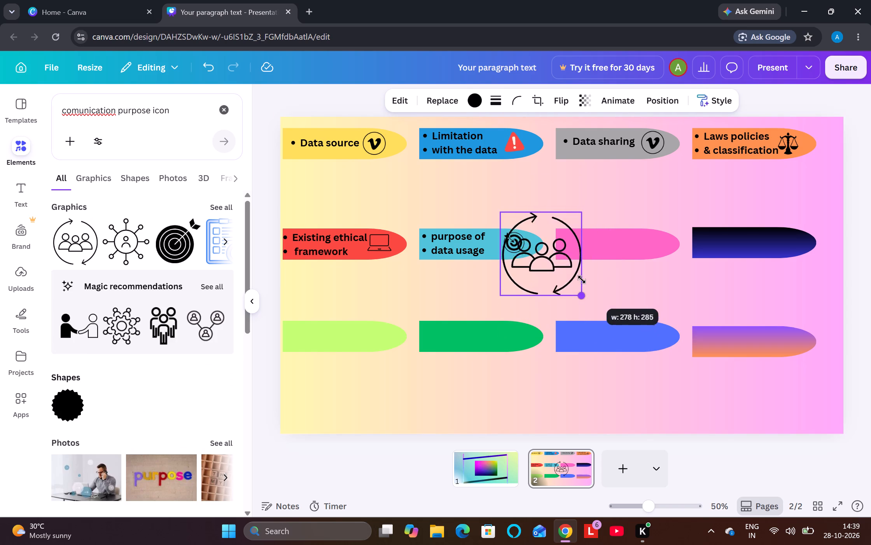
left_click_drag(582, 280, 532, 225)
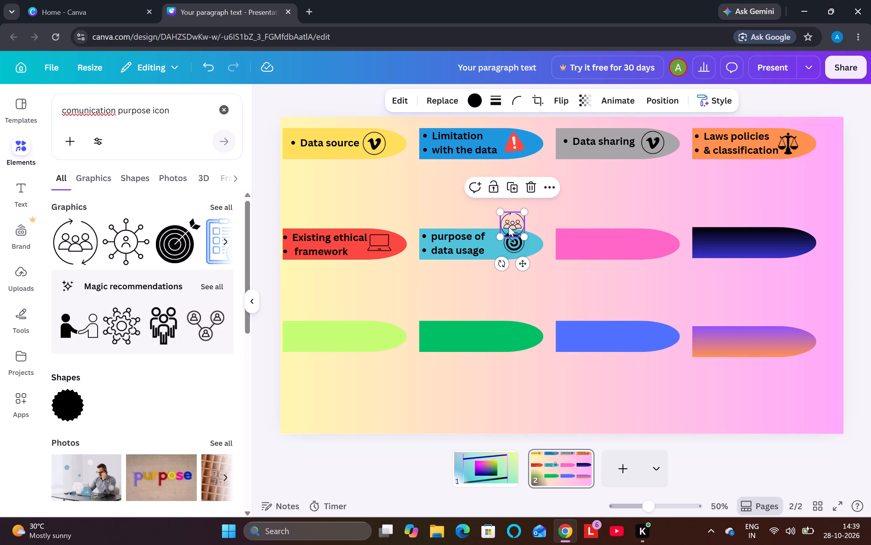
left_click_drag(509, 227, 648, 244)
left_click_drag(662, 253, 654, 250)
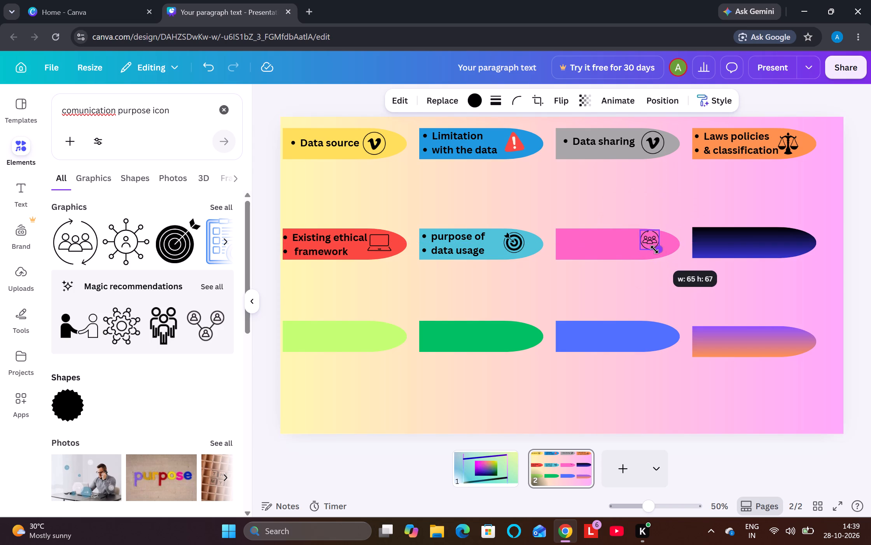
left_click_drag(654, 250, 656, 251)
left_click_drag(654, 239, 656, 244)
left_click(656, 244)
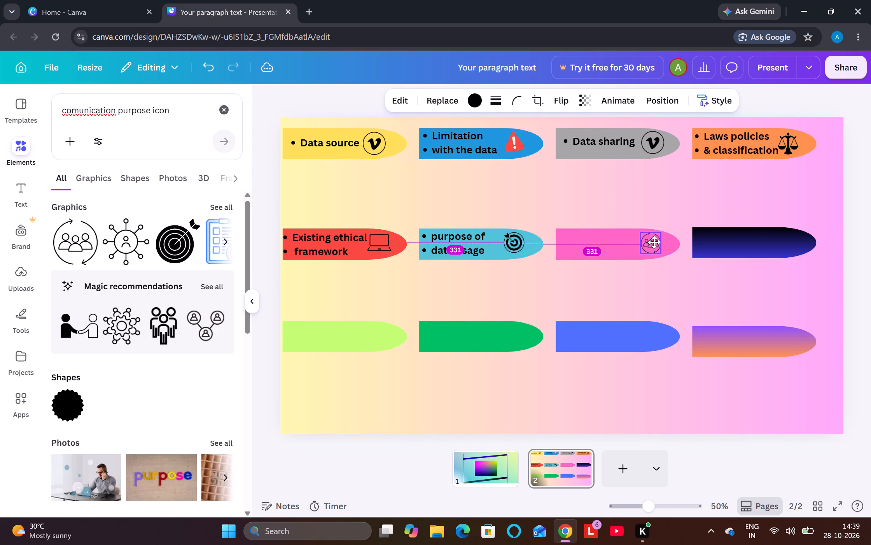
left_click_drag(575, 280, 571, 280)
Duplicate the "purpose of data usage" text for the pink banner, beside the people icon.
left_click(468, 237)
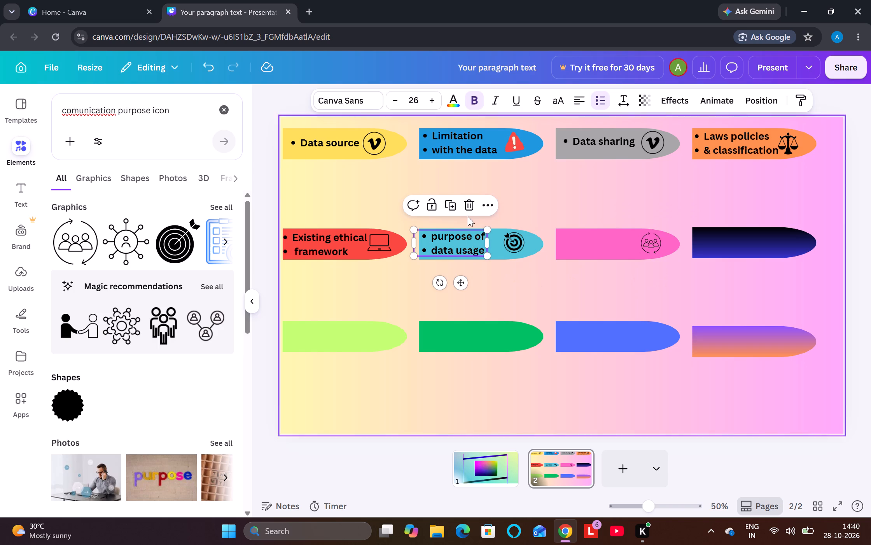
left_click(452, 209)
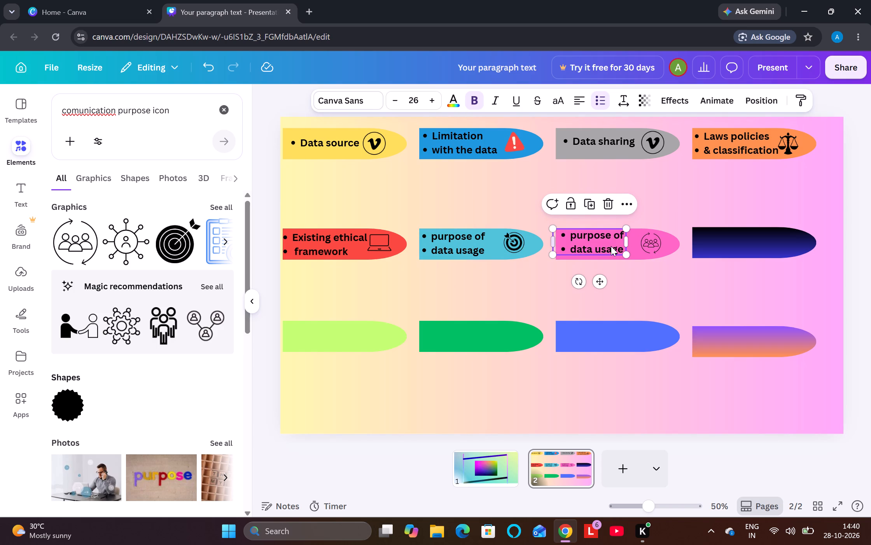
Replace the copied text on the pink banner with two bullets, "communication" and "purpose".
left_click(611, 246)
key("BackSpace")
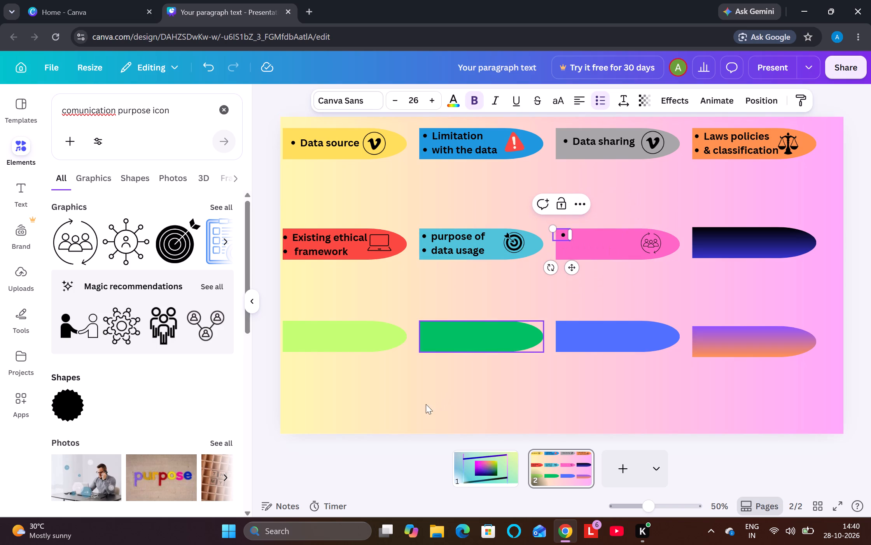
type("co")
type("mm")
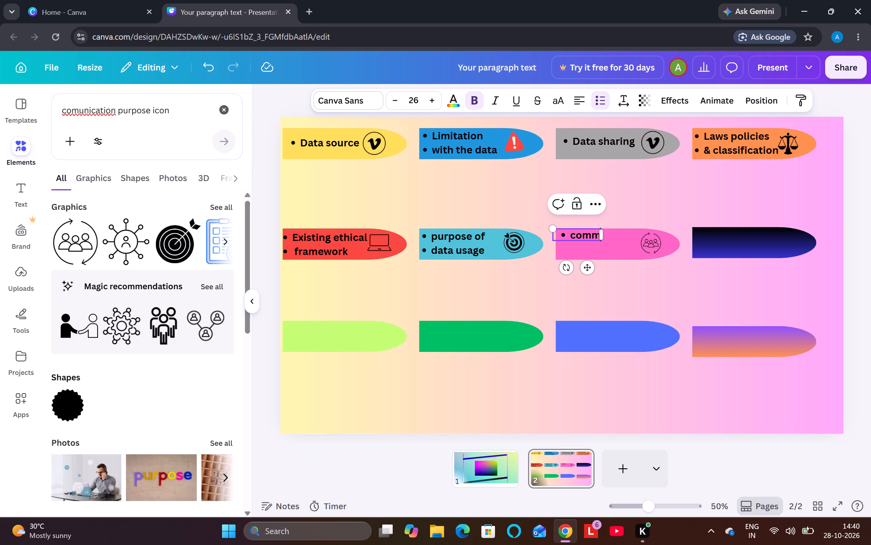
key("u")
type("nicatin")
key("BackSpace")
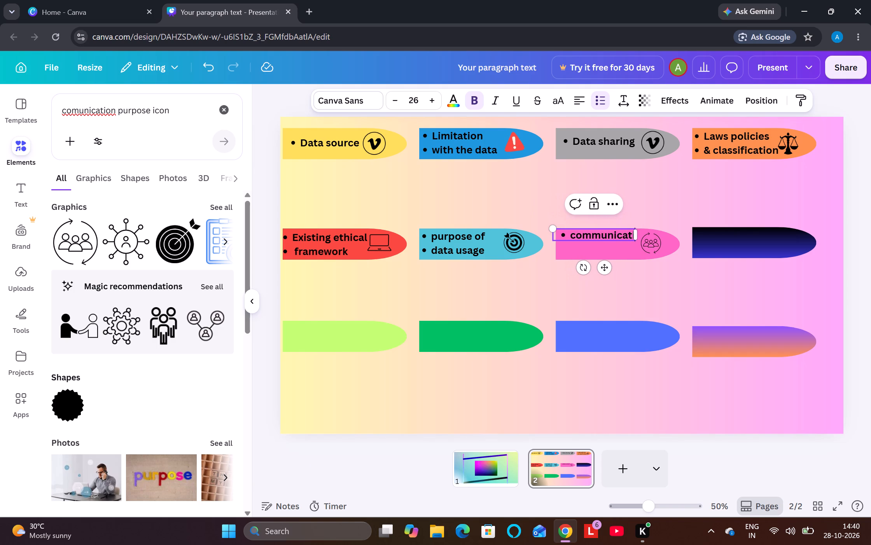
type("on")
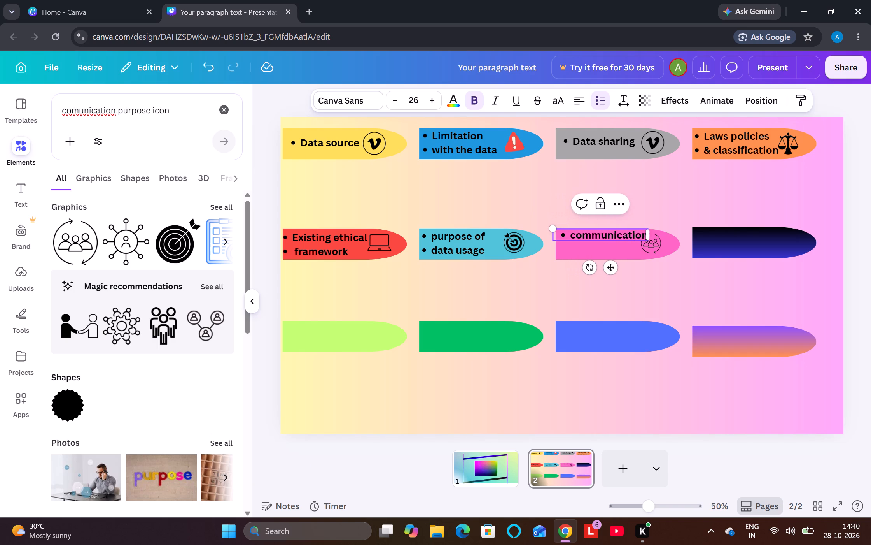
key("Return")
type("purpose")
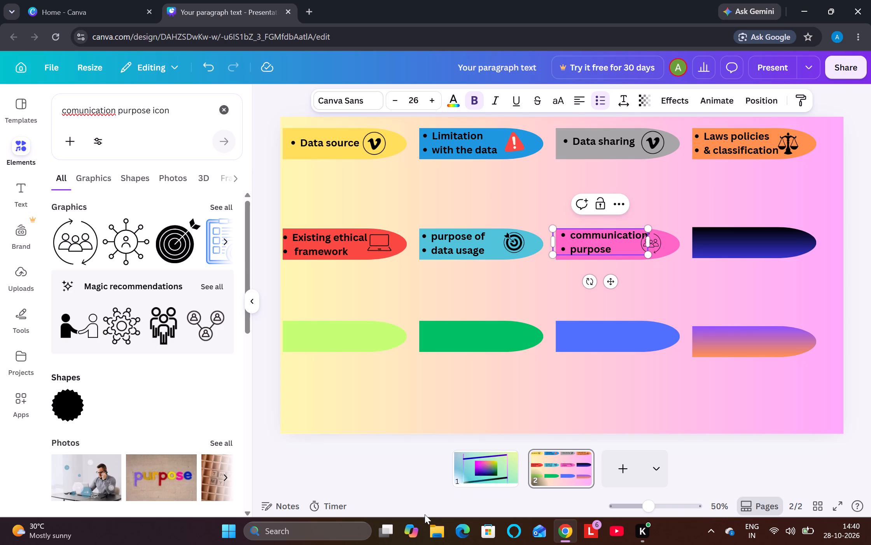
left_click(733, 398)
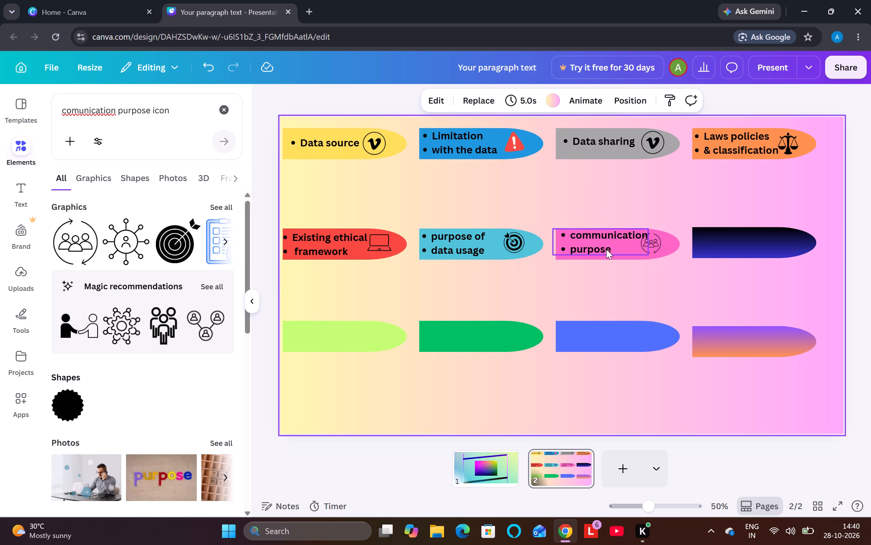
Shift the "communication purpose" text and the people icon slightly apart on the pink banner so they do not overlap.
left_click(605, 238)
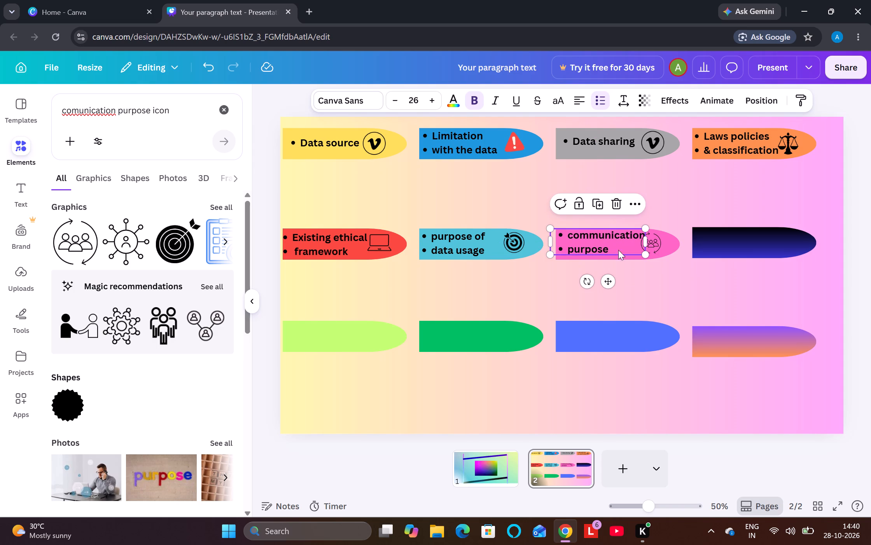
left_click(698, 306)
left_click_drag(656, 245, 661, 245)
left_click(704, 275)
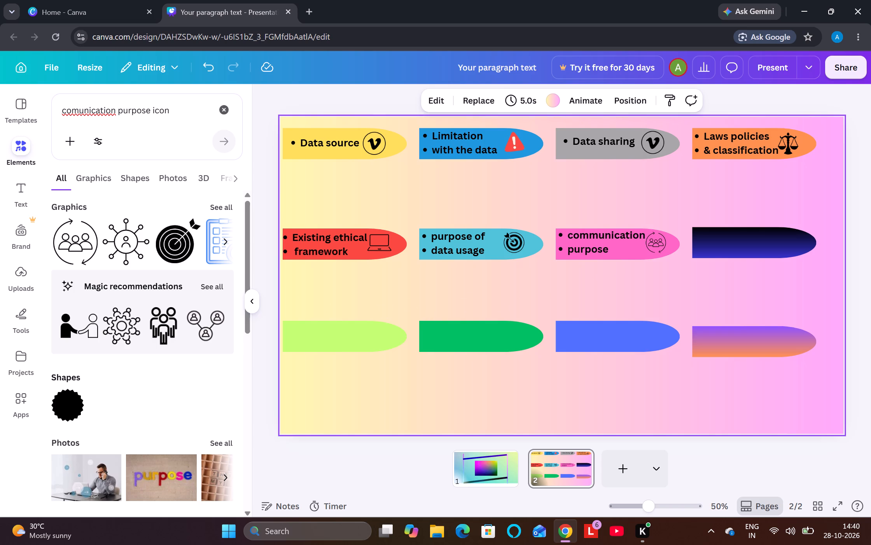
Search the elements for "impact icon" and insert the solid black target graphic with an arrow.
left_click(228, 113)
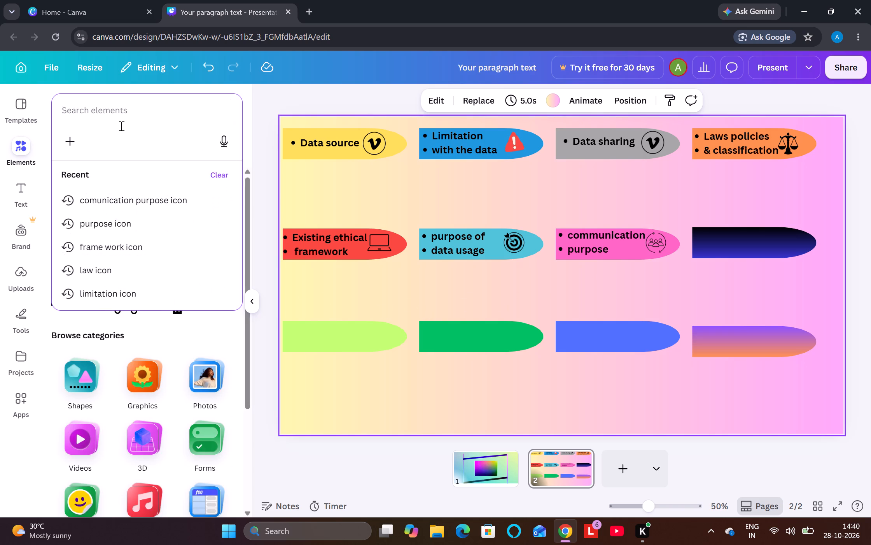
type("impact")
key("space")
type("icon")
key("Return")
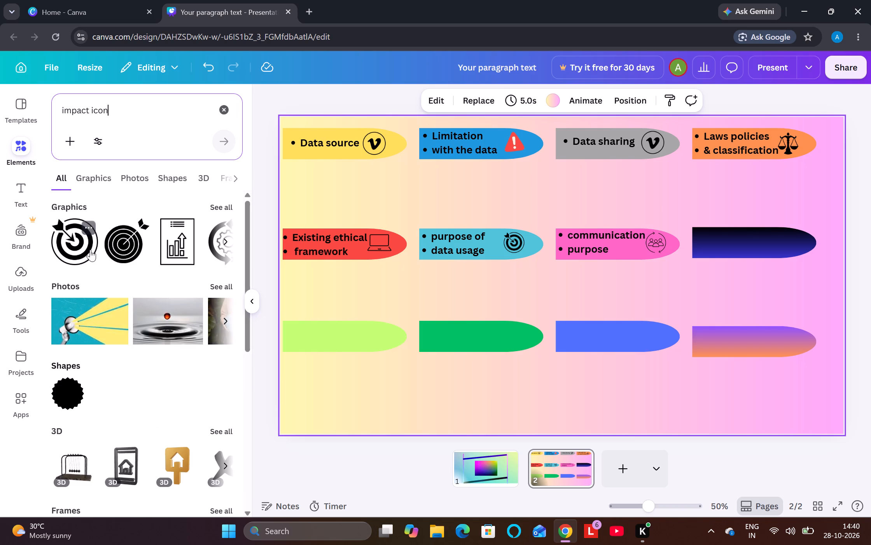
scroll(93, 244, "down", 3)
scroll(172, 276, "up", 2)
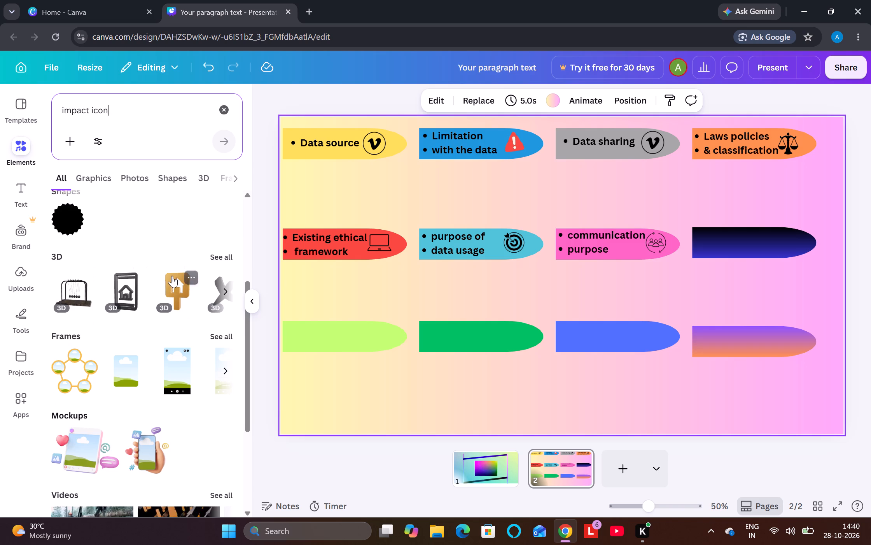
scroll(172, 276, "up", 1)
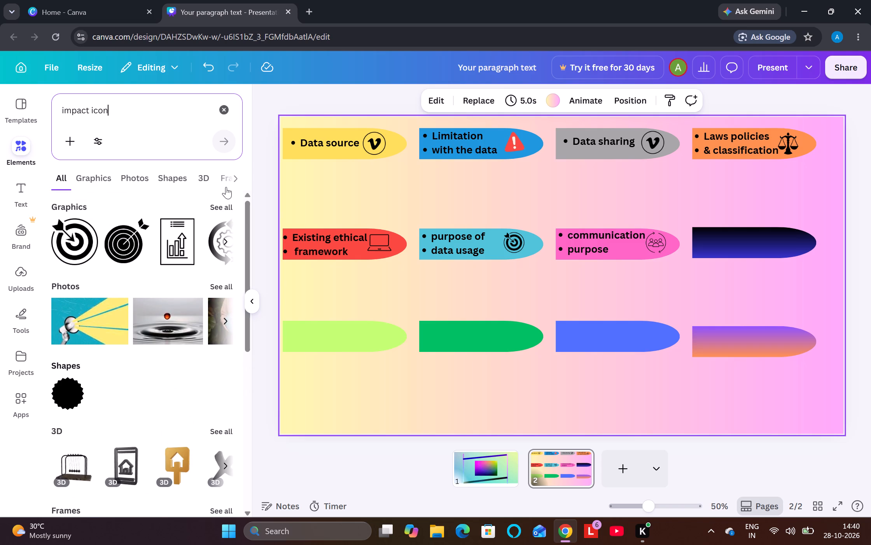
left_click(129, 239)
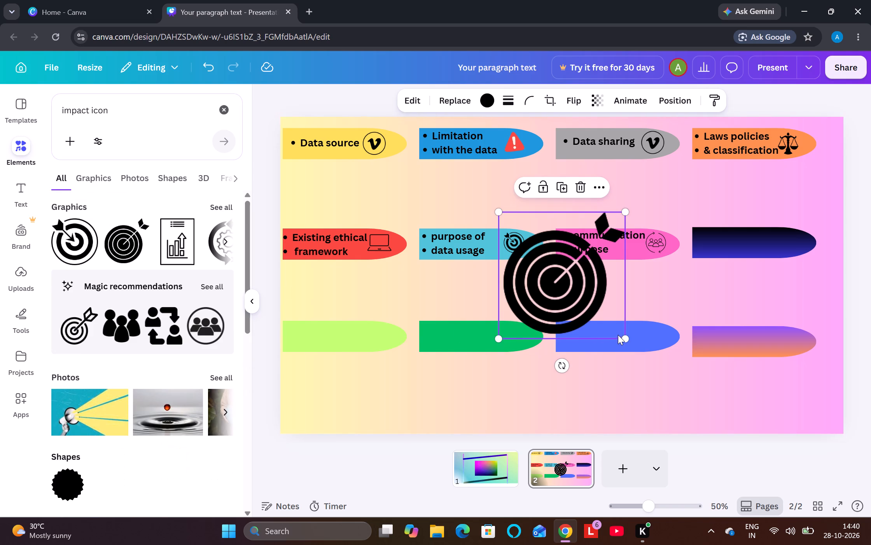
Shrink the black target graphic to icon size and place it near the rounded end of the middle row's black-blue gradient banner.
left_click_drag(624, 337, 532, 236)
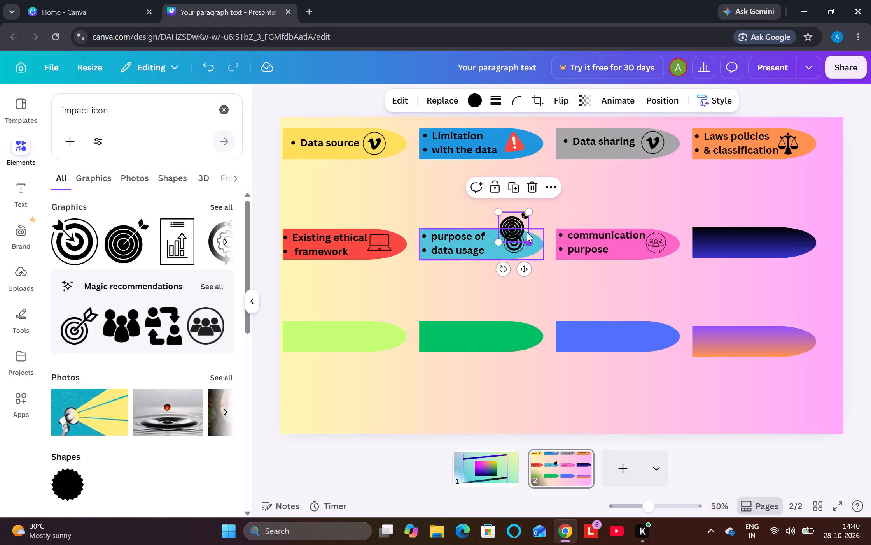
left_click_drag(506, 217, 725, 196)
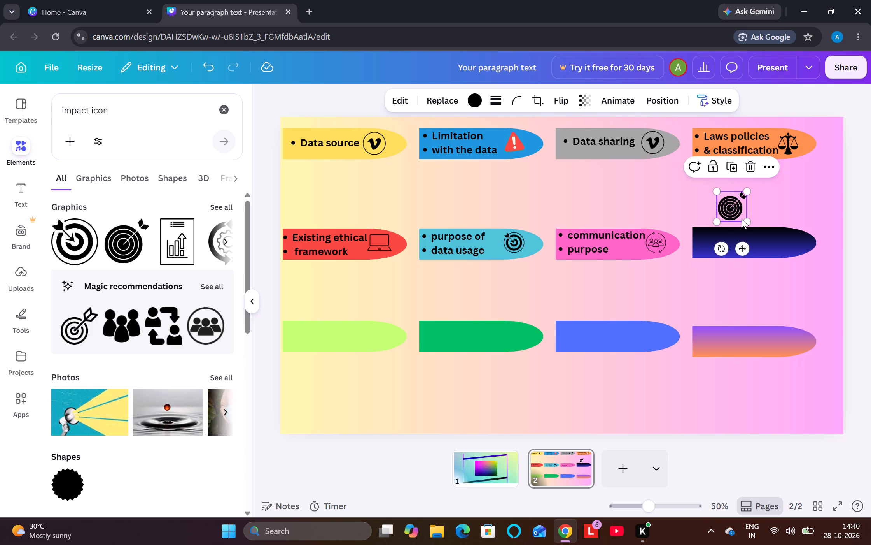
left_click_drag(742, 219, 732, 211)
left_click_drag(726, 203, 782, 243)
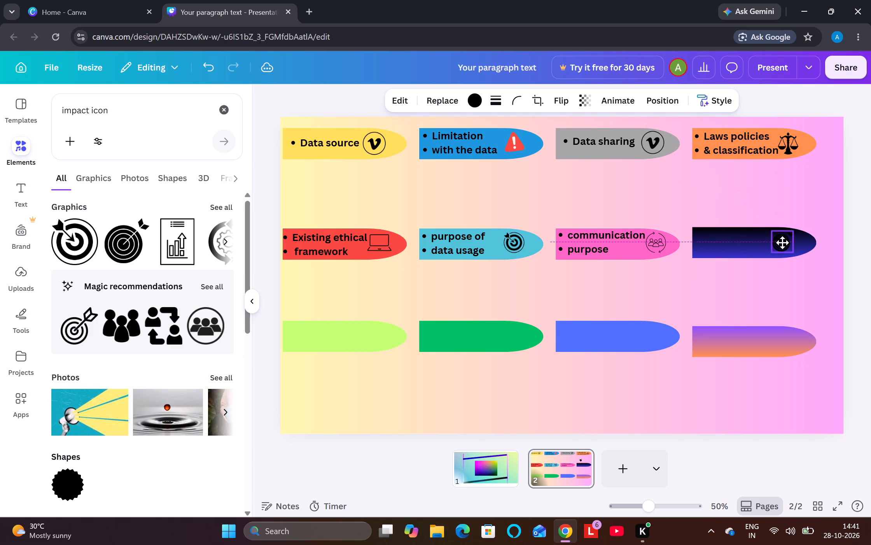
left_click_drag(782, 243, 786, 242)
left_click(728, 294)
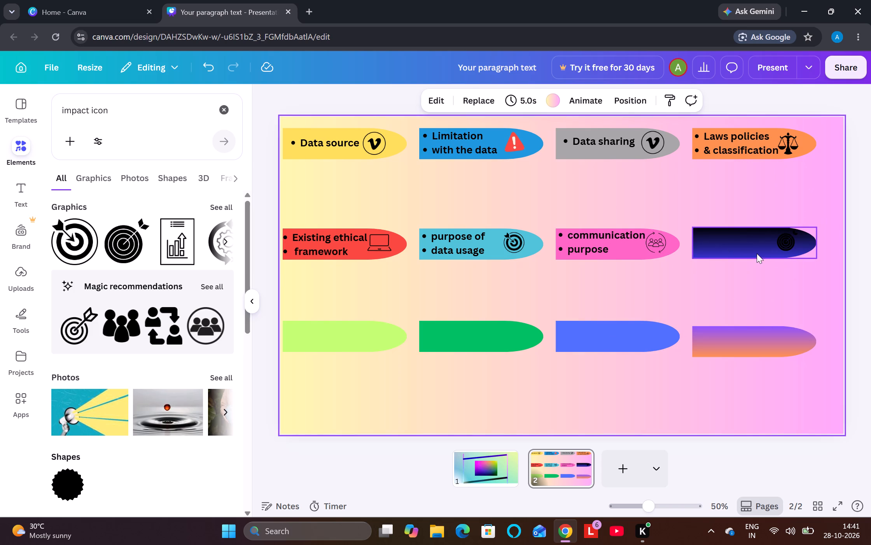
Recolour the middle row's black-blue gradient banner with the light grey-green from the photo colours.
left_click(724, 249)
left_click(470, 105)
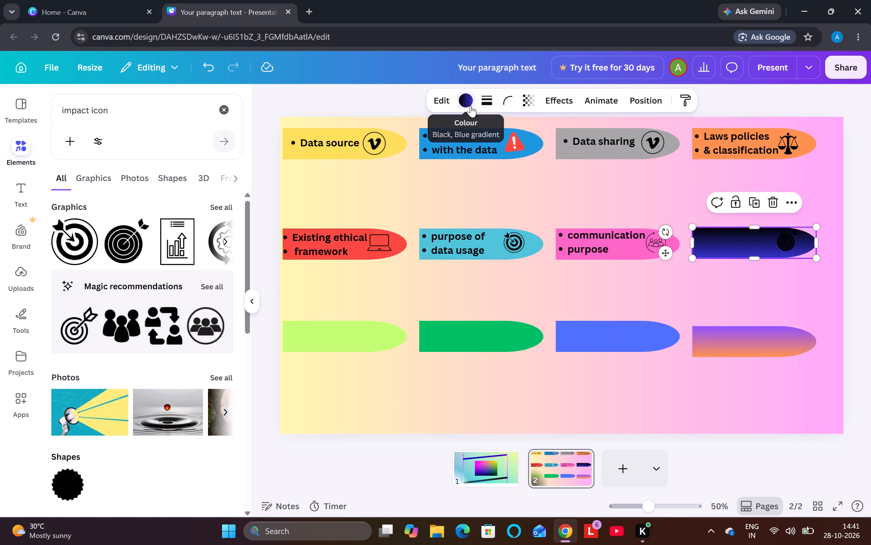
left_click(170, 437)
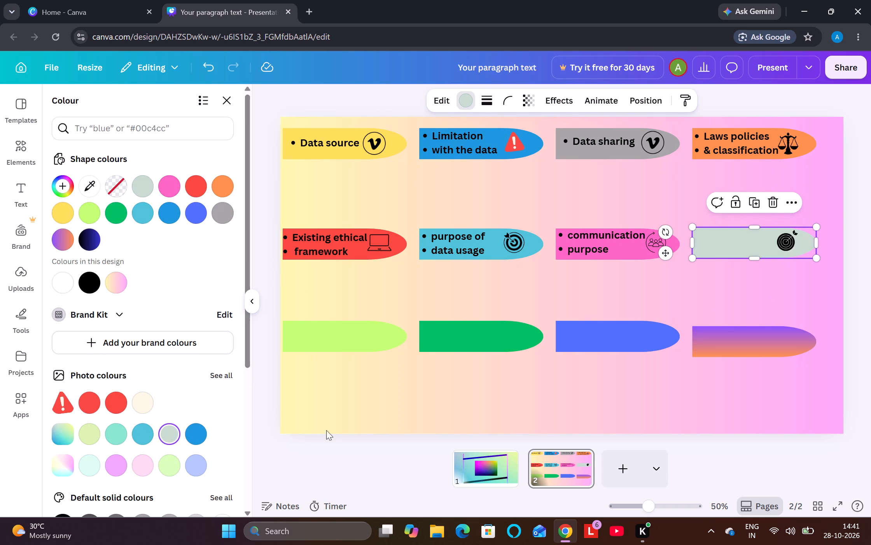
left_click(380, 430)
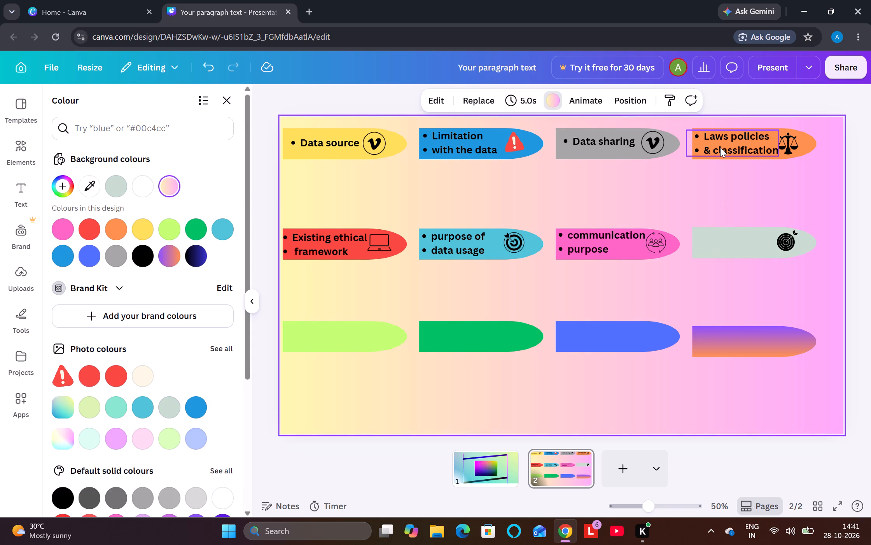
Duplicate the "Laws policies & classification" text and place the copy on the grey-green banner, beside the target icon.
left_click(720, 148)
left_click(727, 174)
left_click_drag(730, 146, 726, 241)
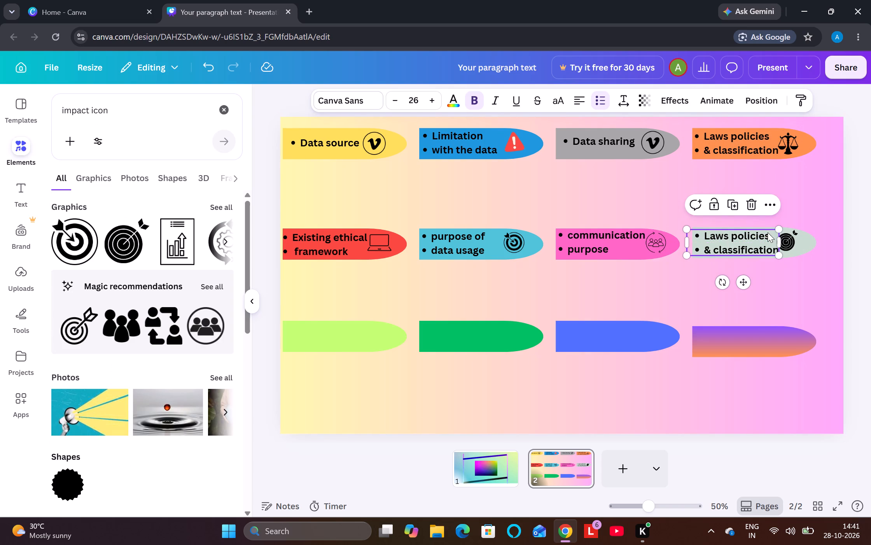
Replace the copied text on the grey-green banner with "positive impact", split over two bulleted lines.
double_click(768, 232)
key("BackSpace")
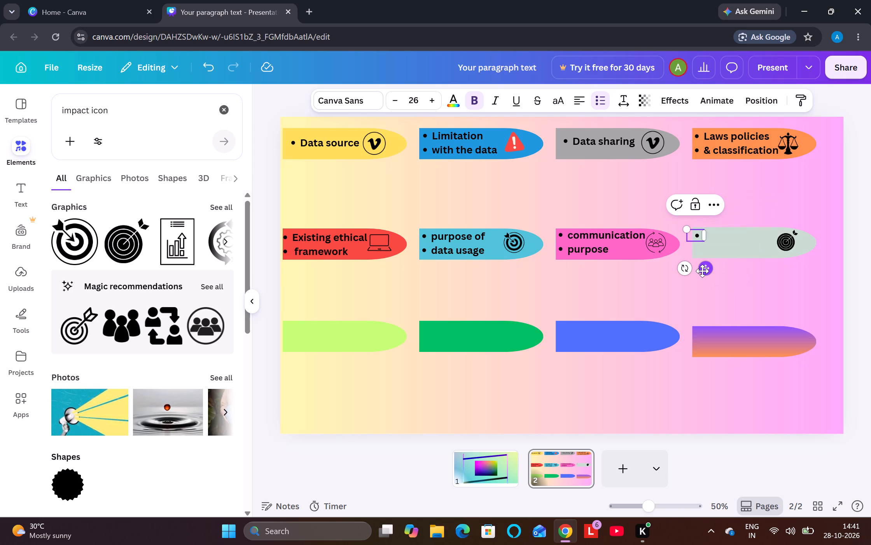
type("po")
type("sit")
key("i")
type("ve")
key("space")
key("i")
type("mpact")
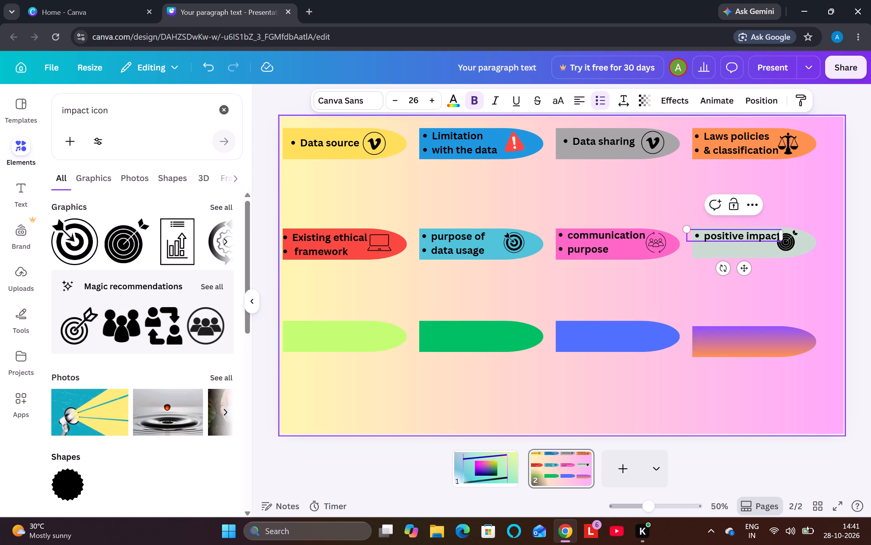
key("Left")
key("Left")
key("Left")
key("Left")
key("Left")
key("Left")
key("Return")
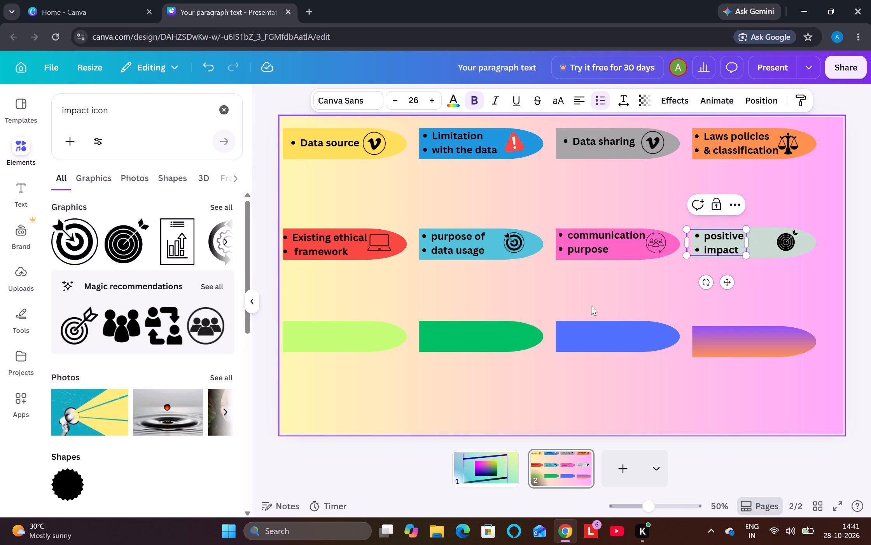
left_click(579, 290)
Move the "positive impact" text inward on the grey-green banner, closer to the target icon.
left_click_drag(728, 240, 741, 241)
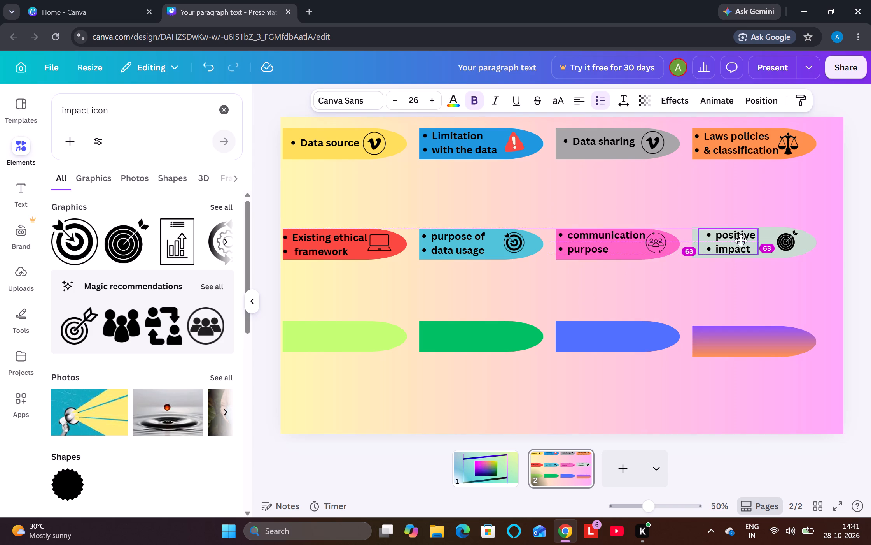
left_click_drag(741, 241, 741, 240)
left_click(656, 176)
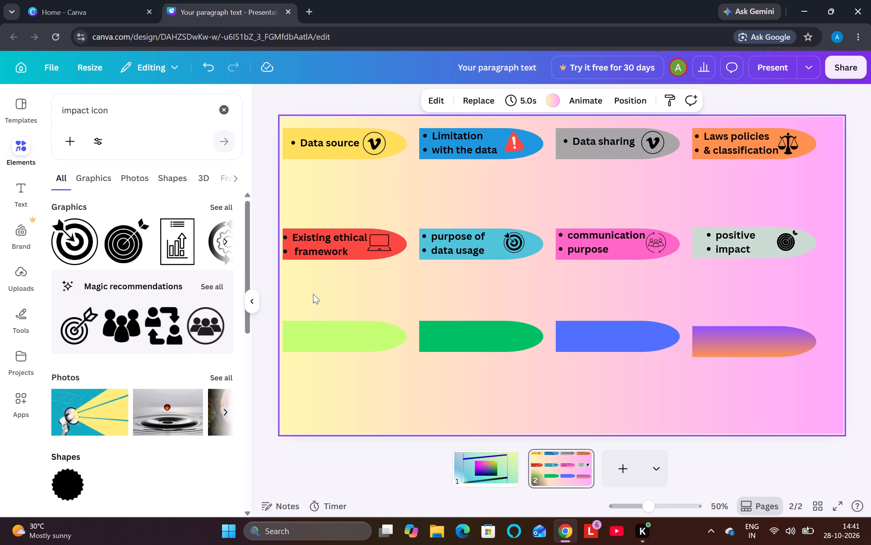
Duplicate the "Existing ethical framework" text and place the copy on the bottom row's light-green banner.
left_click(323, 338)
left_click(339, 238)
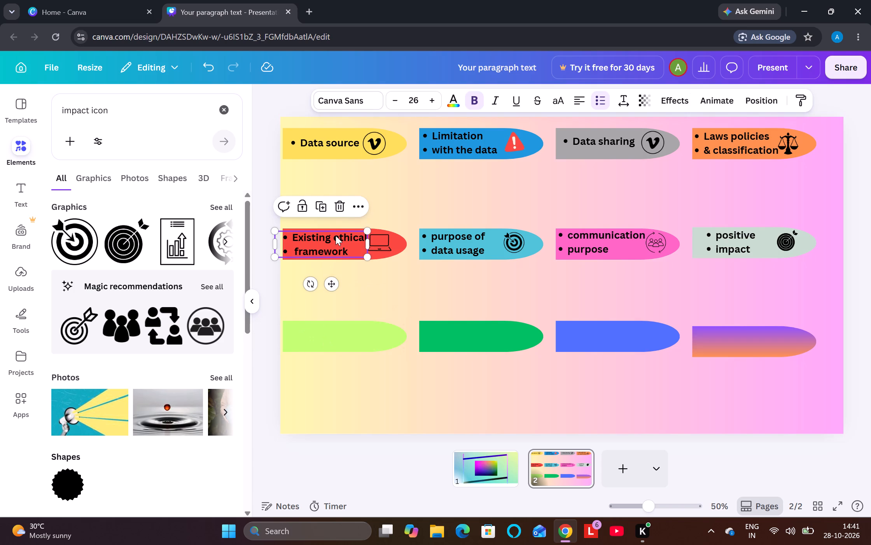
left_click(325, 209)
left_click_drag(327, 237, 326, 259)
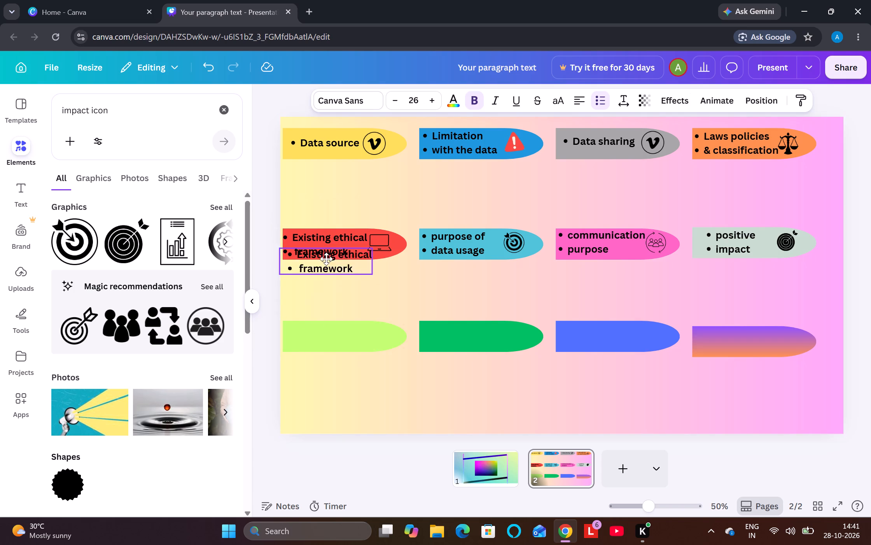
left_click_drag(326, 259, 326, 323)
Replace the copied text on the light-green banner with "Reducing negative impact".
left_click(327, 327)
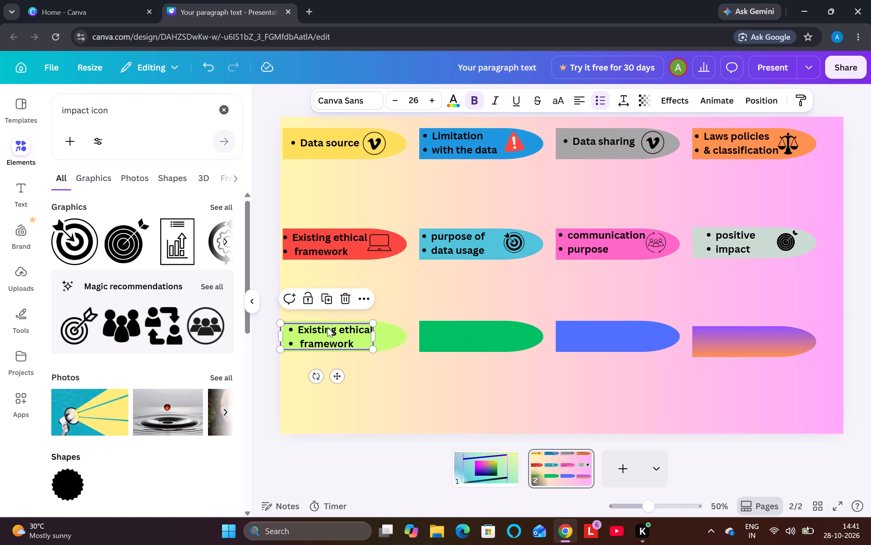
key("BackSpace")
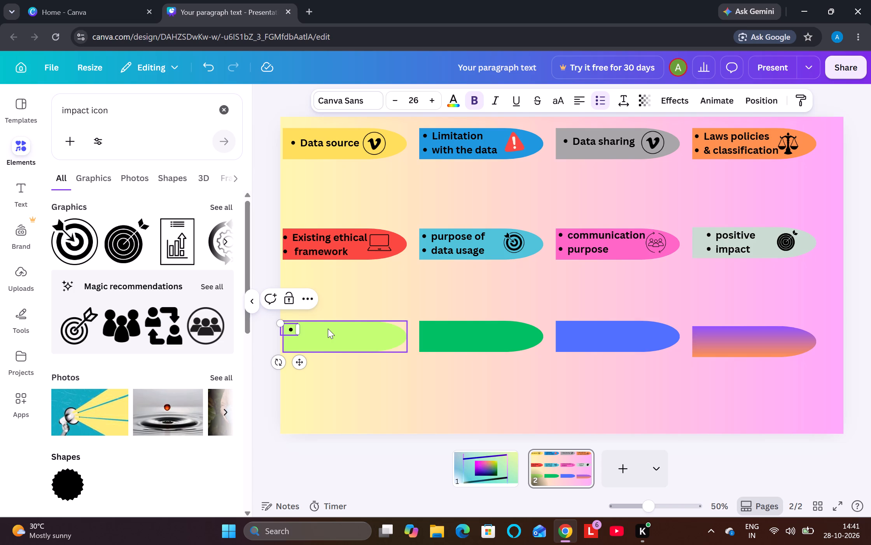
type("re")
key("BackSpace")
key("BackSpace")
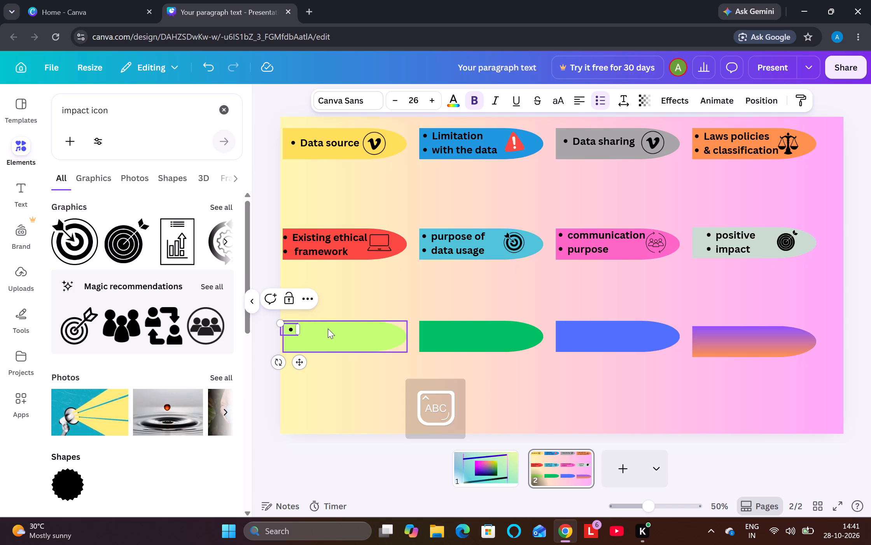
key("r")
type("edu")
type("cing")
key("space")
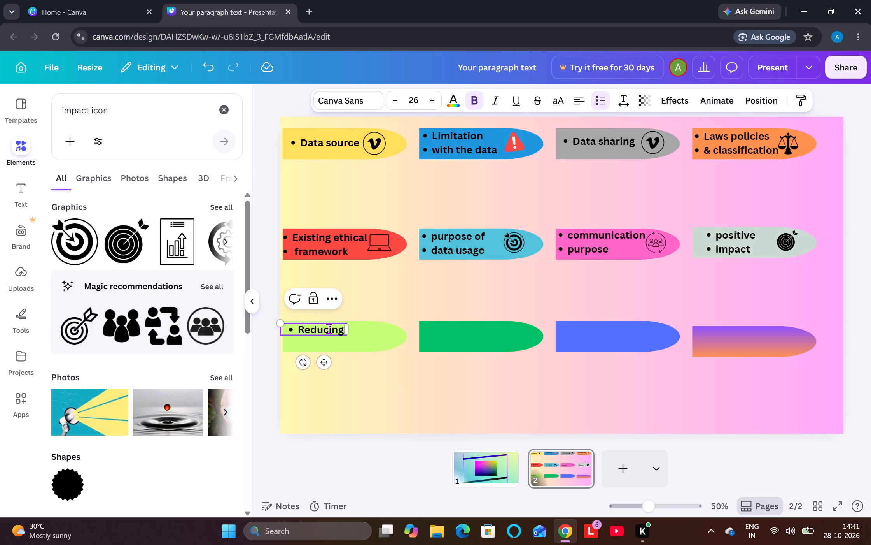
key("m")
key("BackSpace")
key("n")
key("e")
key("g")
type("ative")
key("space")
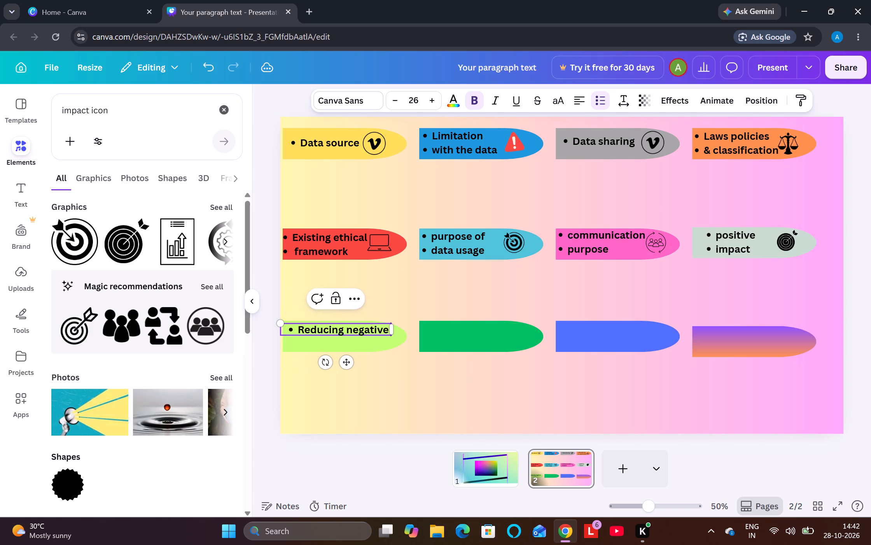
key("i")
key("m")
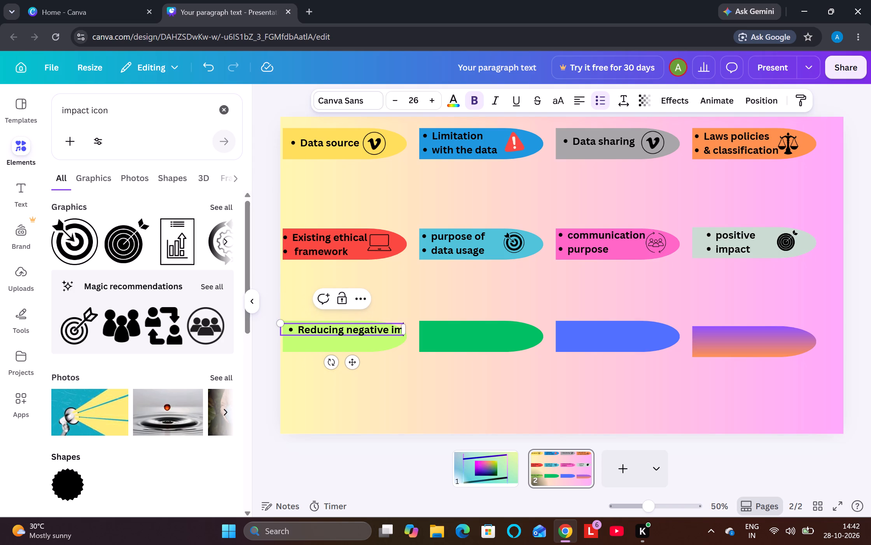
type("pact")
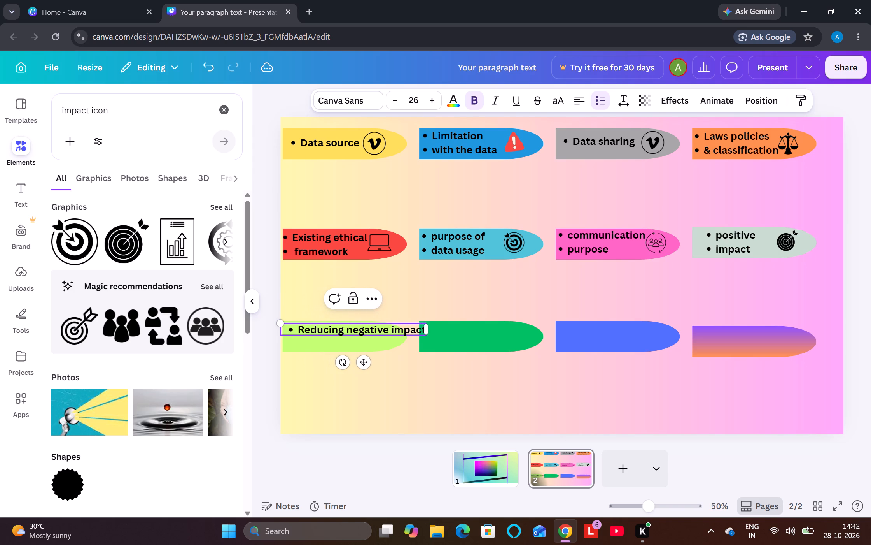
Break the "Reducing negative impact" text before "negative" so it runs over two lines.
key("Left")
key("Left")
key("Left")
key("Left")
key("Left")
key("Left")
key("Left")
key("Left")
key("Left")
key("Left")
key("Left")
key("Left")
key("Left")
key("Left")
key("Left")
key("Return")
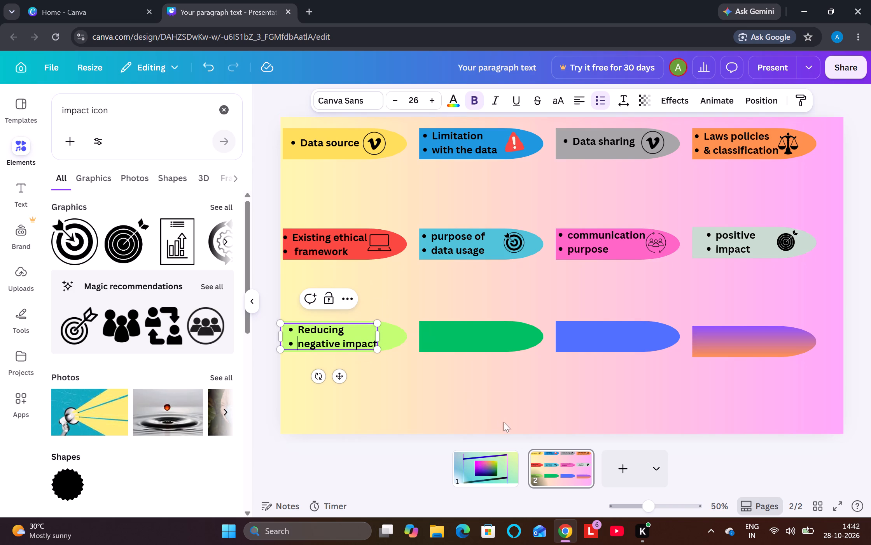
left_click_drag(492, 404, 488, 402)
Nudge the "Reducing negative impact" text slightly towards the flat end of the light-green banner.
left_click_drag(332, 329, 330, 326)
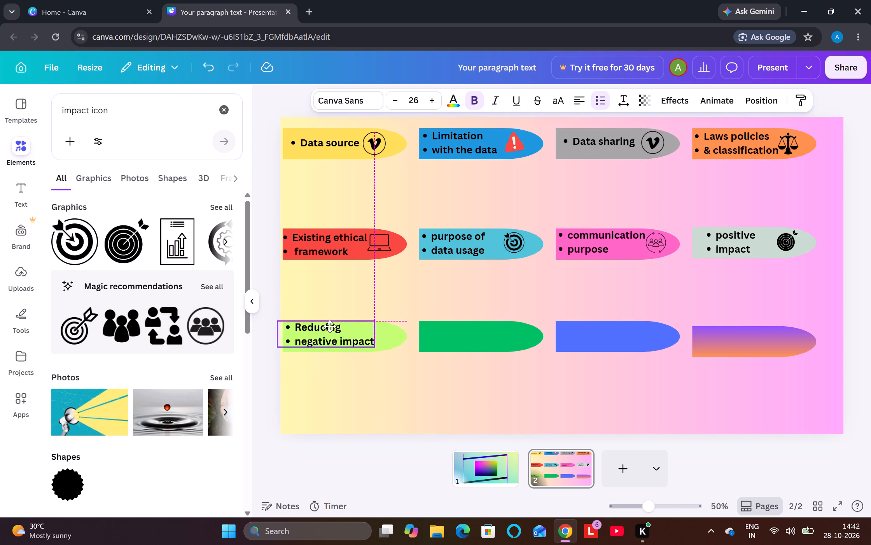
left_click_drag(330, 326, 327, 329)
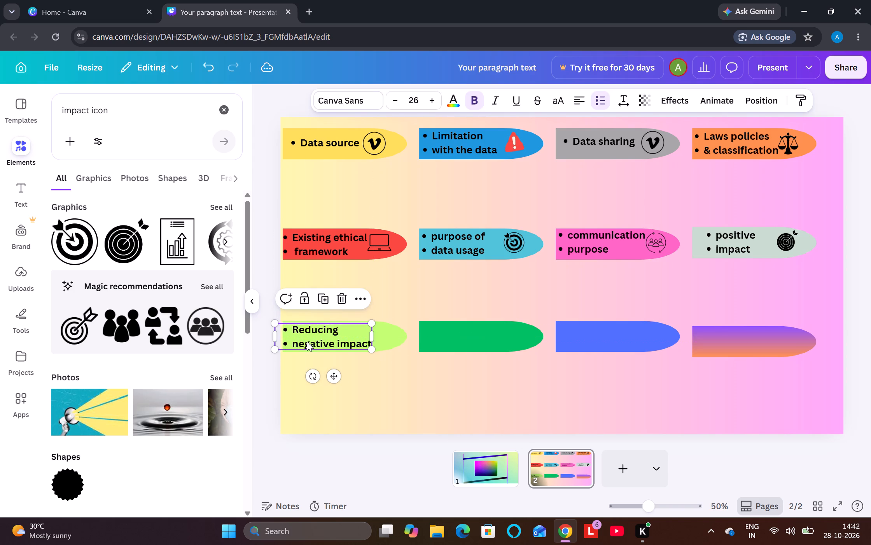
Remove the bullet from the "negative impact" line on the light-green banner.
left_click(296, 341)
left_click(294, 343)
left_click(290, 344)
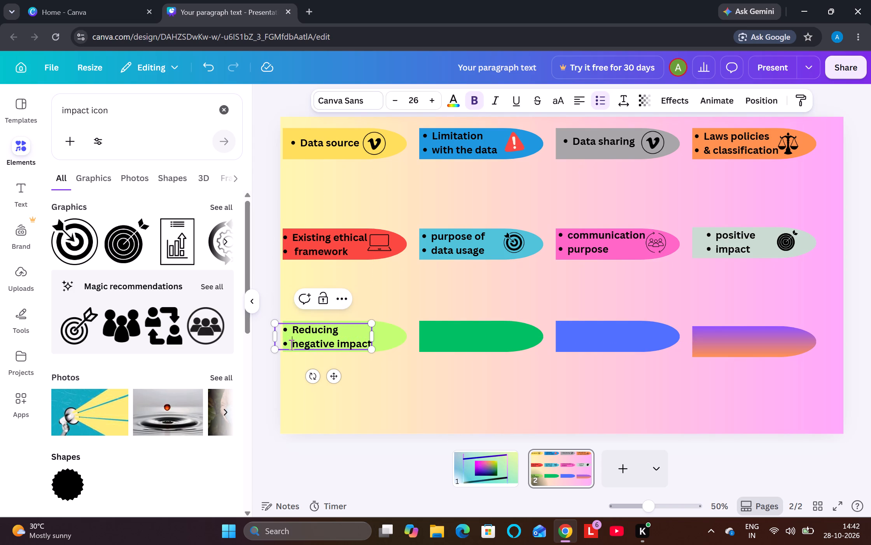
left_click(290, 344)
left_click(290, 344)
left_click(290, 345)
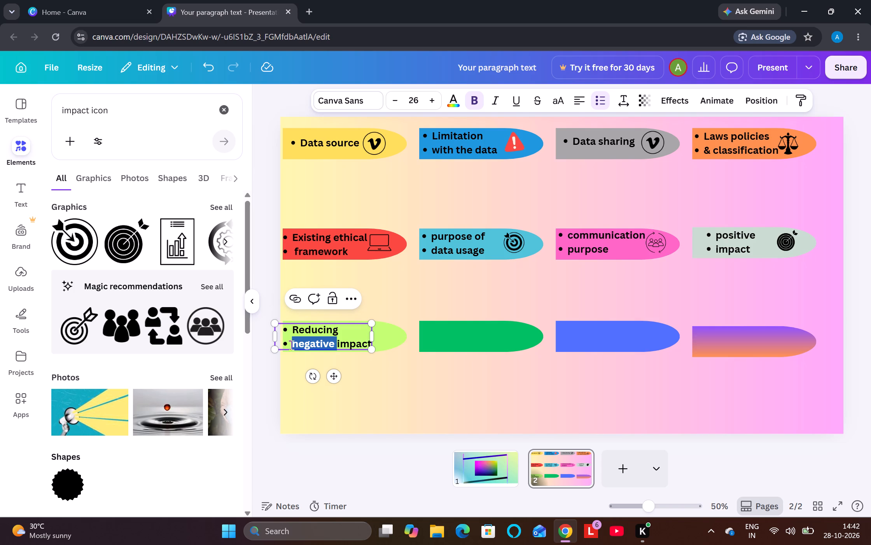
left_click(290, 345)
key("BackSpace")
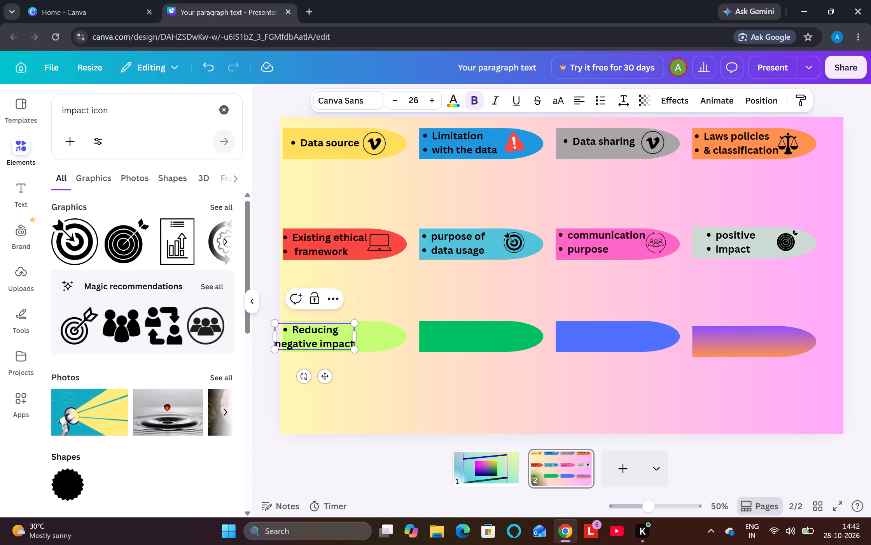
left_click(357, 375)
Move the "Reducing negative impact" text so it sits fully inside the light-green banner's flat end.
left_click_drag(322, 346, 324, 346)
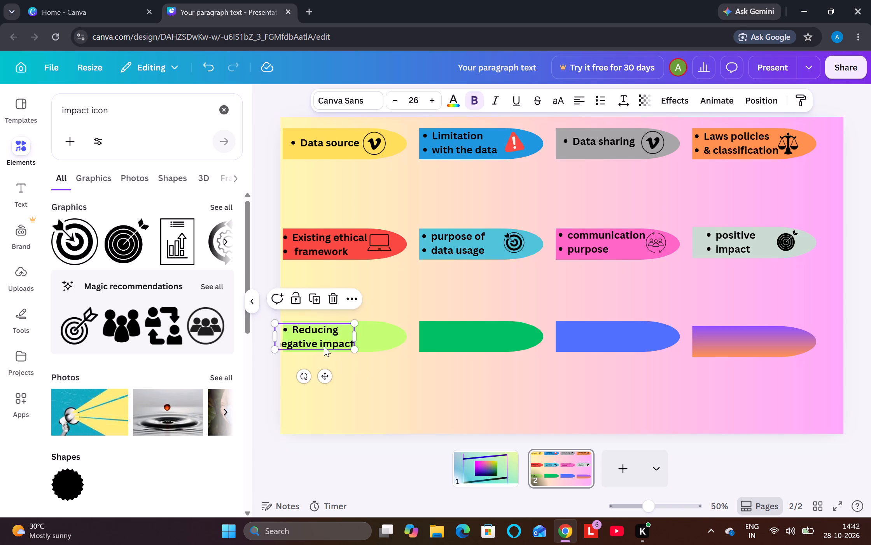
left_click_drag(324, 346, 333, 346)
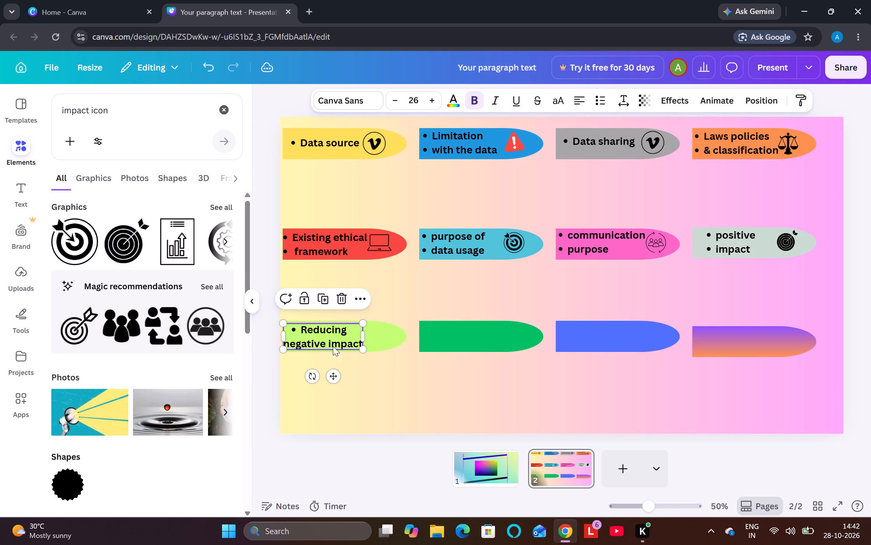
left_click(414, 399)
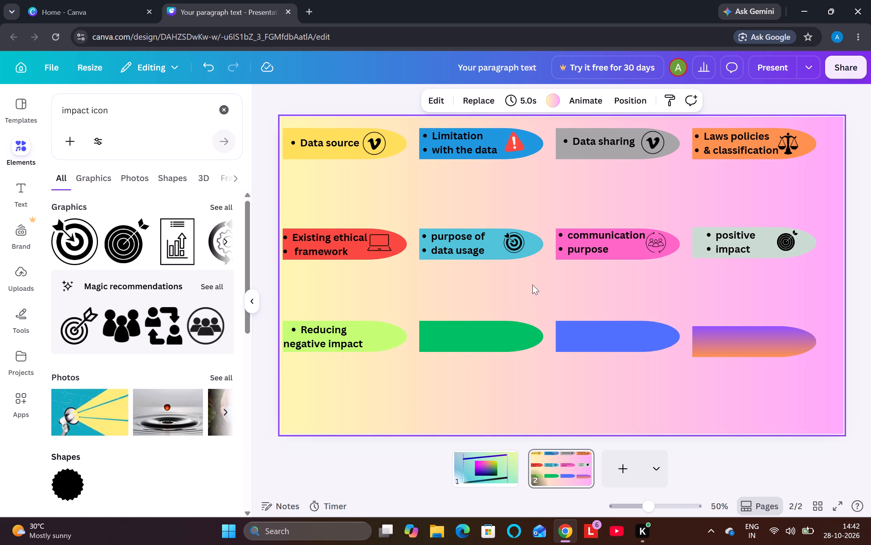
Retype "purpose" as an unbulleted second line below "communication" on the pink banner.
left_click(562, 250)
double_click(565, 245)
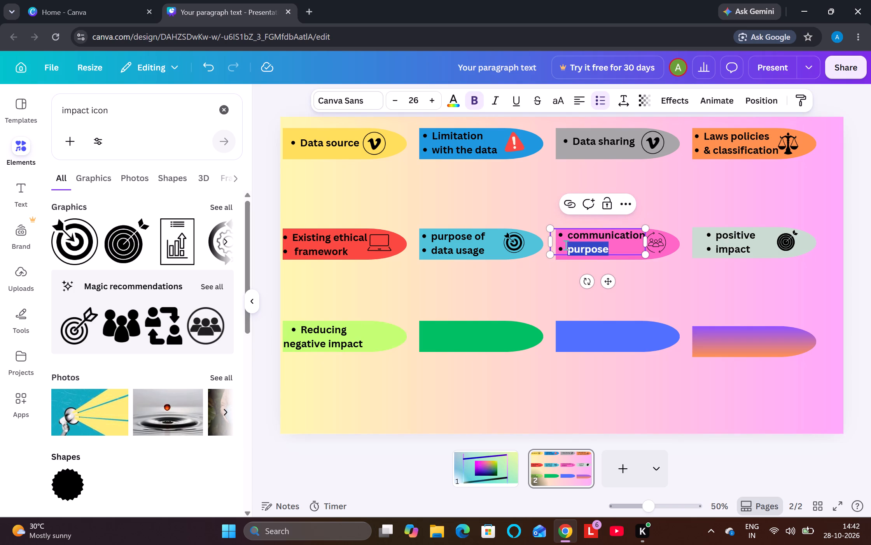
left_click(563, 251)
key("BackSpace")
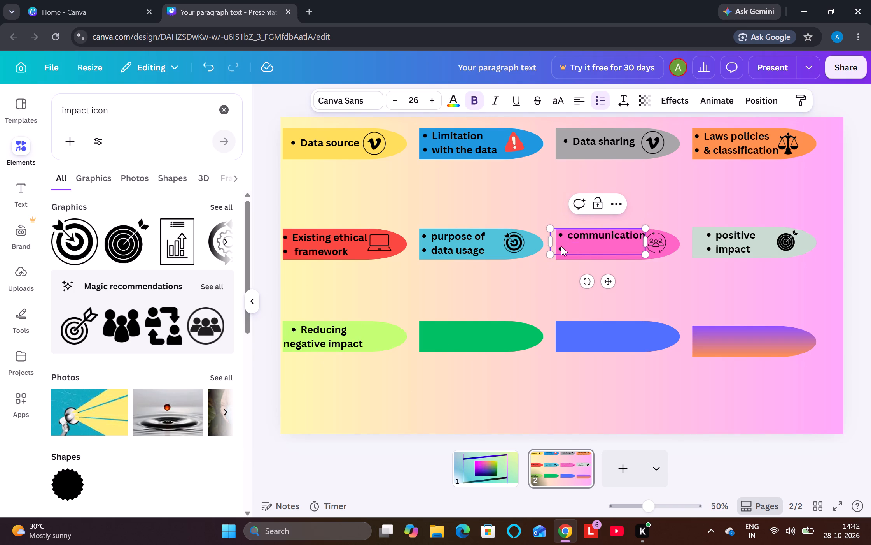
left_click(561, 246)
key("BackSpace")
key("BackSpace")
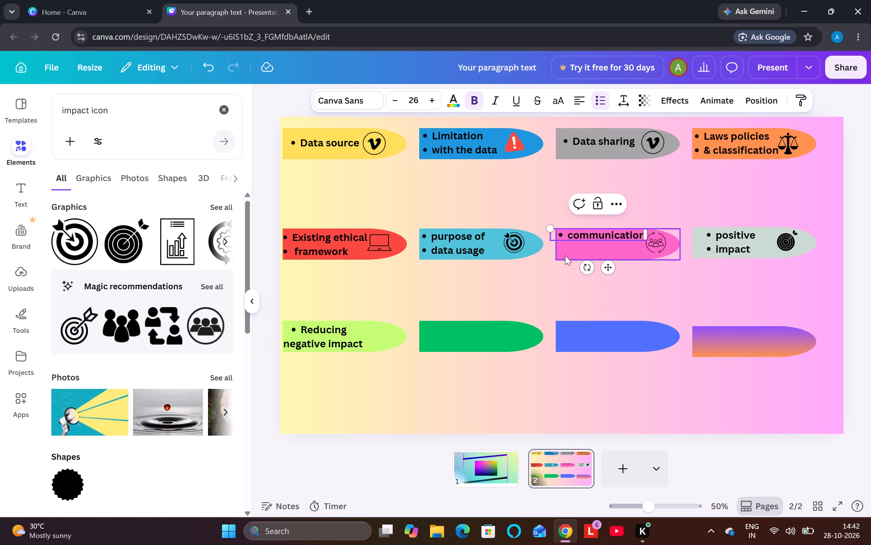
key("Return")
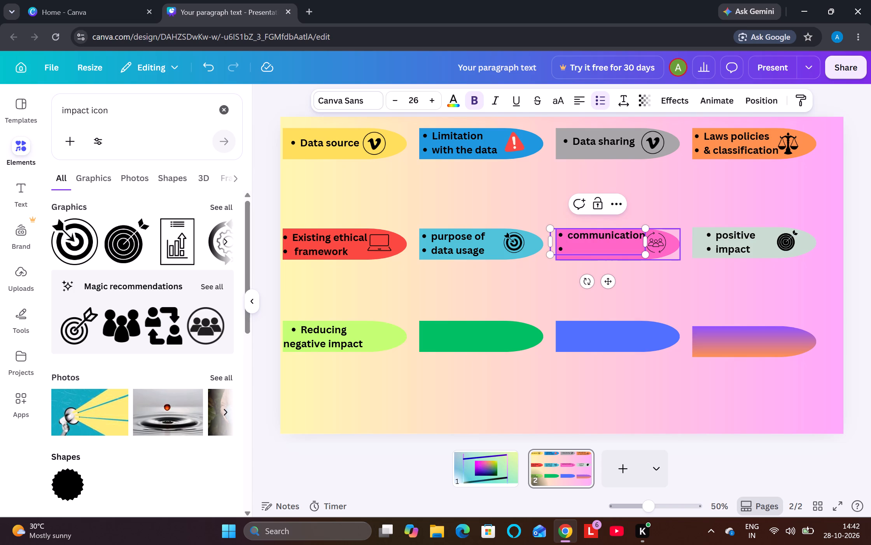
key("BackSpace")
type("pu")
key("r")
type("pose")
left_click(735, 283)
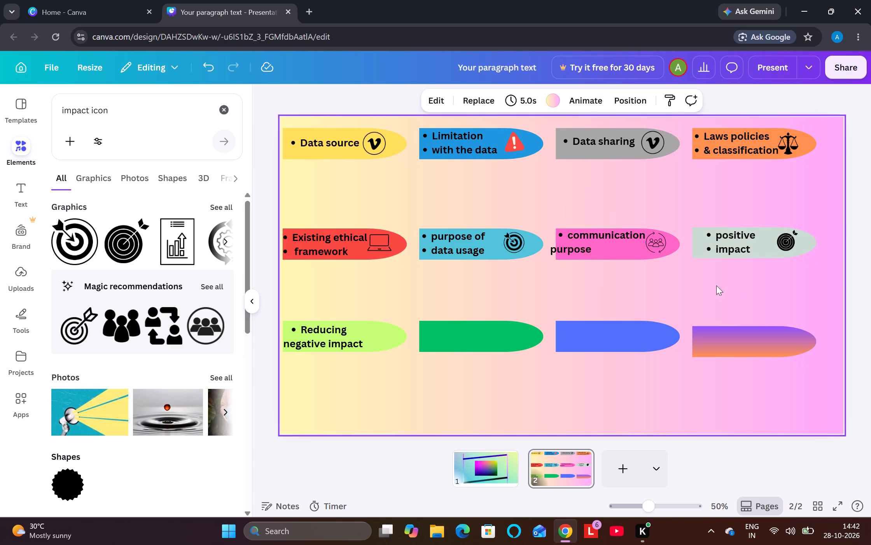
Shift the pink banner and its "communication purpose" text together slightly towards the "purpose of data usage" banner, leaving the icon in place.
left_click_drag(545, 250, 563, 252)
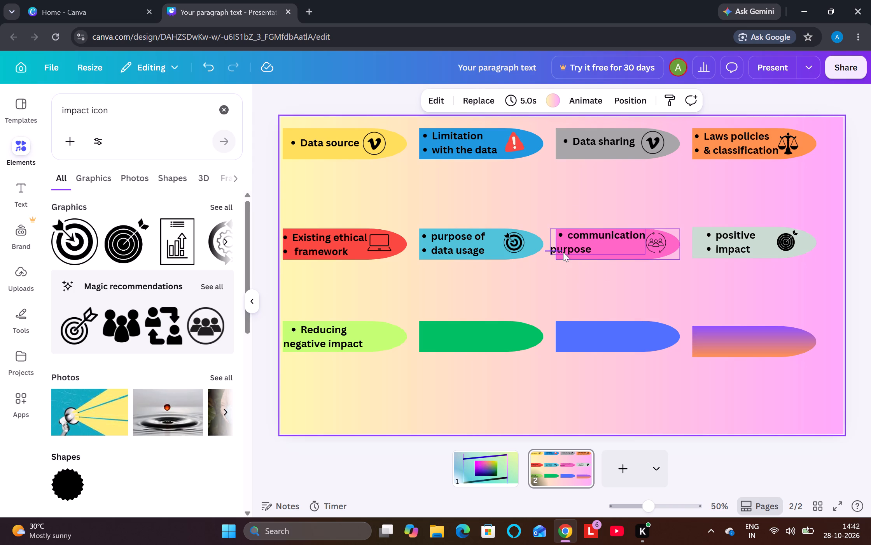
left_click_drag(563, 252, 563, 252)
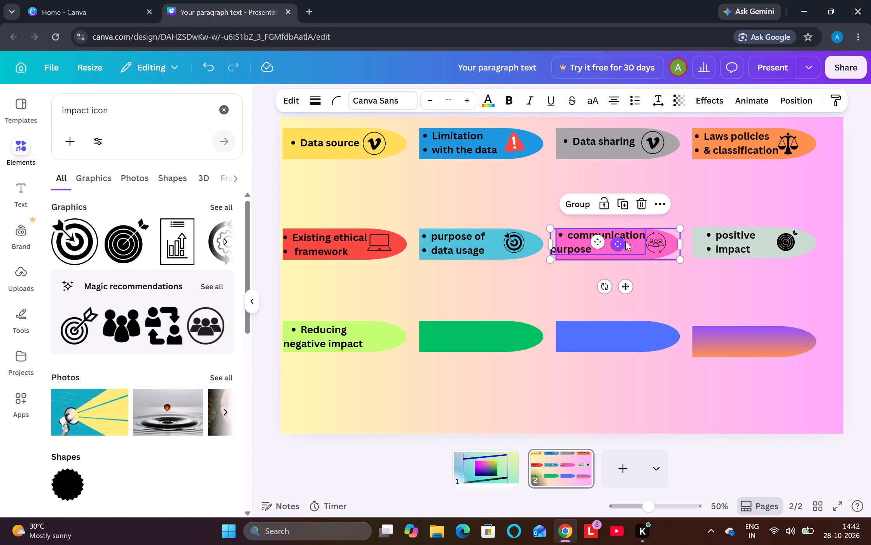
left_click(623, 243)
left_click_drag(570, 244, 592, 248)
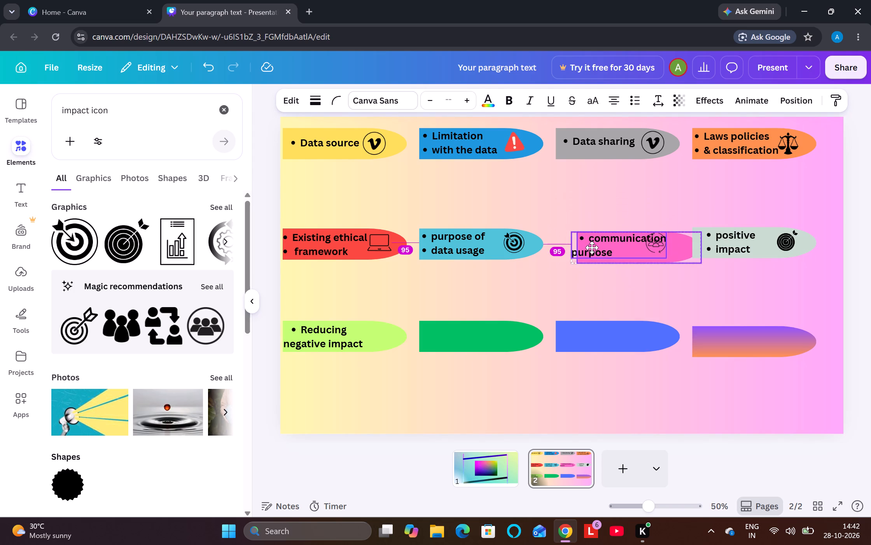
left_click_drag(592, 248, 566, 246)
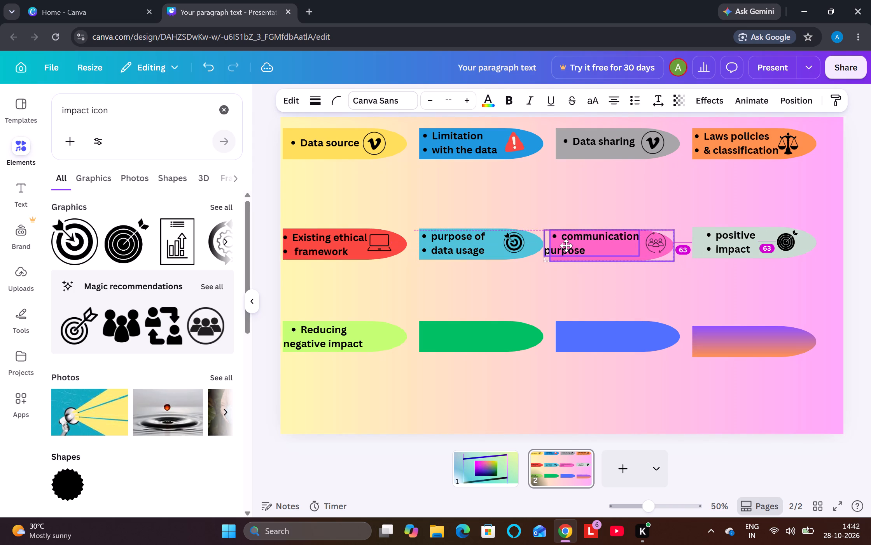
left_click_drag(566, 246, 567, 245)
left_click(590, 271)
Indent the "purpose" line on the pink banner with leading spaces so it starts inside the banner's flat end.
left_click(551, 258)
left_click(551, 253)
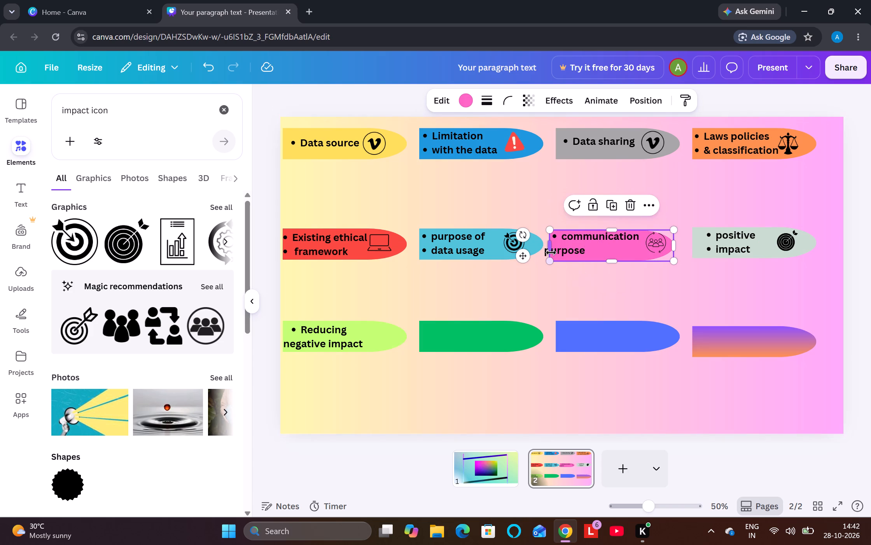
left_click(584, 239)
double_click(573, 247)
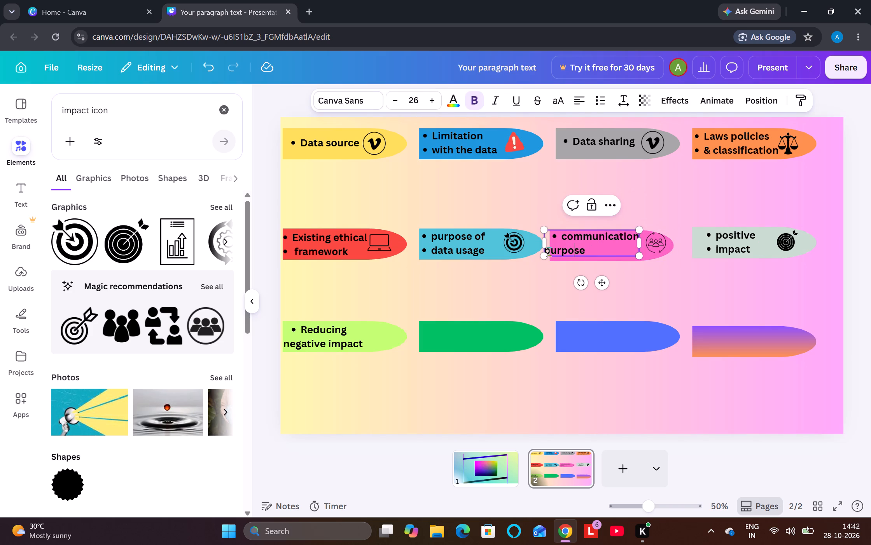
left_click(552, 250)
left_click(554, 251)
key("space")
key("space")
key("space")
key("space")
type("p")
key("u")
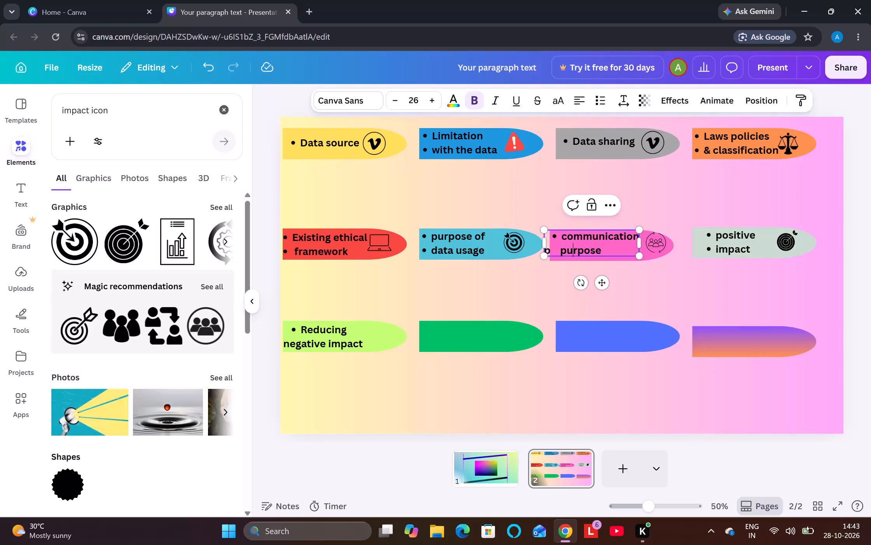
left_click(550, 252)
key("BackSpace")
left_click(526, 277)
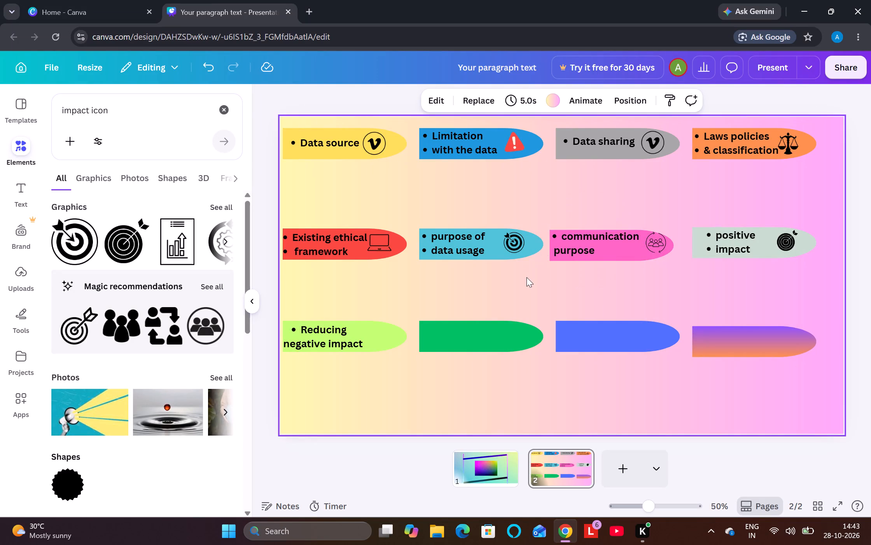
Remove the bullet from the "data usage" line on the light-blue banner and indent it with four spaces.
left_click(428, 245)
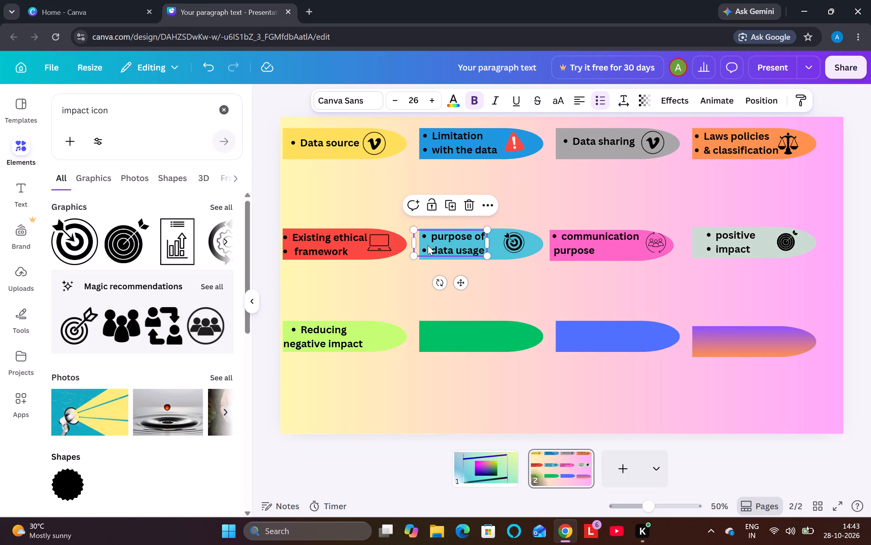
left_click(428, 252)
left_click(428, 251)
key("BackSpace")
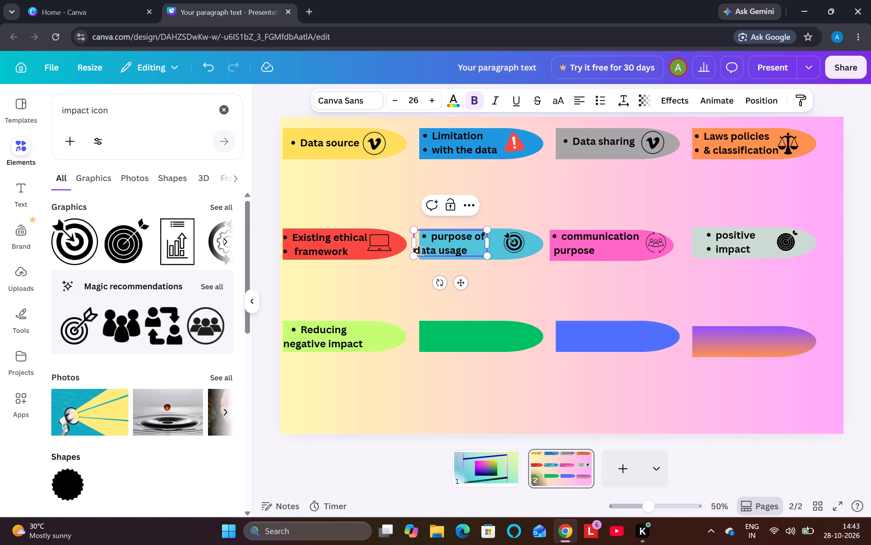
key("space")
key("space")
key("space")
key("space")
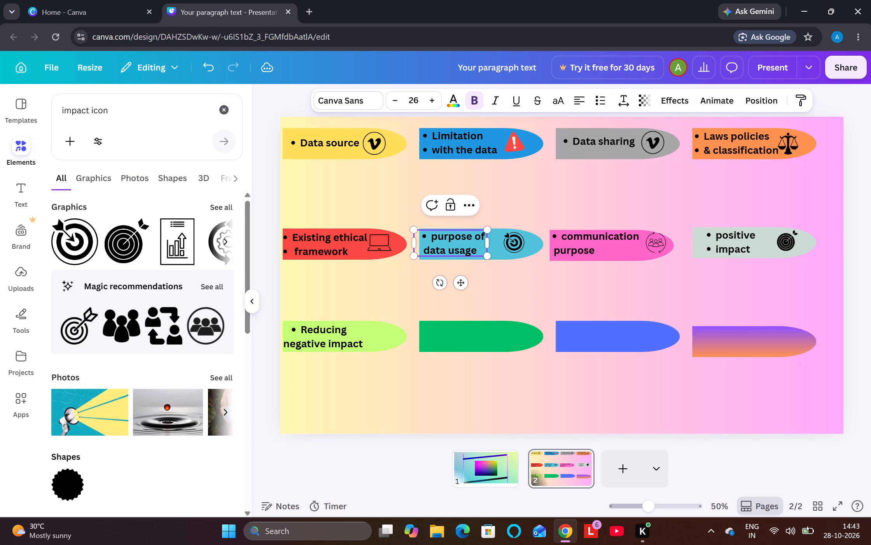
left_click(384, 280)
Remove the bullet from the "framework" line on the red banner and indent it with spaces below "Existing ethical".
double_click(294, 252)
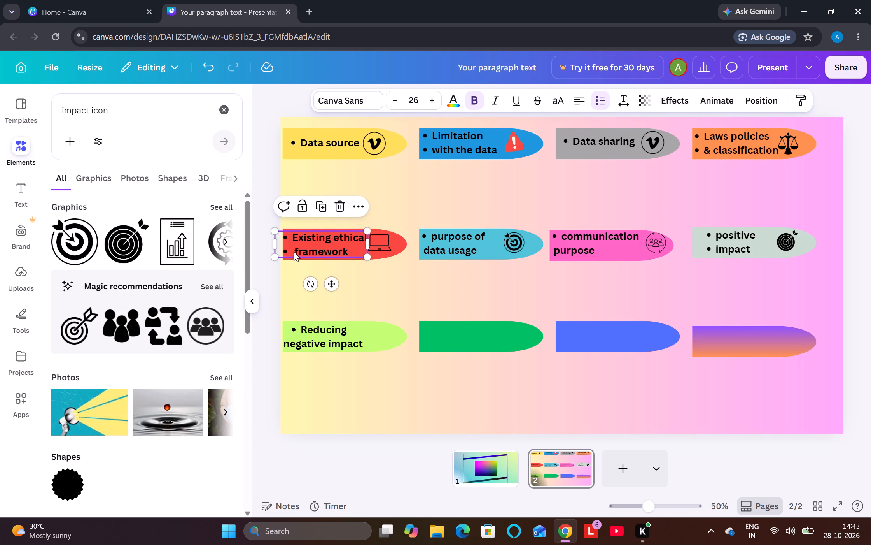
key("BackSpace")
key("BackSpace")
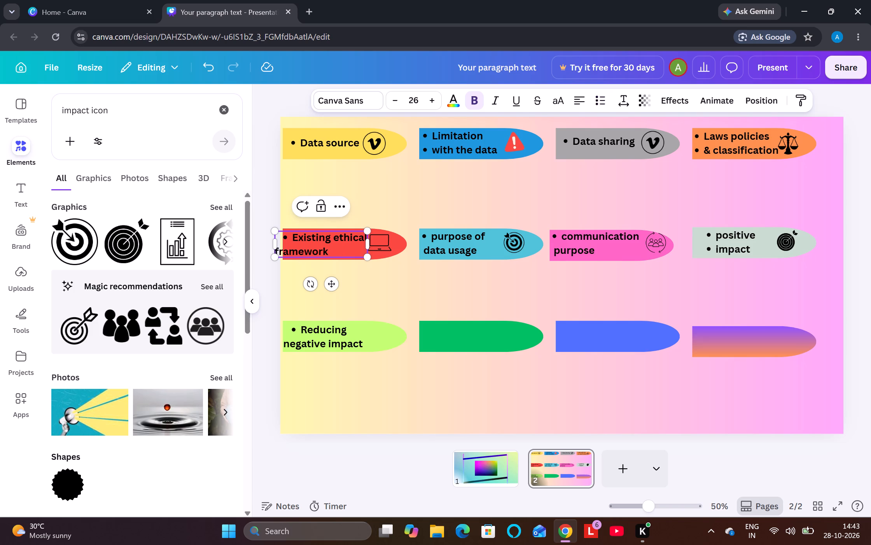
key("space")
key("space")
key("space")
key("space")
key("space")
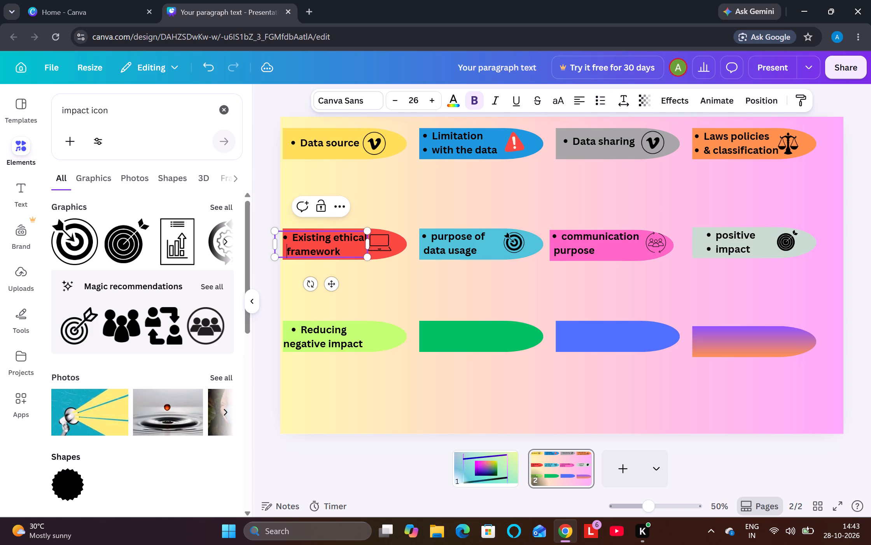
left_click(484, 293)
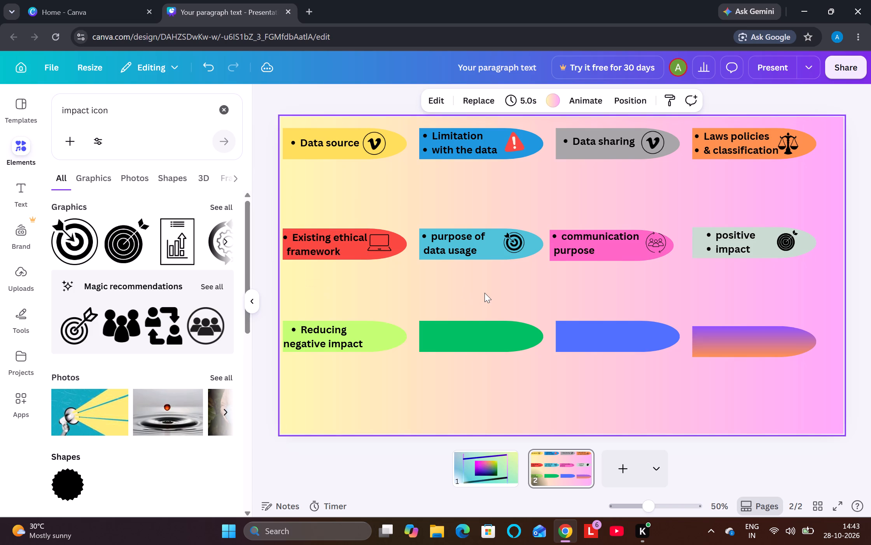
Remove the bullet from the "with the data" line on slide 2's blue banner and indent it with three spaces.
scroll(484, 293, "up", 1)
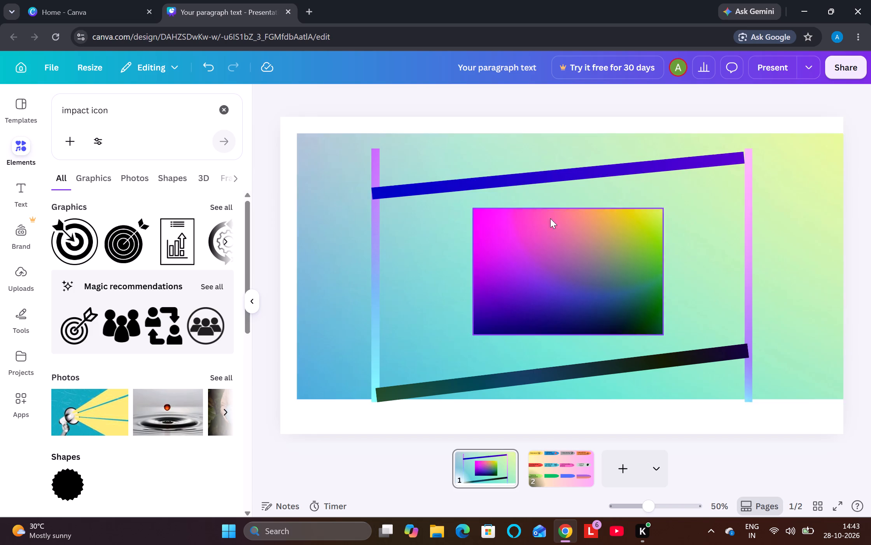
left_click(576, 452)
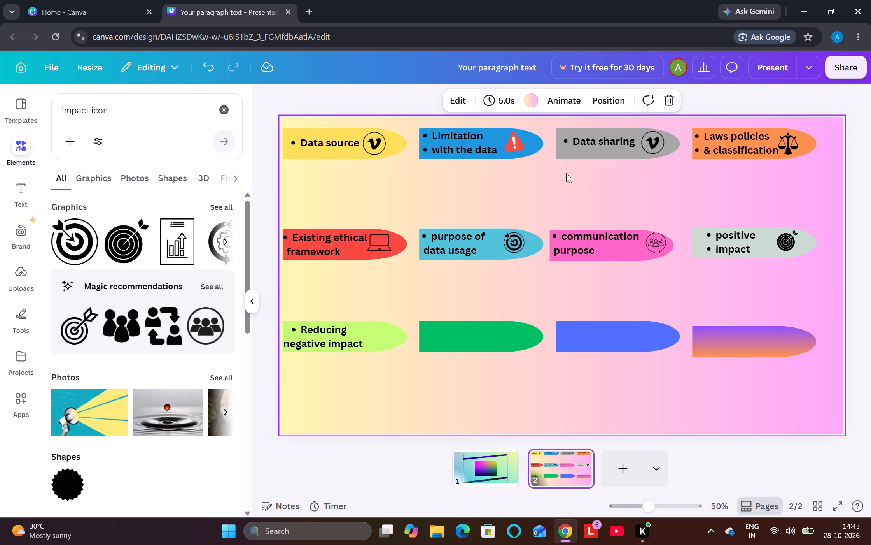
left_click(428, 151)
left_click(426, 150)
left_click(426, 150)
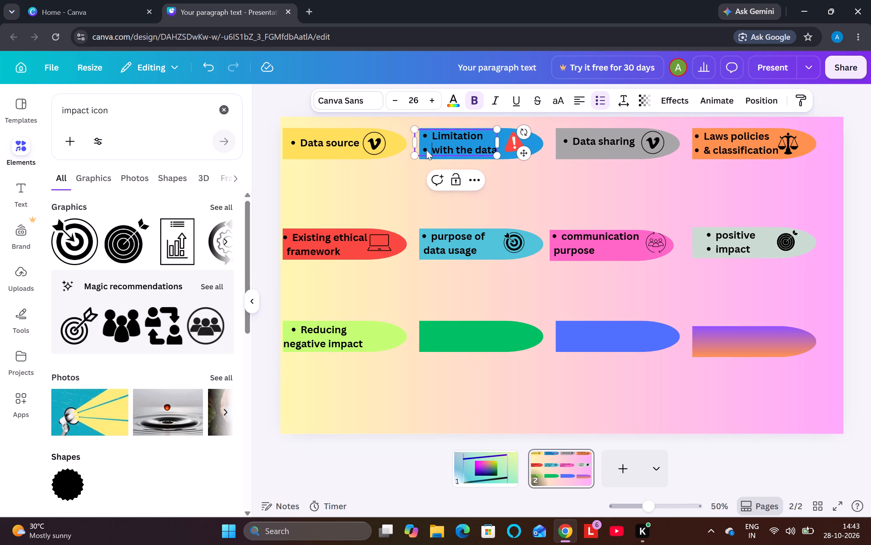
key("BackSpace")
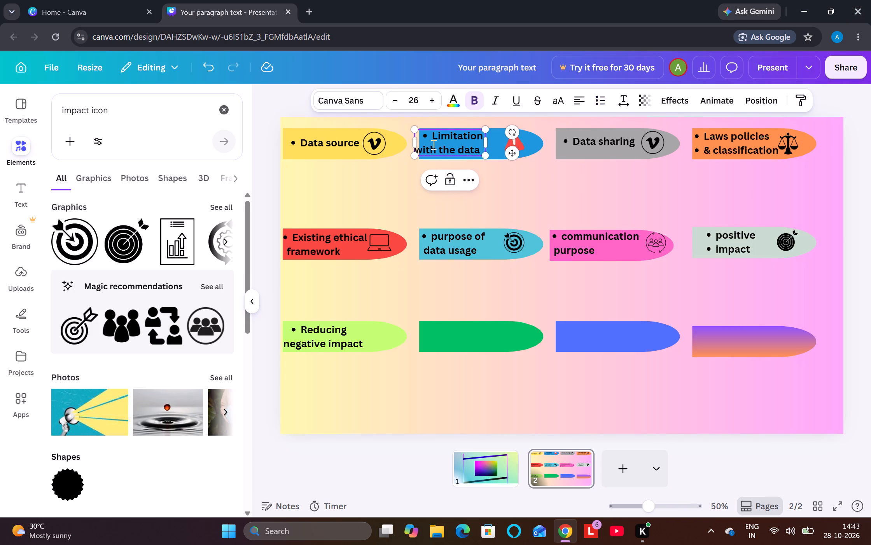
key("space")
key("space")
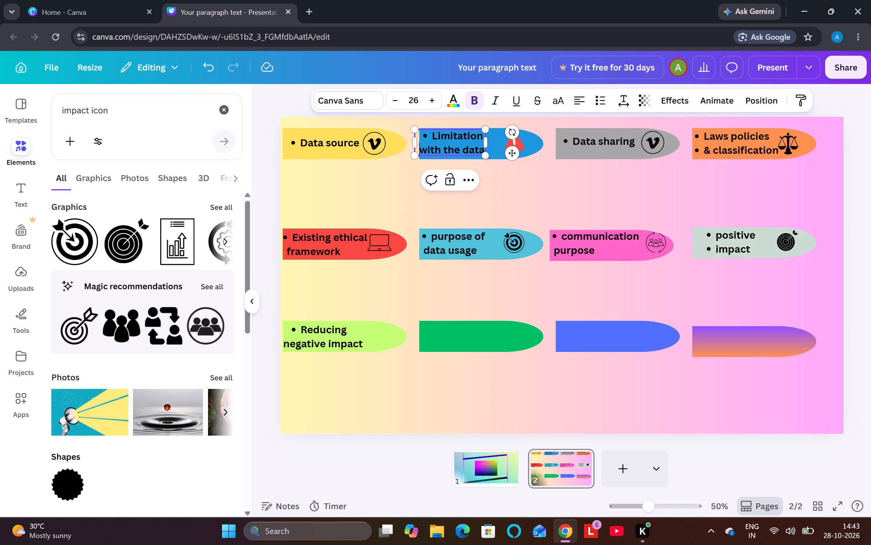
key("space")
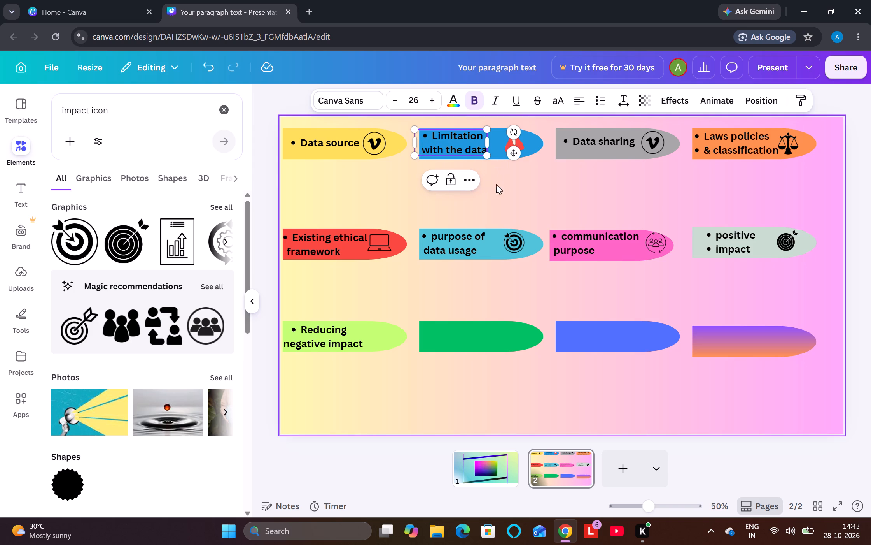
left_click(576, 193)
Remove the bullet from the "& classification" line on the orange banner and indent it with four spaces.
double_click(697, 149)
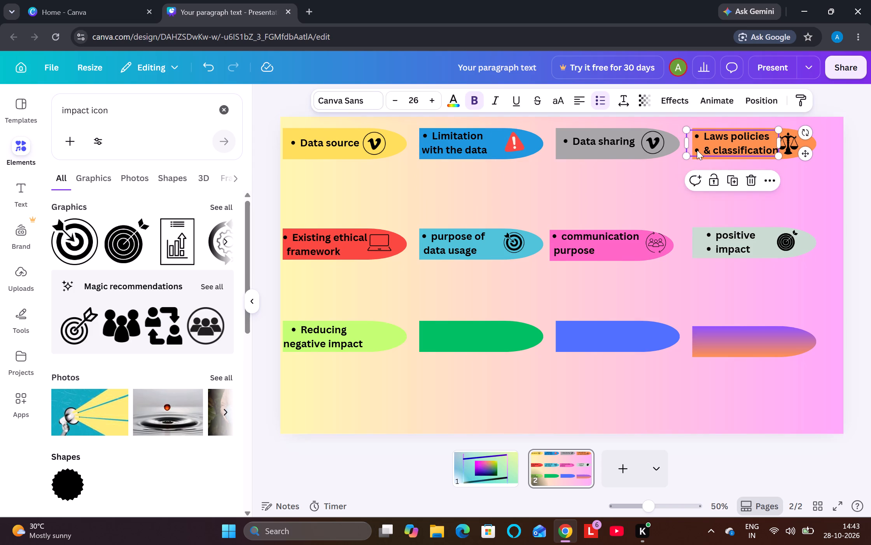
left_click(697, 149)
key("BackSpace")
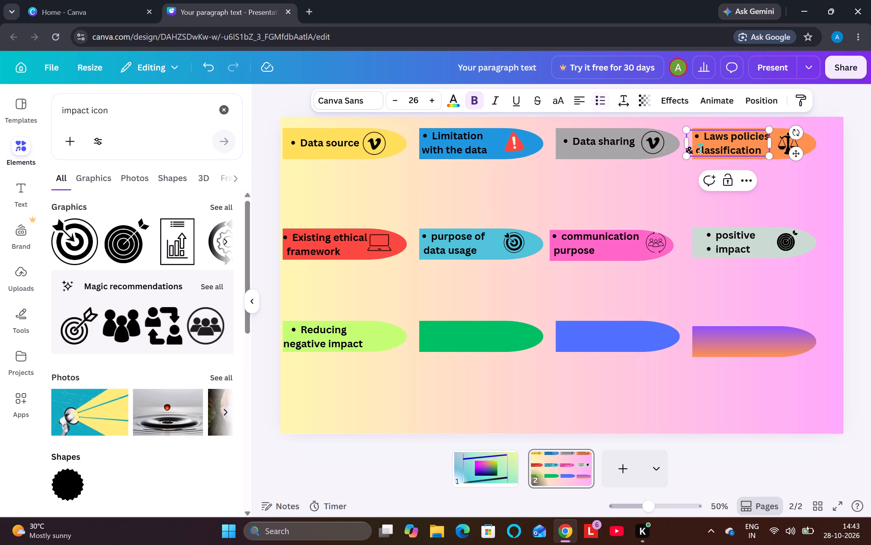
key("space")
key("space")
key("space")
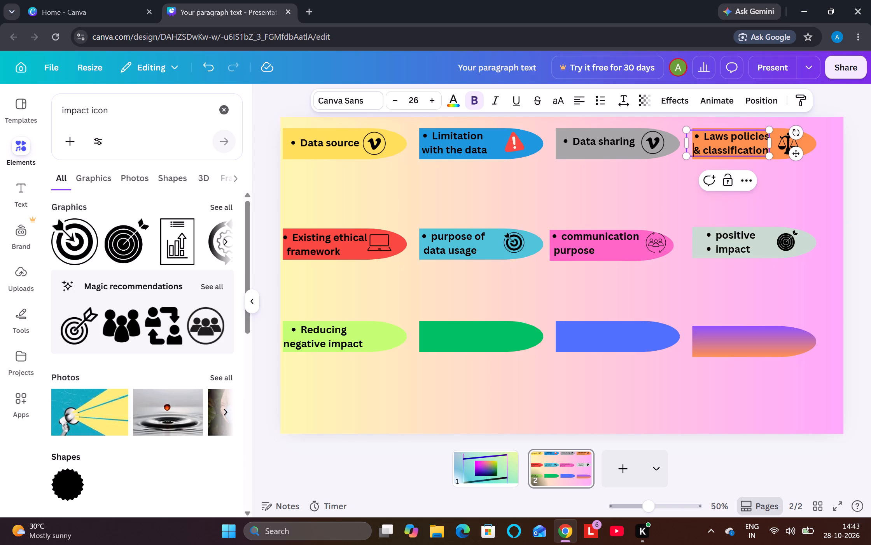
key("space")
left_click(621, 178)
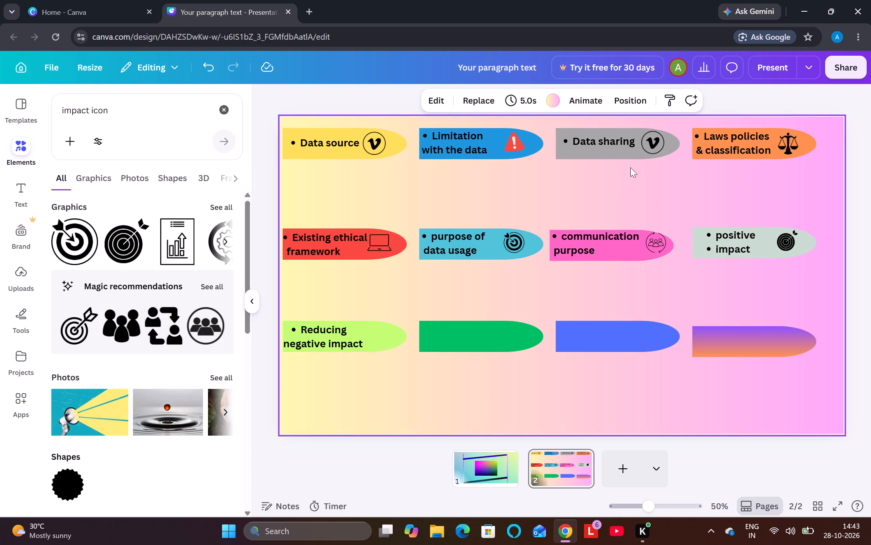
Remove the bullet from the "impact" line on the grey-green banner and indent it with four spaces below "positive".
double_click(714, 251)
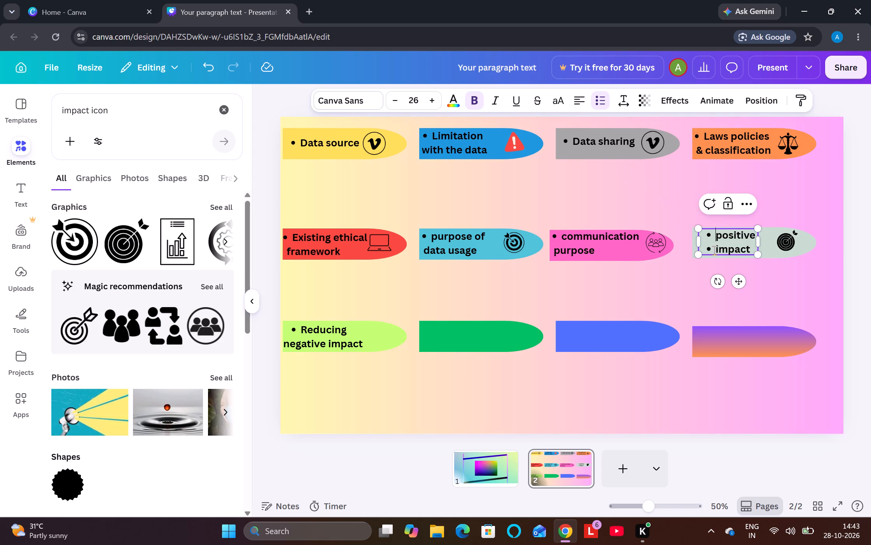
left_click(714, 250)
key("BackSpace")
key("space")
key("space")
key("space")
key("space")
left_click(644, 208)
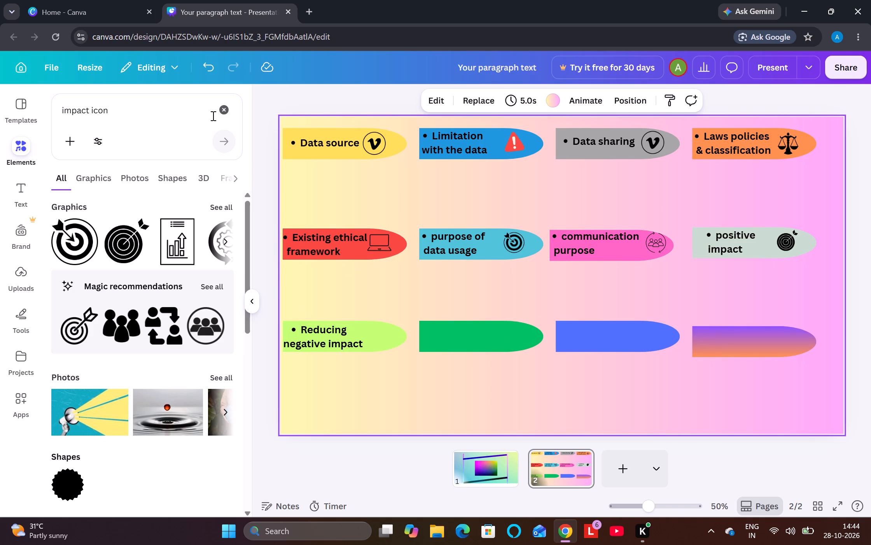
Search the elements library for "reduce impact icon" and add the green recycling-arrows graphic to slide 2.
left_click(227, 107)
type("red")
key("u")
type("ce")
key("space")
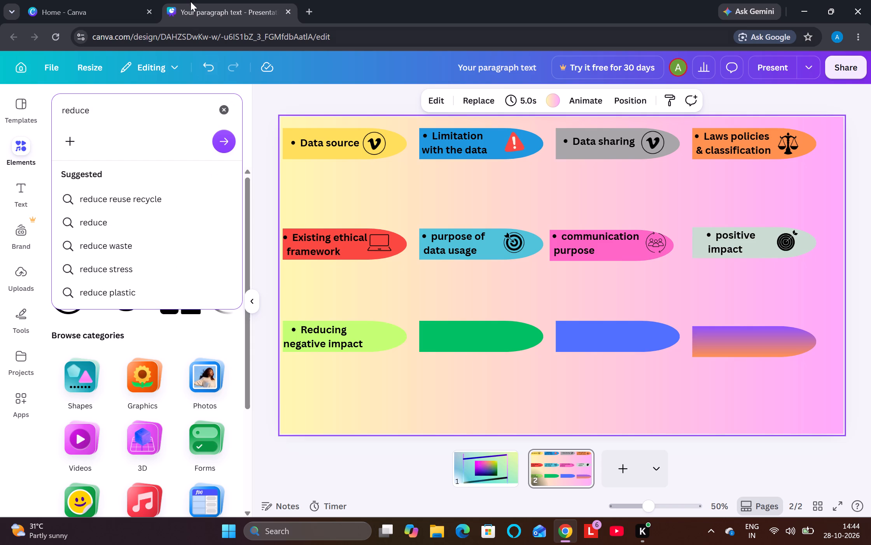
type("im")
type("pact")
key("Return")
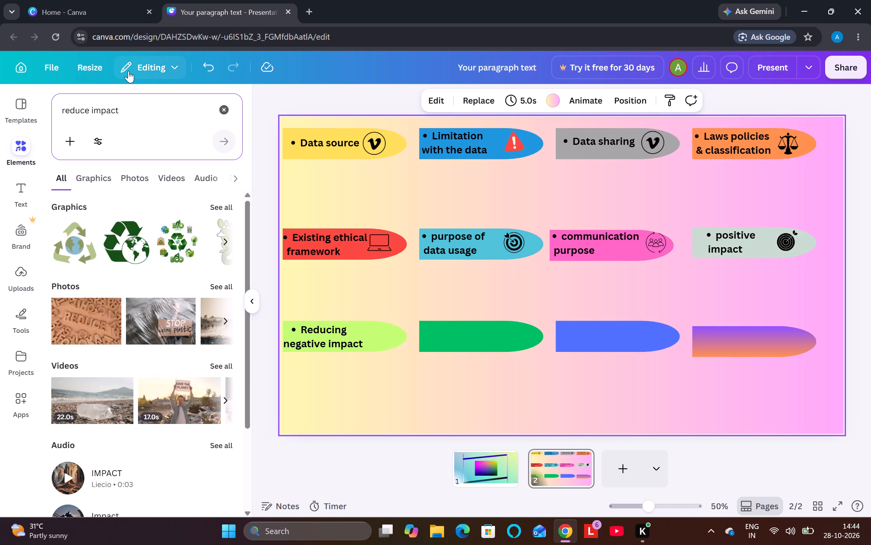
key("space")
type("icom")
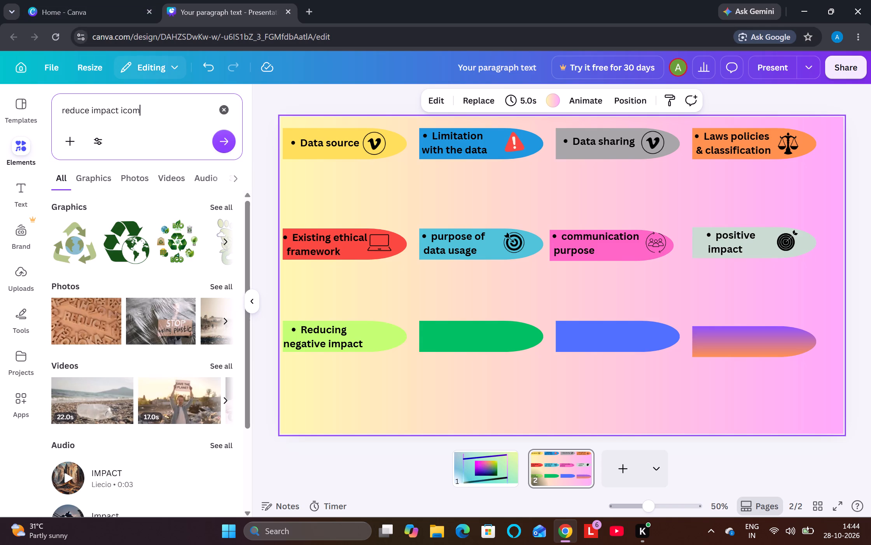
key("BackSpace")
key("n")
key("Return")
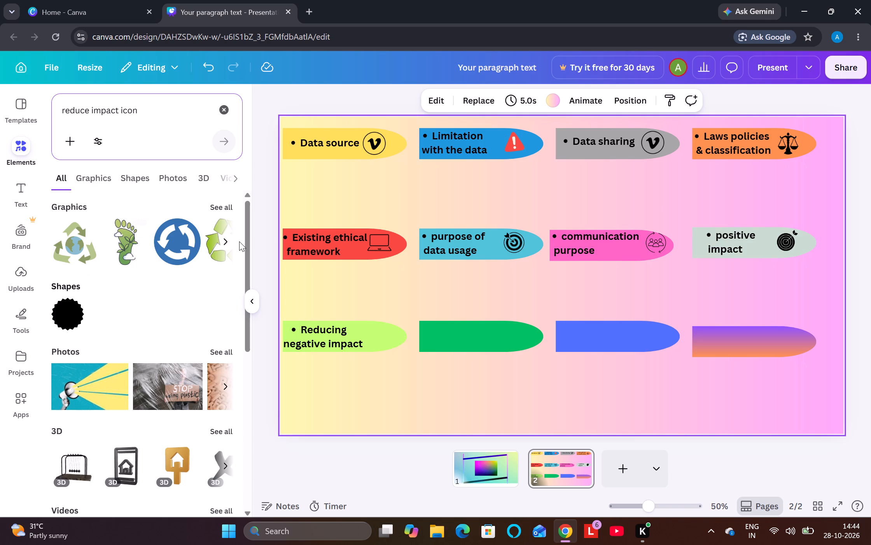
left_click(221, 241)
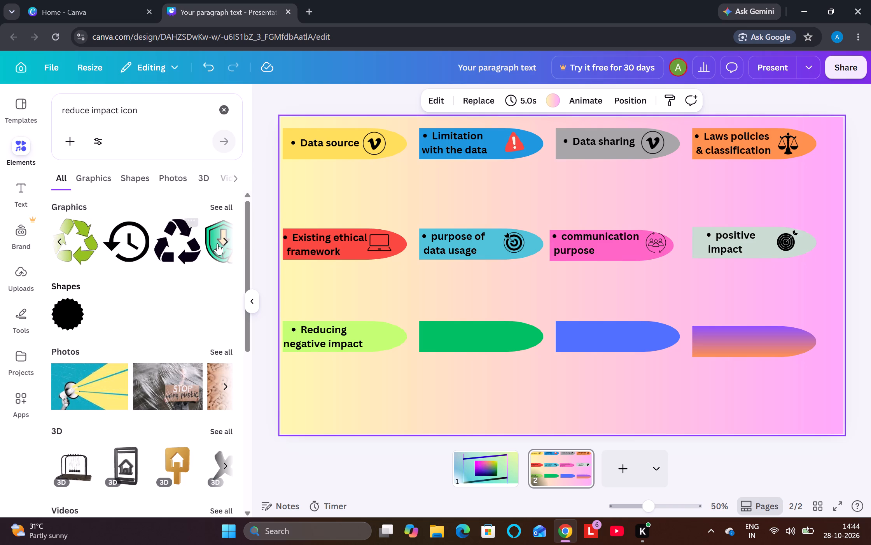
left_click(223, 240)
left_click(55, 242)
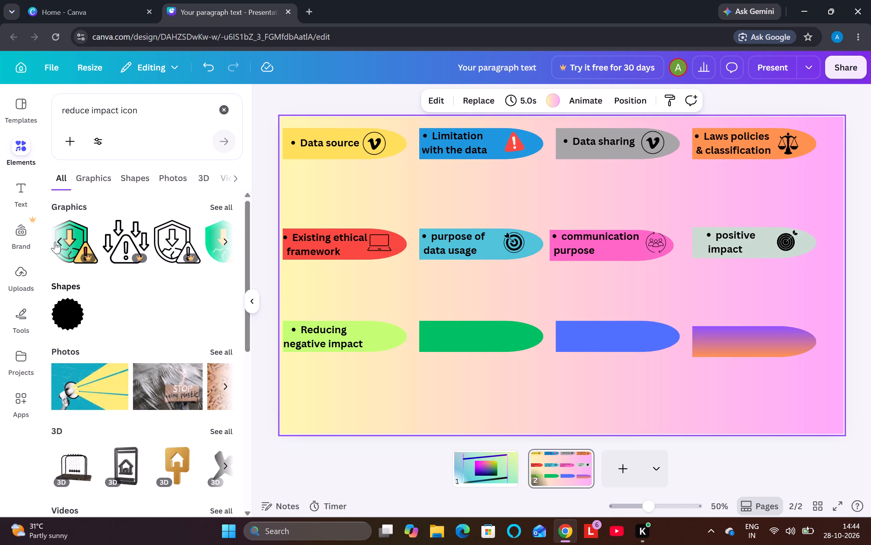
left_click(76, 240)
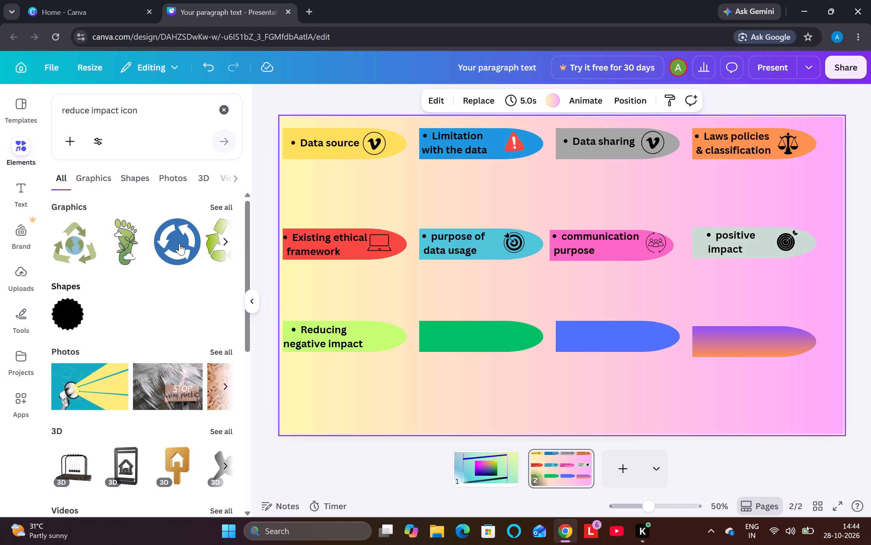
left_click(211, 237)
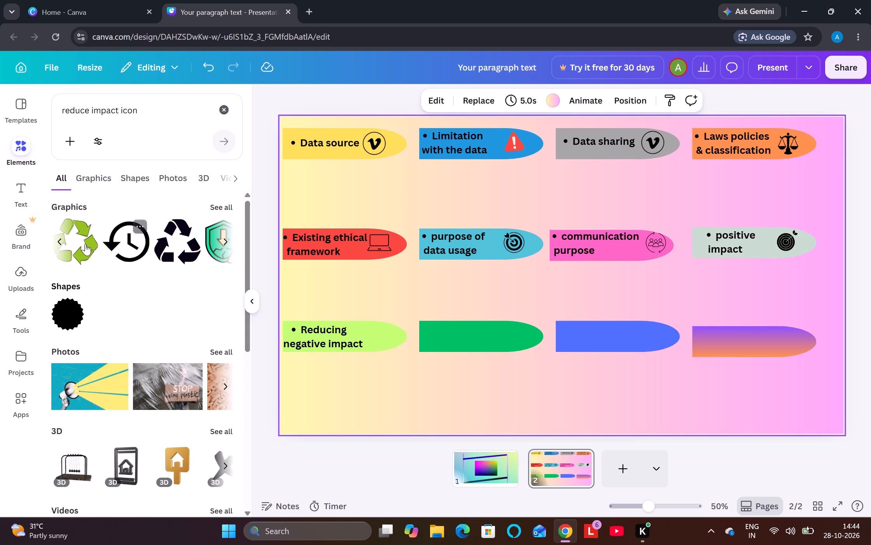
left_click(79, 244)
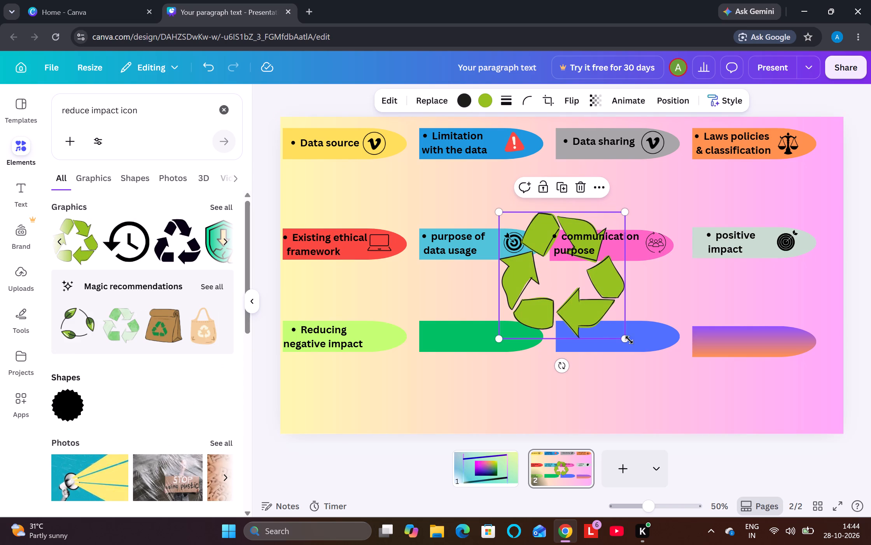
Shrink the recycling-arrows icon and place it beside the text on the lime "Reducing negative impact" banner.
left_click_drag(625, 337, 530, 250)
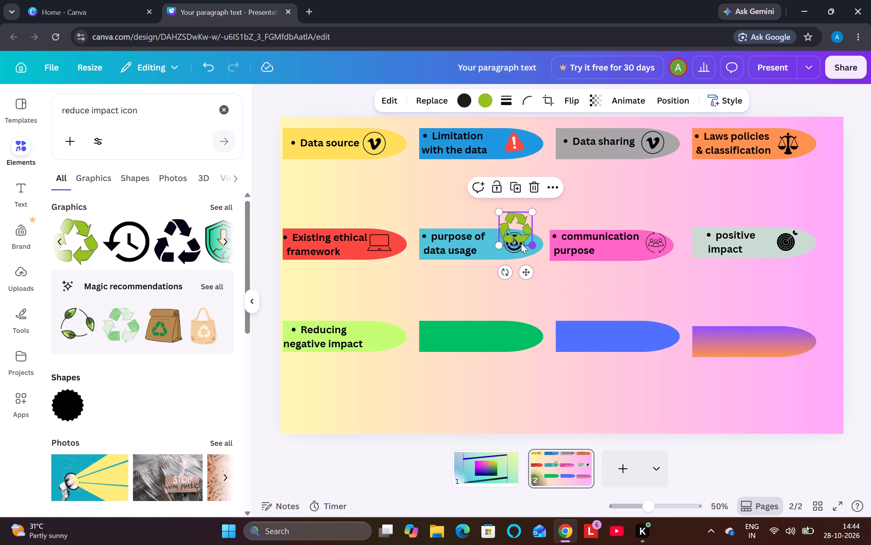
left_click_drag(514, 232, 377, 335)
left_click_drag(395, 346, 388, 332)
left_click_drag(380, 323, 380, 323)
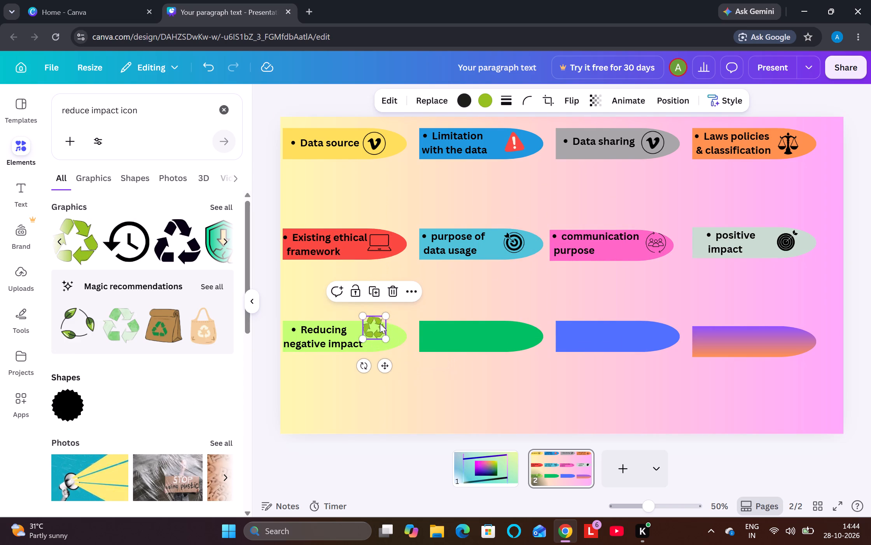
left_click_drag(380, 323, 387, 331)
left_click(485, 293)
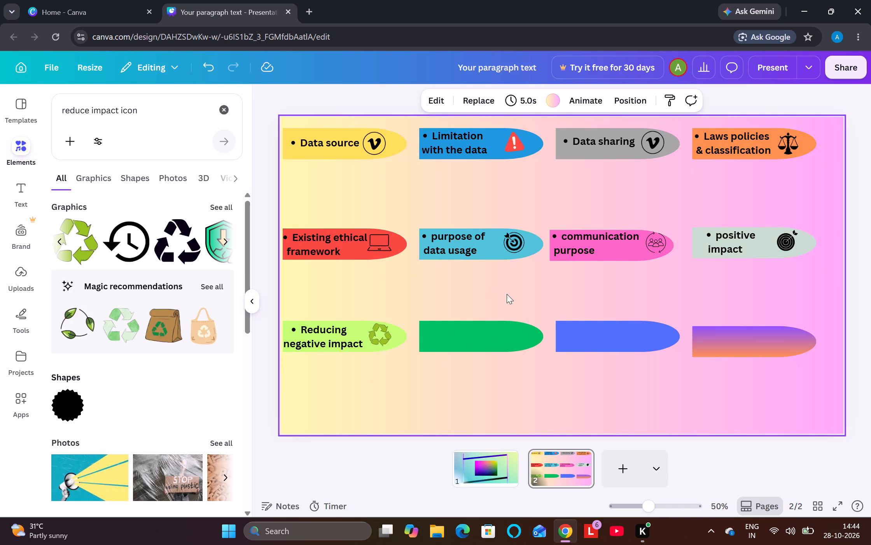
Duplicate the "Reducing negative impact" text and place the copy on the empty green banner in the third row.
left_click(463, 343)
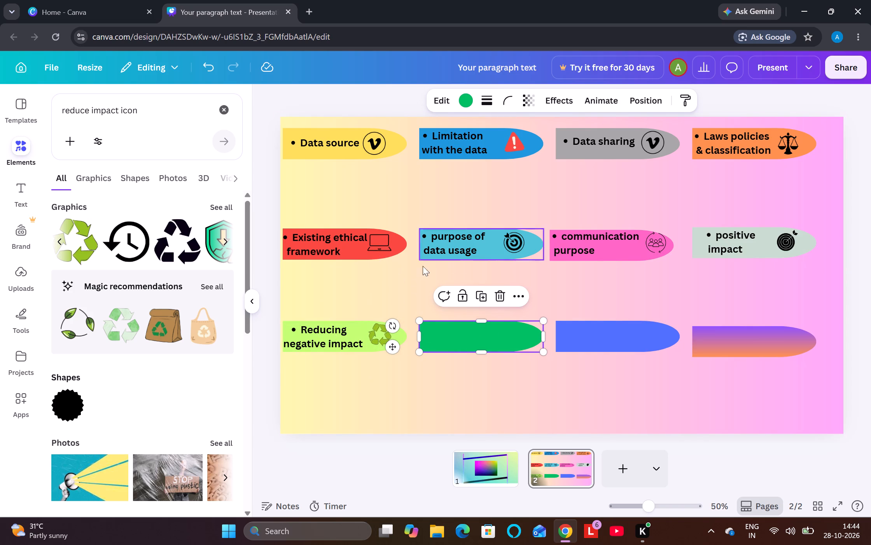
left_click(313, 333)
left_click(324, 302)
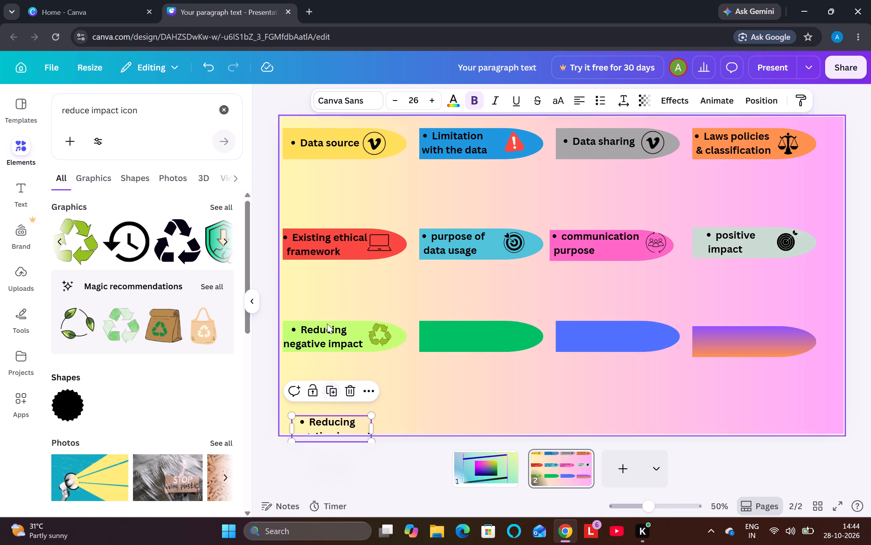
left_click_drag(325, 424, 449, 356)
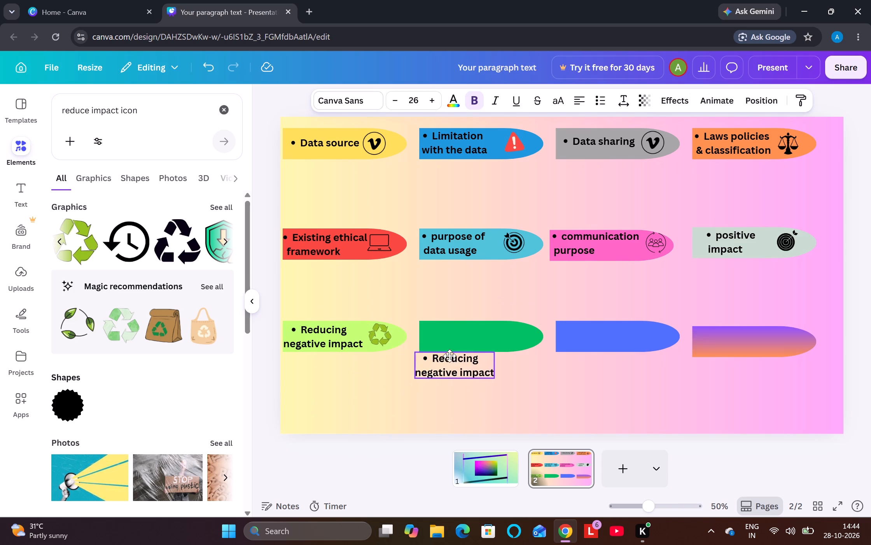
left_click_drag(449, 356, 454, 330)
Replace the copied text on the green banner with two lines, "promote peoplr" and "engagement".
double_click(463, 335)
key("BackSpace")
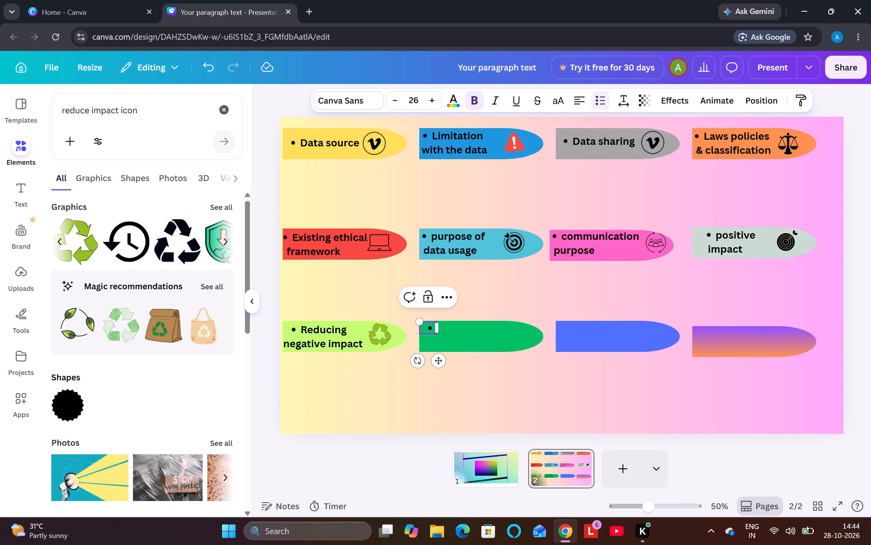
key("p")
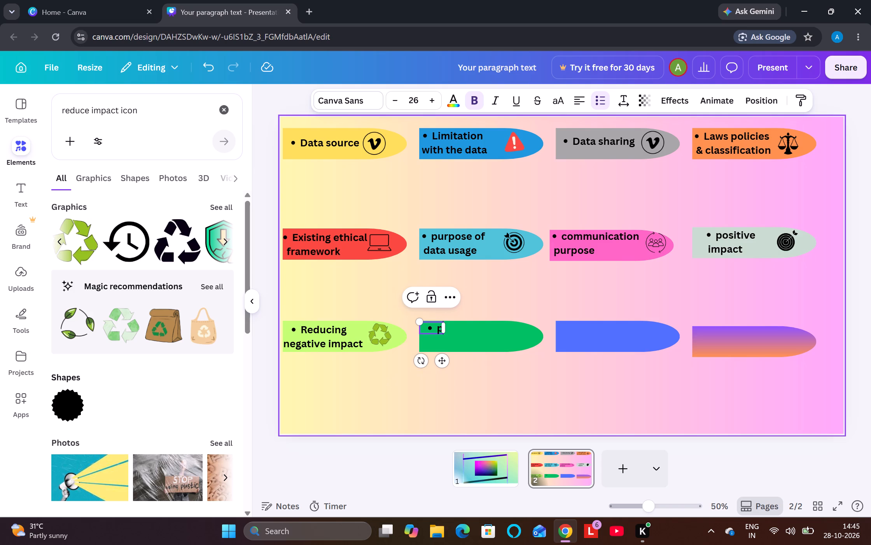
key("t")
key("BackSpace")
key("r")
key("o")
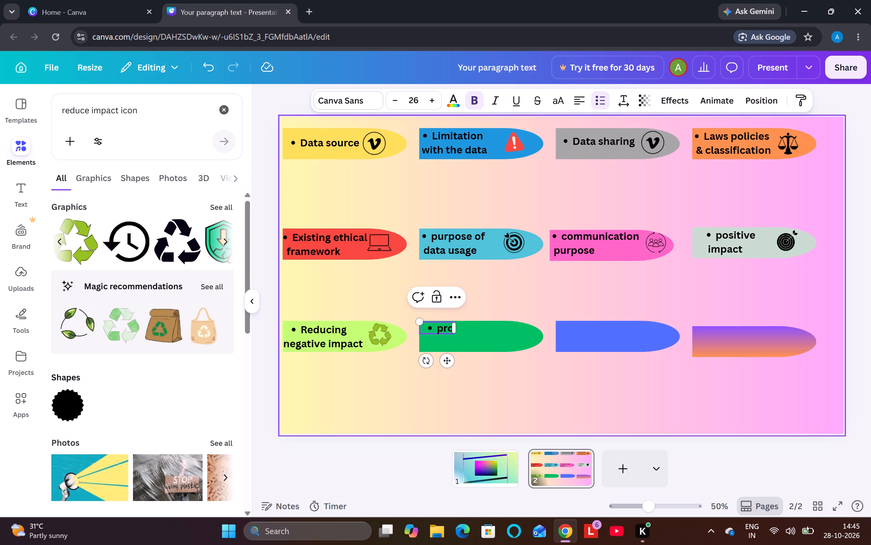
key("BackSpace")
key("BackSpace")
type("rp")
key("BackSpace")
type("omoy")
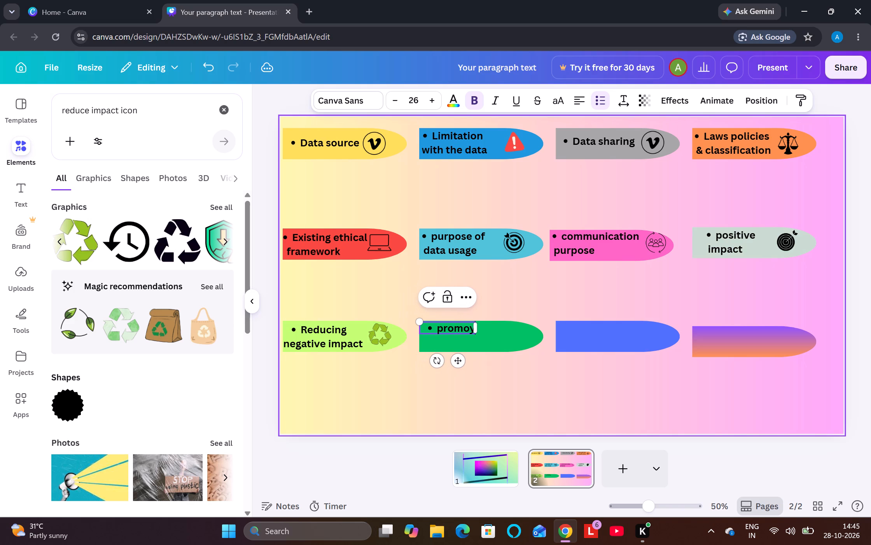
key("BackSpace")
type("tr")
key("BackSpace")
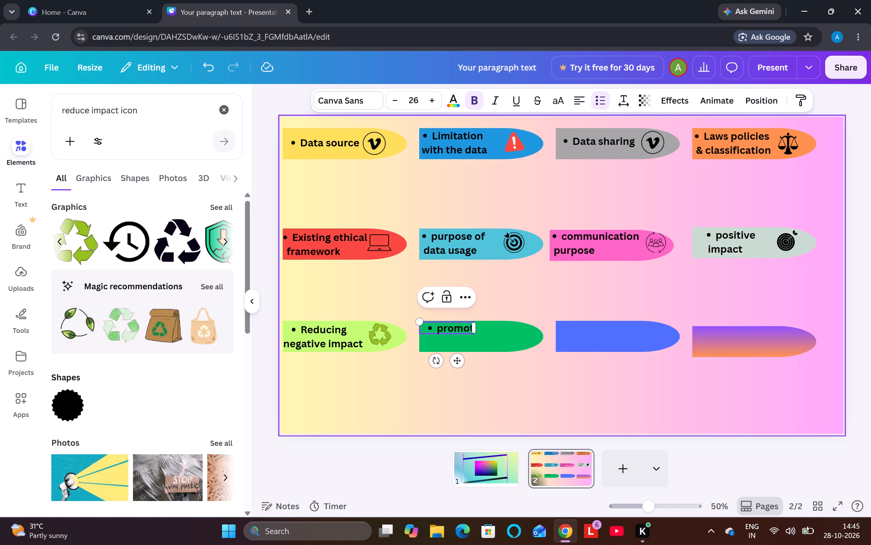
key("e")
key("space")
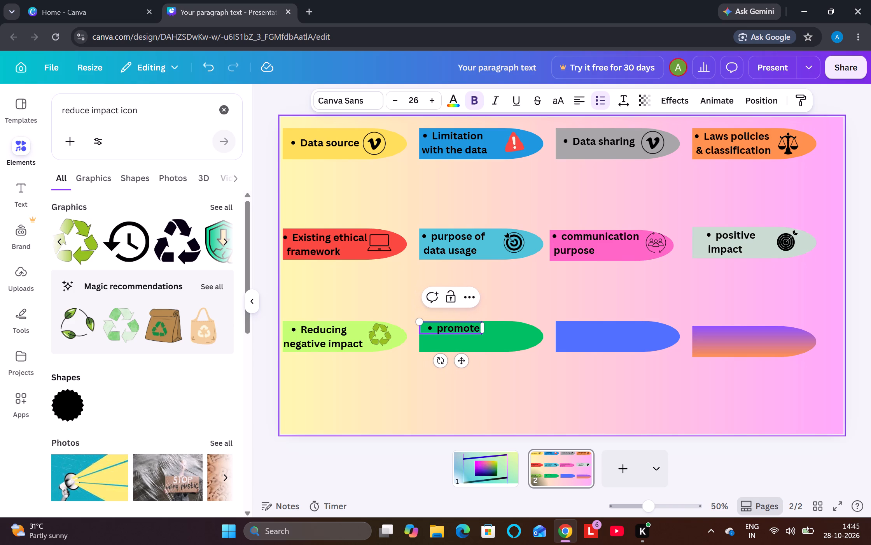
type("peoplr")
key("Return")
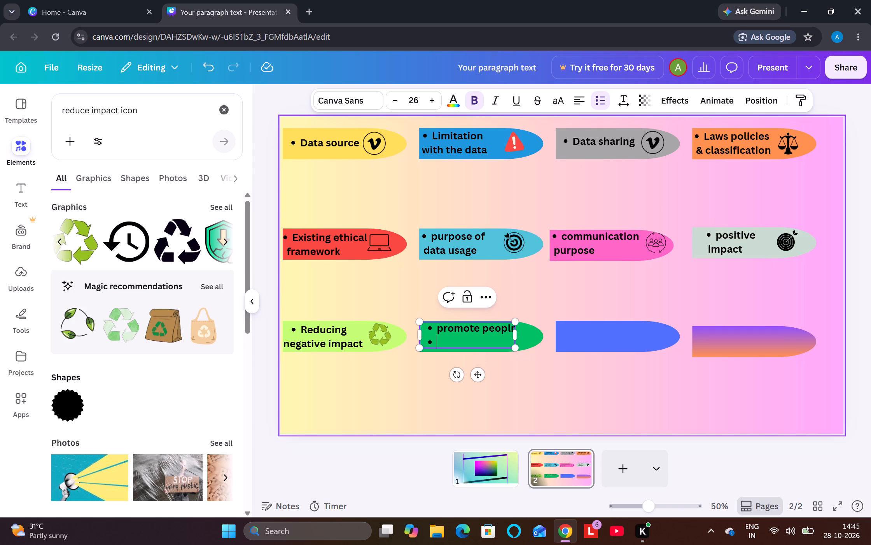
type("en")
type("ga")
type("gemen")
key("t")
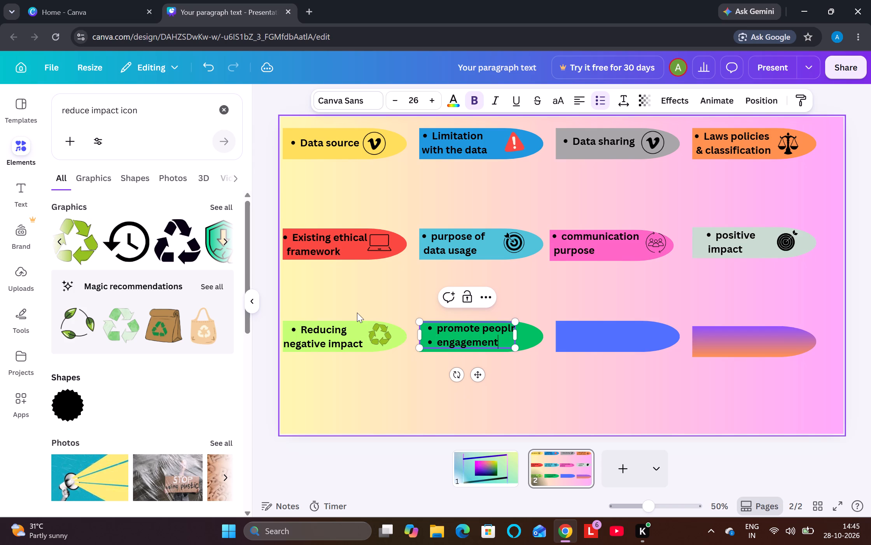
Remove the bullet from the "engagement" line on the green banner and indent it with four spaces.
double_click(437, 341)
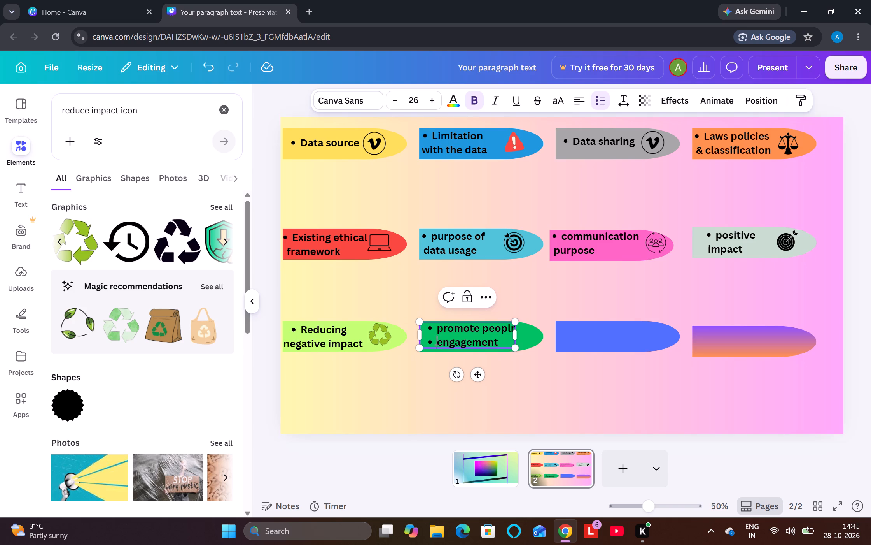
key("BackSpace")
key("space")
key("space")
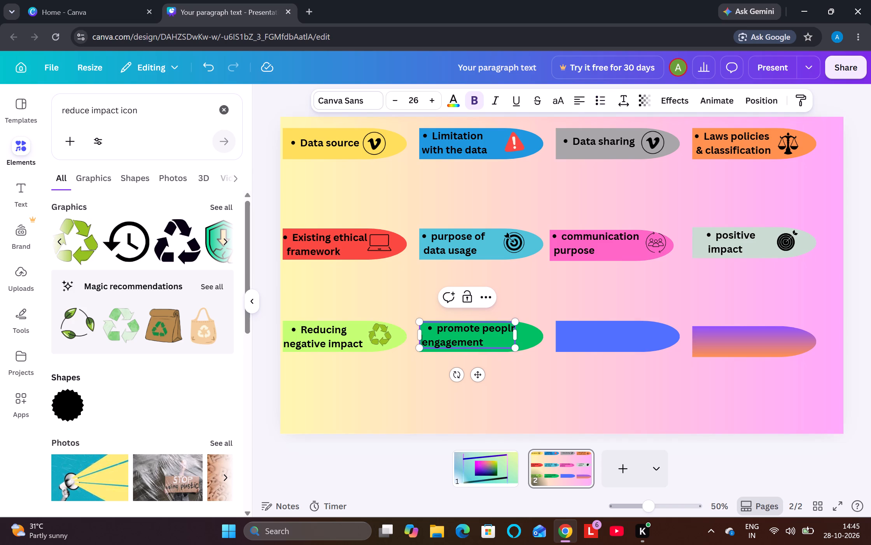
key("space")
key("space")
left_click(385, 382)
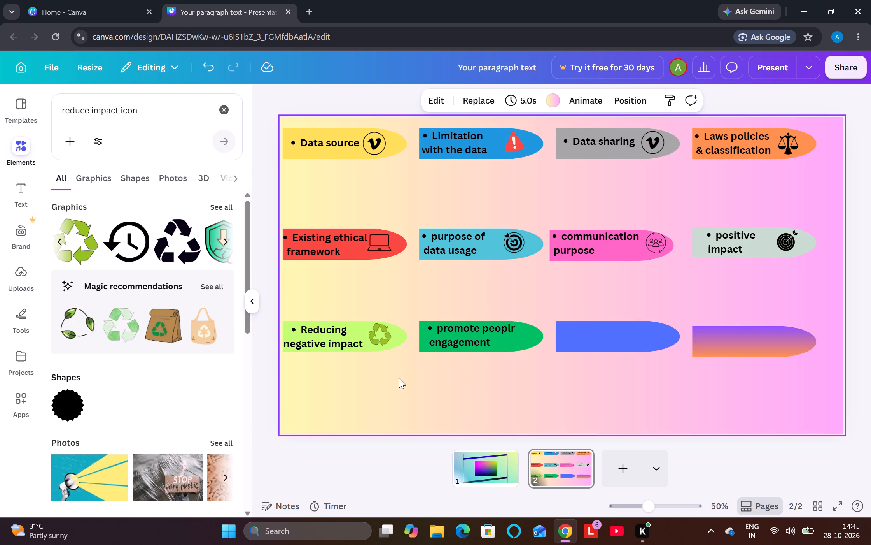
Nudge the "promote peoplr engagement" text toward the green banner's left edge.
left_click_drag(493, 334, 489, 336)
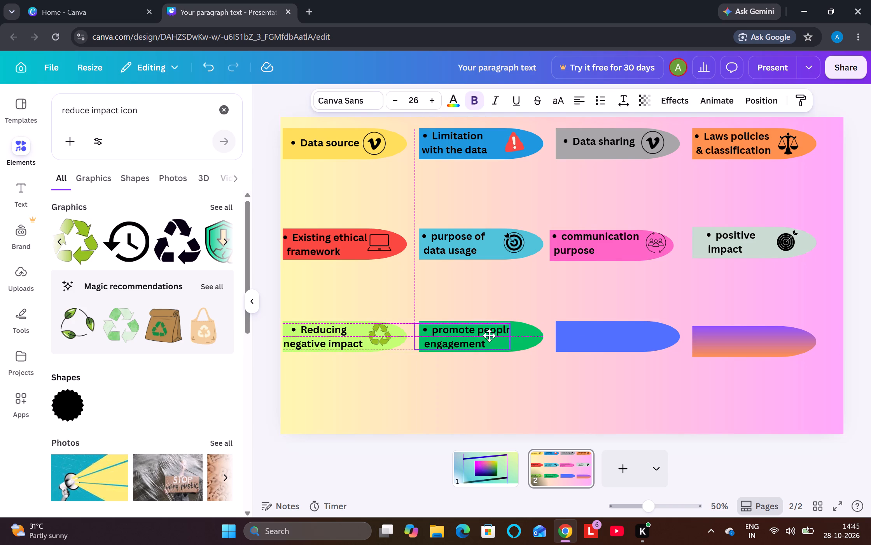
left_click_drag(489, 336, 486, 332)
left_click(388, 385)
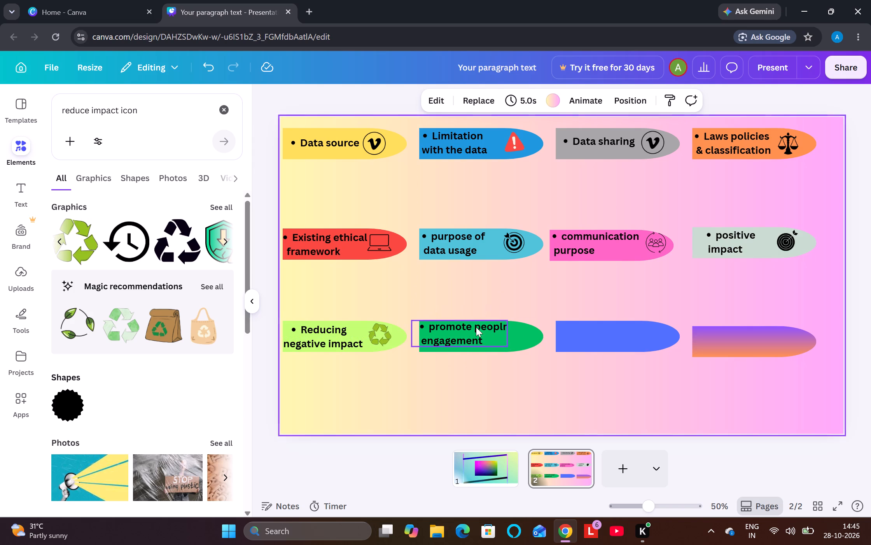
Search the elements for "promote icon" and add the red tag graphic with the green arrow to the slide.
left_click(223, 111)
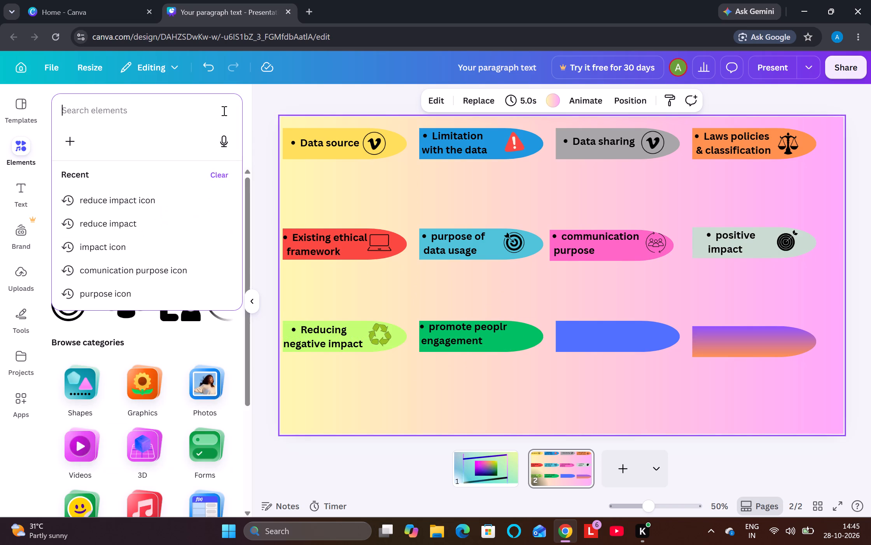
type("promo")
type("te icon")
key("Return")
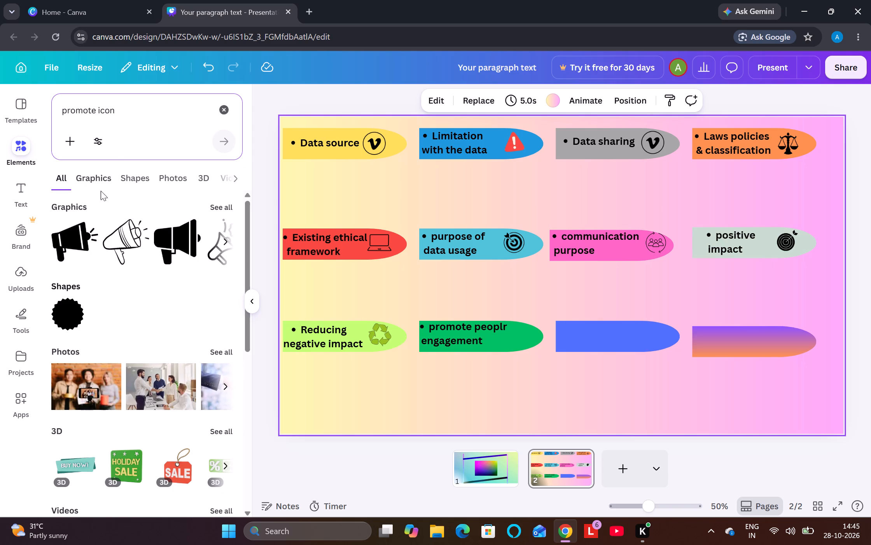
left_click(222, 236)
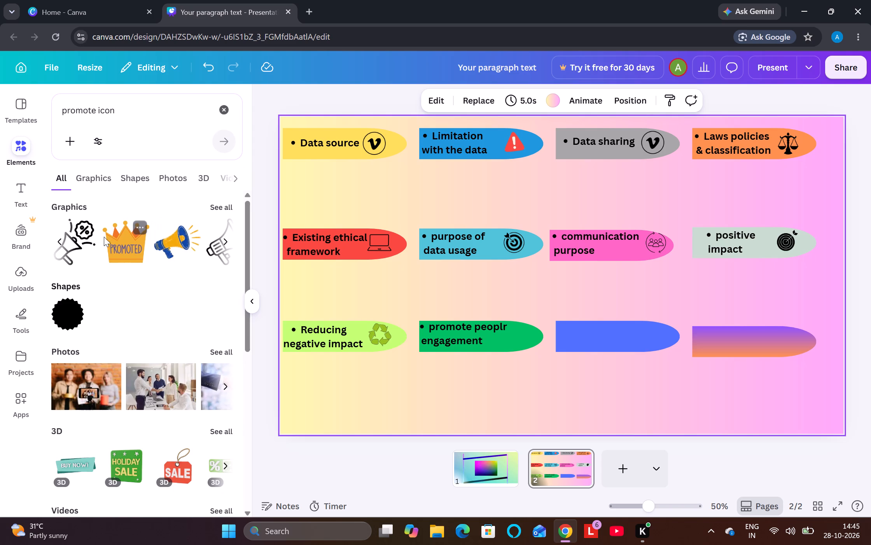
left_click(225, 238)
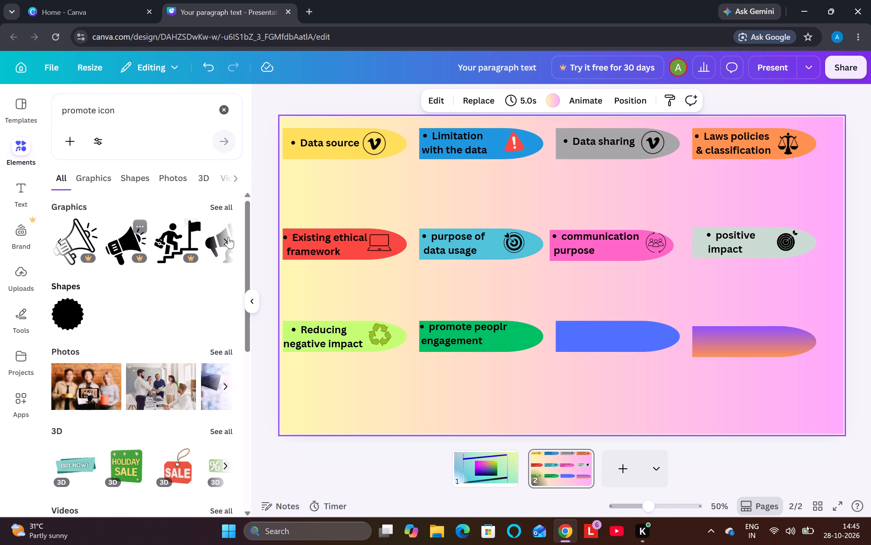
left_click(222, 240)
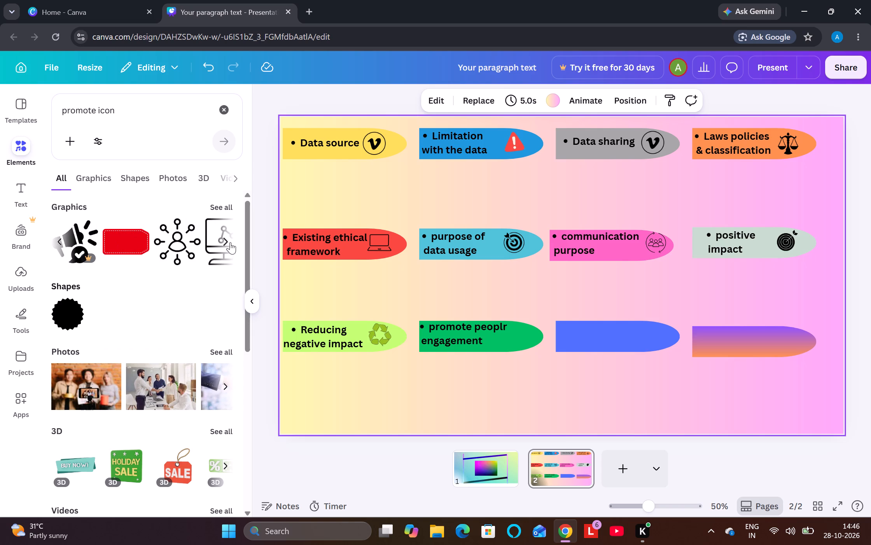
left_click(231, 243)
left_click_drag(218, 243, 229, 243)
left_click(230, 242)
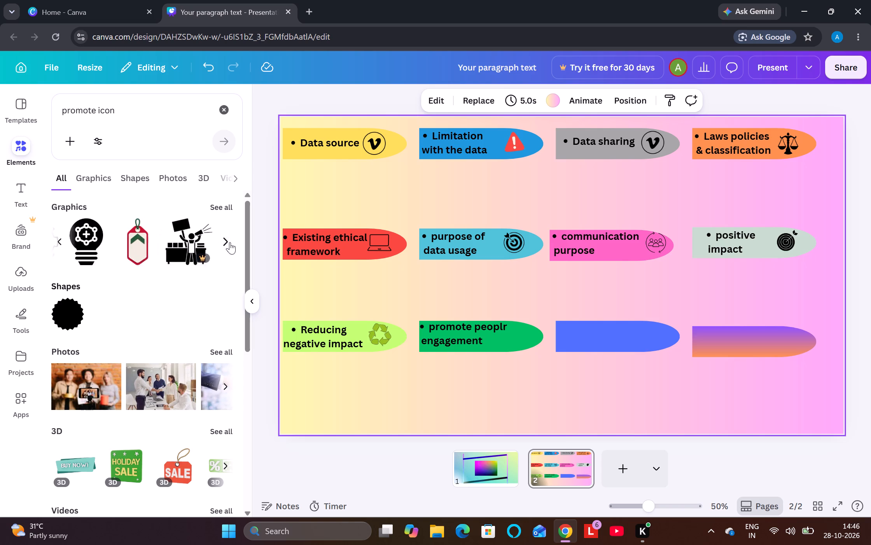
left_click_drag(109, 241, 114, 243)
left_click(115, 242)
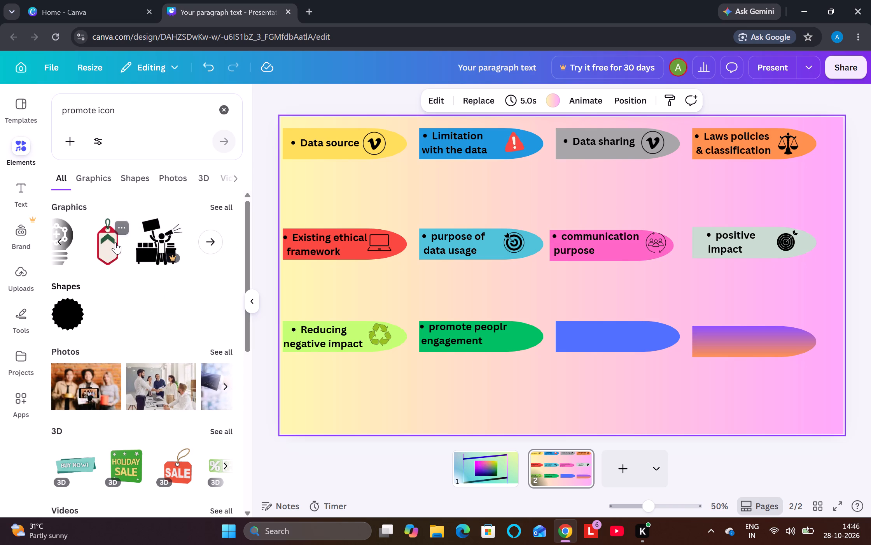
Shrink the red tag graphic to icon size and place it on the green banner after the "promote peoplr engagement" text.
left_click_drag(624, 417, 616, 266)
left_click(617, 402)
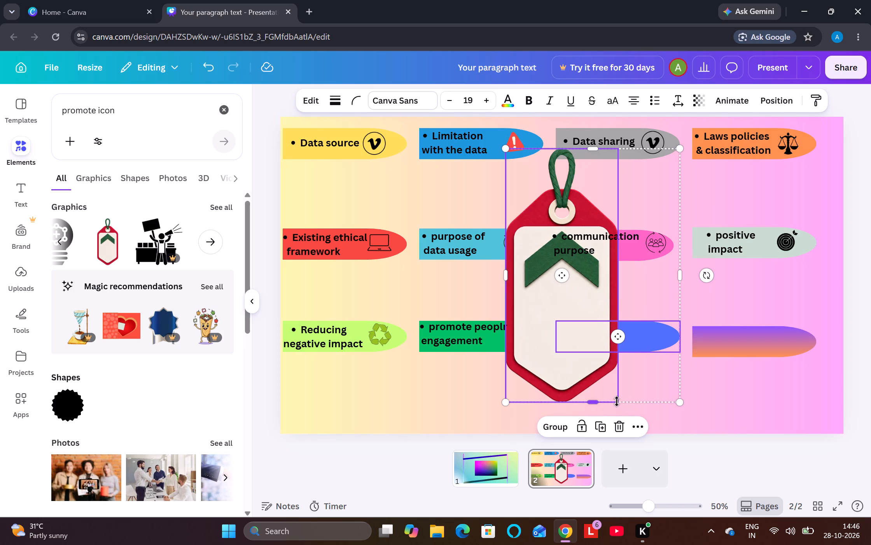
left_click(615, 397)
left_click(595, 376)
left_click(595, 382)
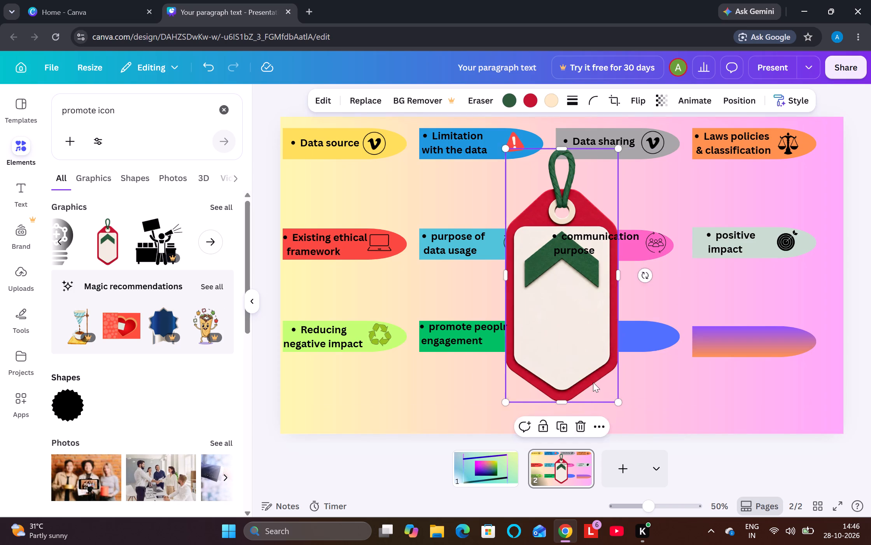
left_click_drag(617, 399, 534, 174)
left_click_drag(510, 166, 521, 333)
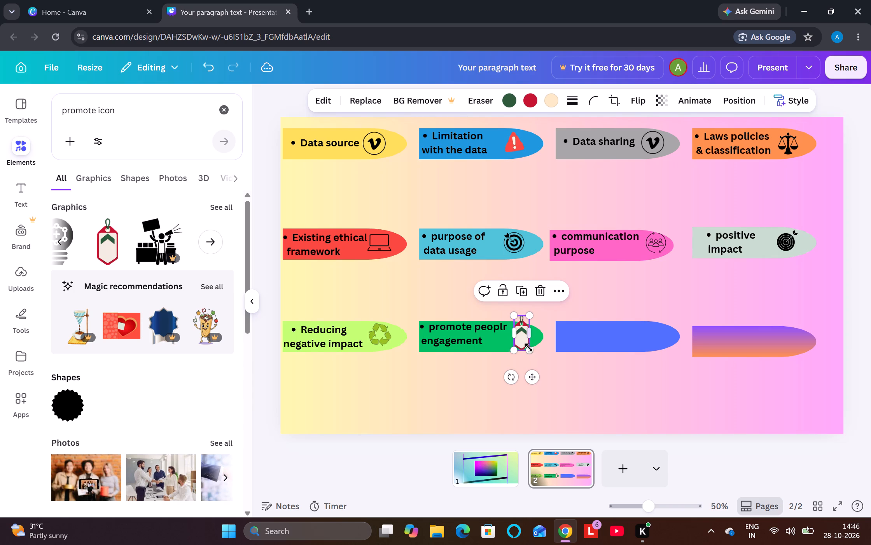
Shrink the tag icon further so it fits within the green banner's height, and position it beside the text.
left_click_drag(533, 354, 530, 347)
left_click(530, 346)
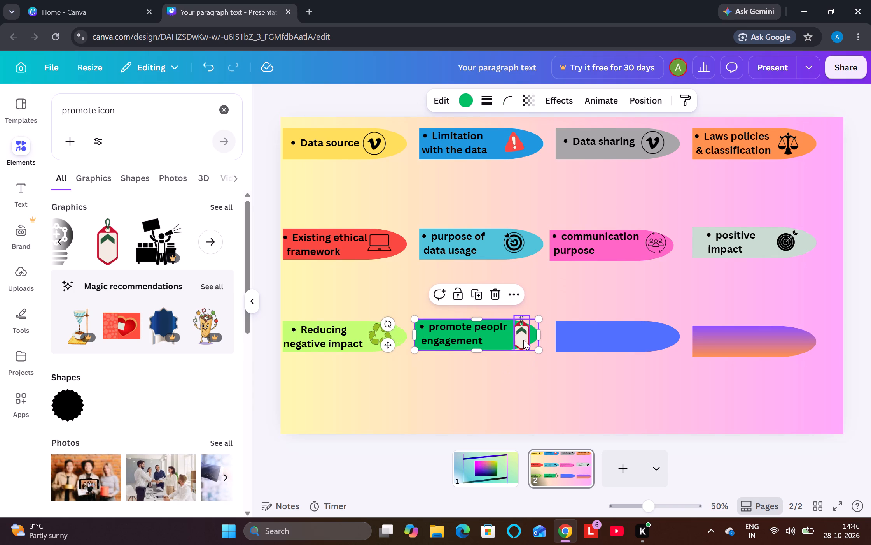
left_click(523, 340)
left_click_drag(527, 347, 526, 338)
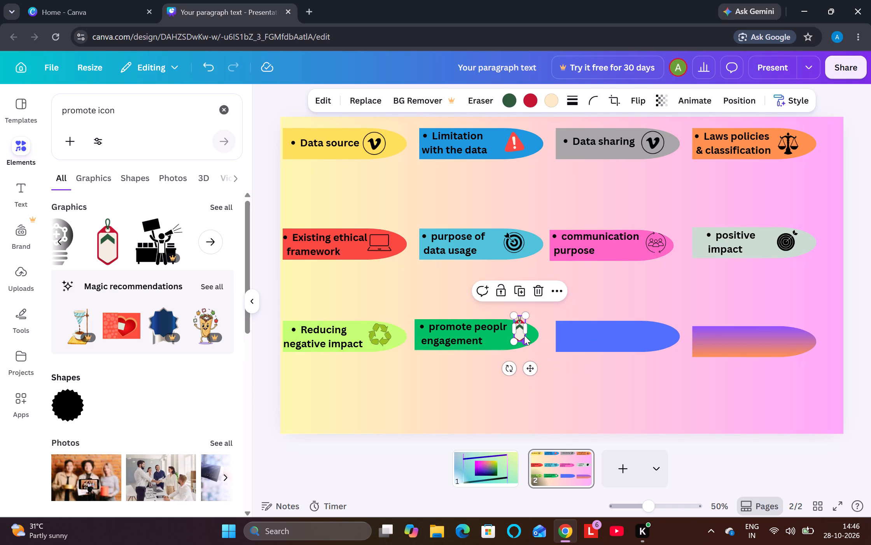
left_click_drag(519, 329, 519, 334)
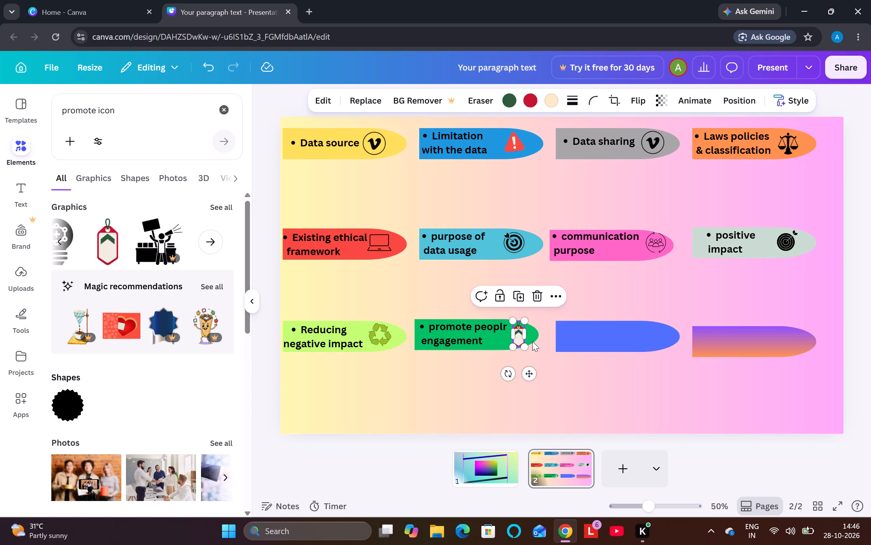
left_click(572, 379)
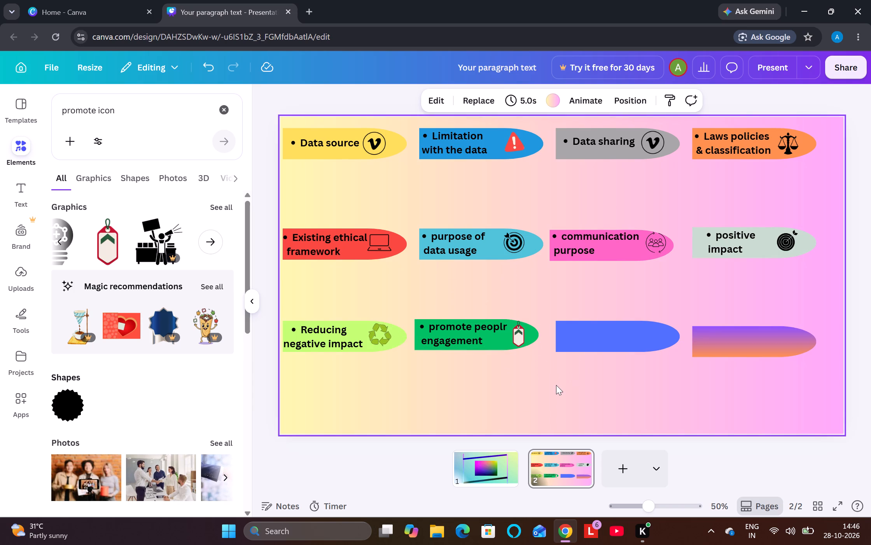
Duplicate the "promote peoplr engagement" text and place the copy over the empty blue banner in the third row.
left_click(464, 339)
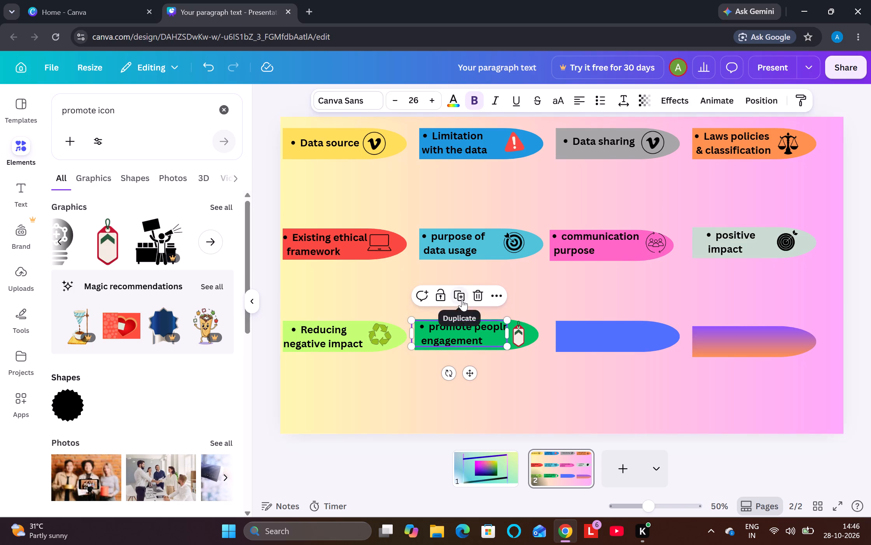
left_click(462, 299)
left_click(594, 329)
Replace the copied text at the blue banner with the single bullet line "risk & issues".
left_click_drag(599, 326, 611, 334)
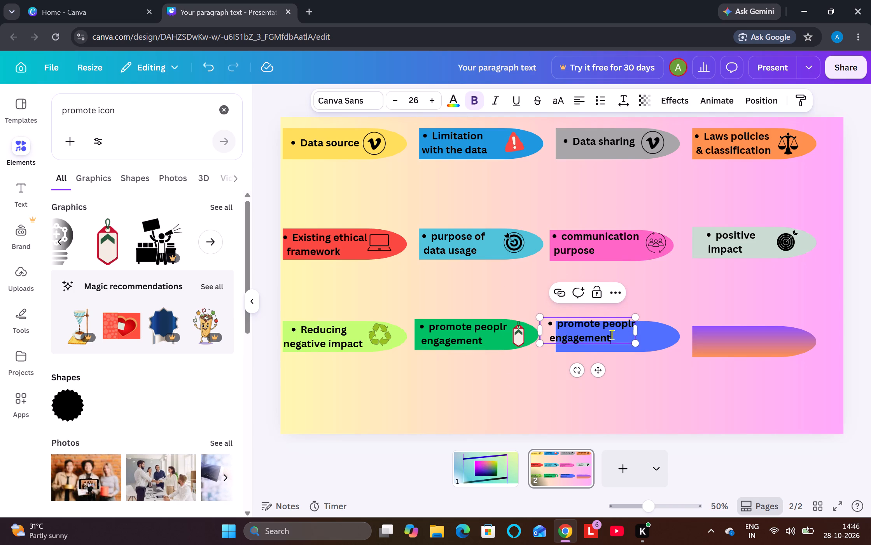
left_click_drag(611, 334, 617, 338)
key("BackSpace")
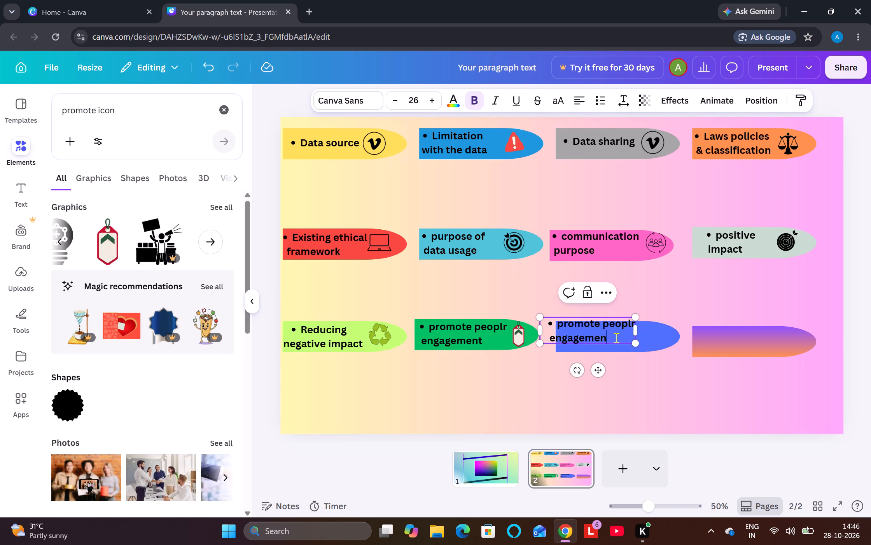
key("BackSpace")
key("BackSpace")
key("BackSpace")
key("BackSpace")
key("BackSpace")
key("BackSpace")
key("BackSpace")
key("BackSpace")
key("BackSpace")
key("BackSpace")
key("BackSpace")
key("BackSpace")
key("BackSpace")
key("BackSpace")
key("BackSpace")
key("BackSpace")
key("BackSpace")
key("BackSpace")
key("BackSpace")
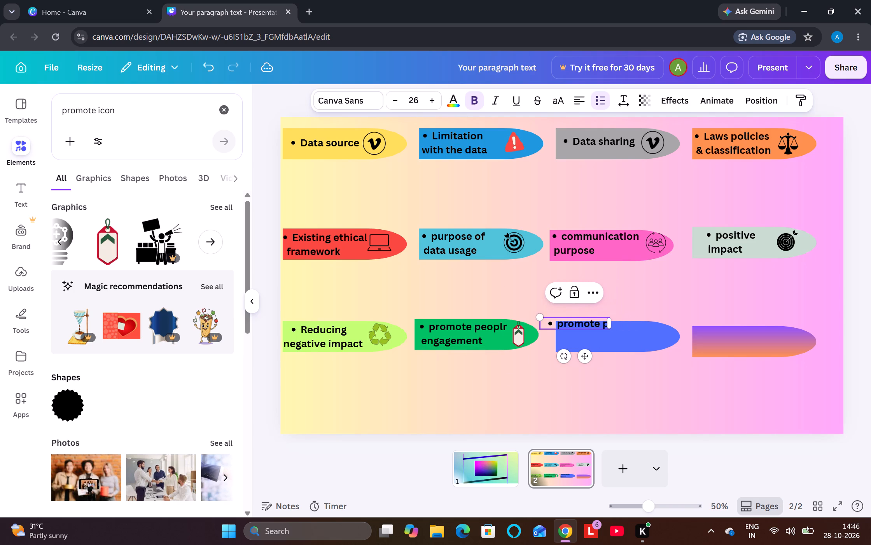
key("BackSpace")
key("BackSpace")
key("BackSpace")
key("BackSpace")
key("BackSpace")
key("BackSpace")
key("BackSpace")
key("BackSpace")
key("BackSpace")
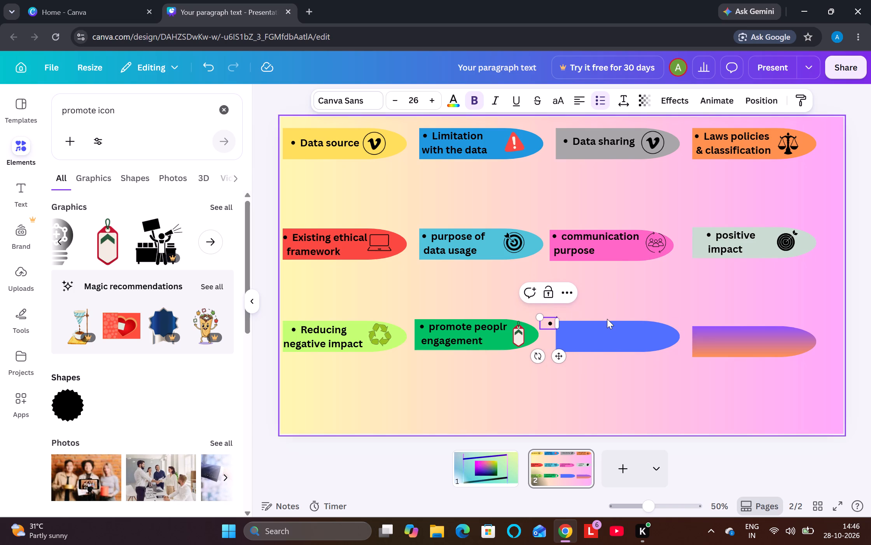
key("r")
key("i")
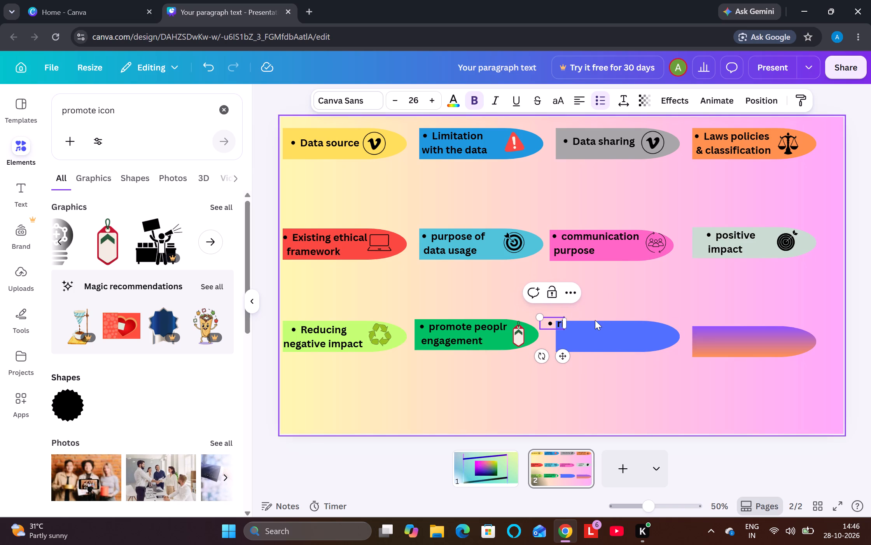
type("sk")
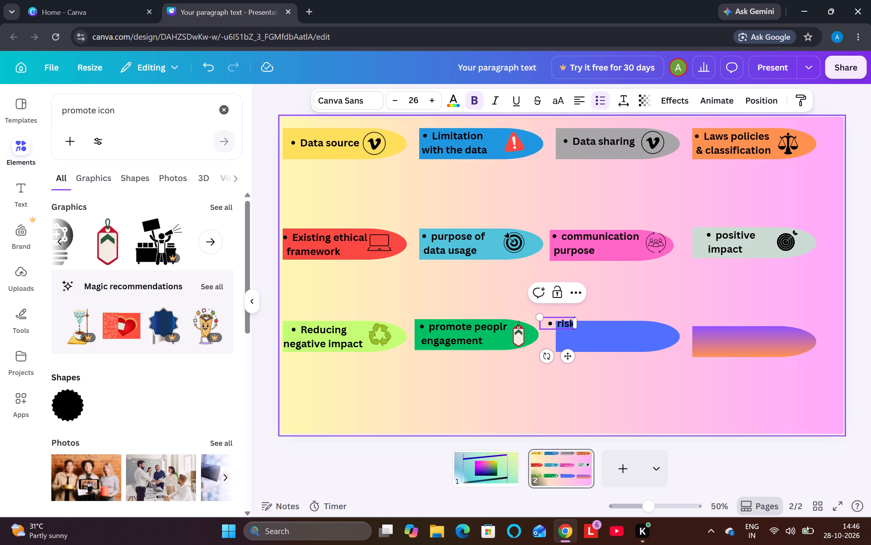
key("space")
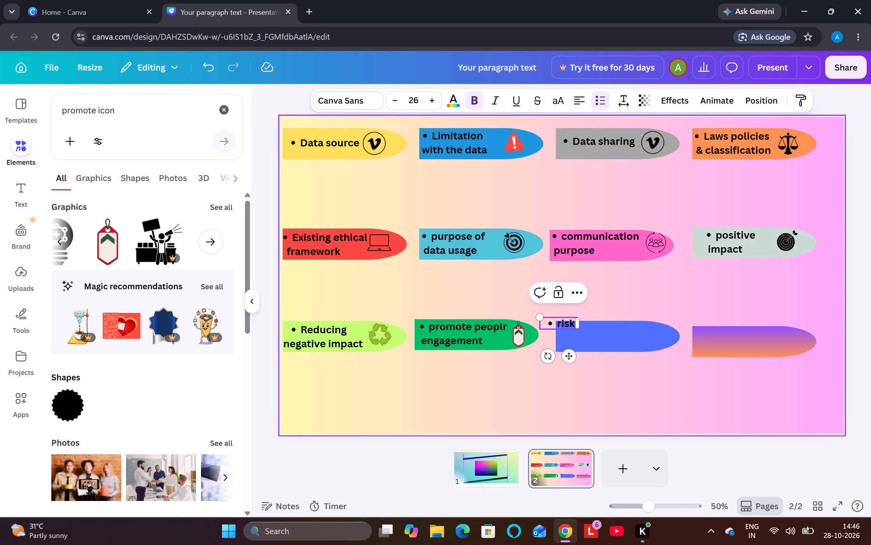
type("&")
key("space")
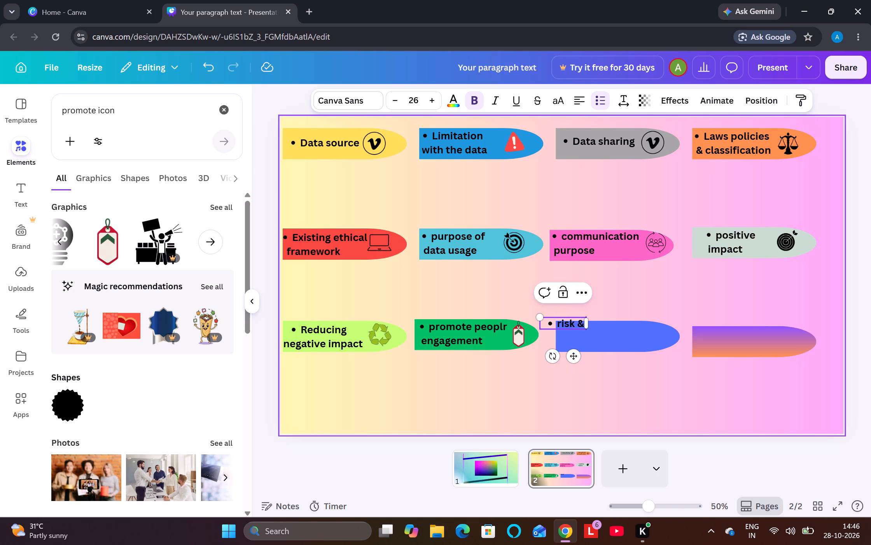
key("i")
type("ss")
key("u")
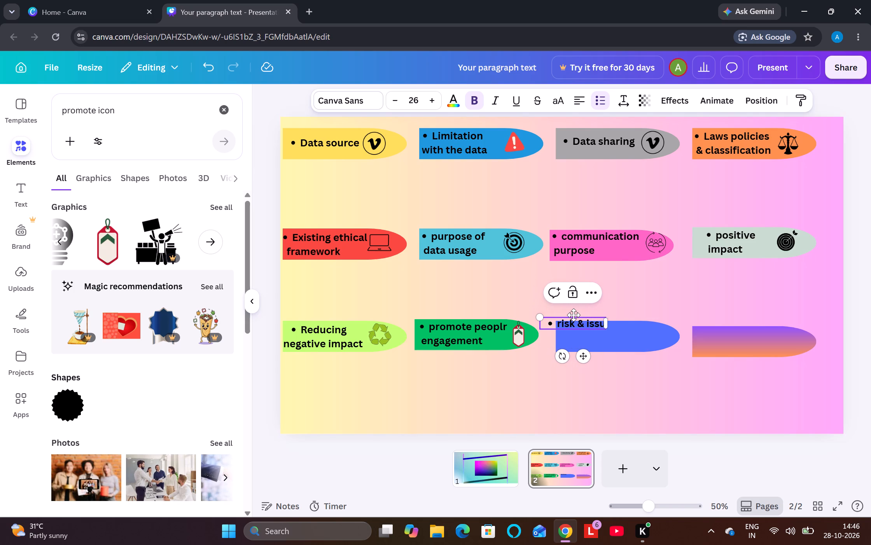
type("es")
left_click_drag(693, 431, 693, 426)
left_click(679, 404)
Move the "risk & issues" text fully onto the blue banner, near its left edge.
left_click_drag(583, 317, 596, 322)
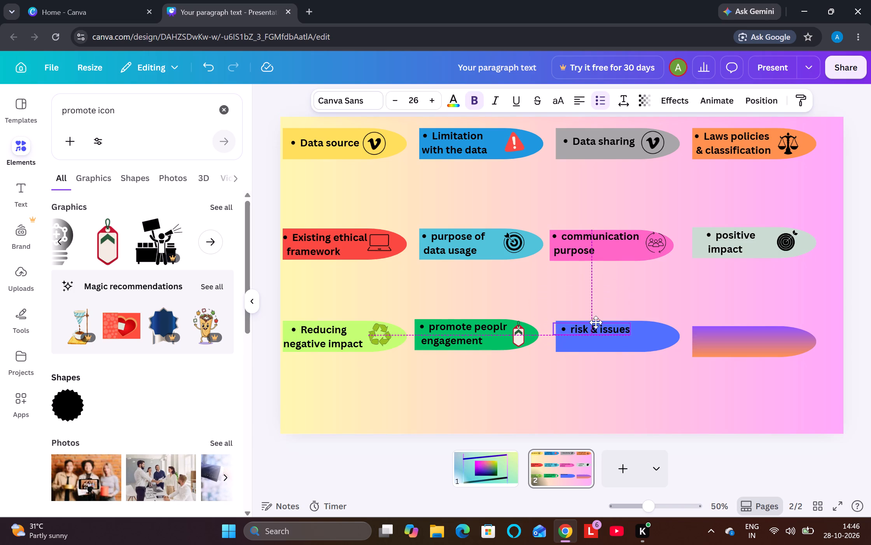
left_click_drag(596, 322, 595, 322)
left_click(630, 381)
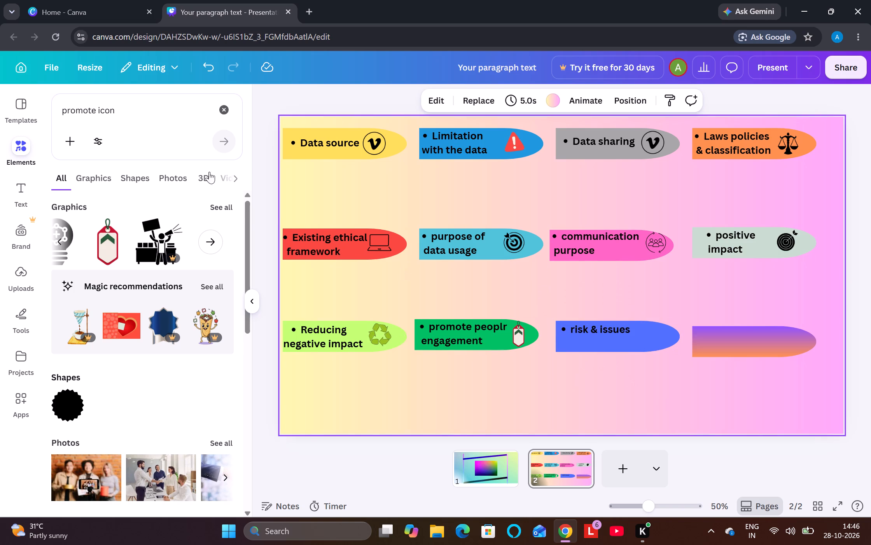
Search the elements for "risk icon" and add the red-bordered warning triangle with the black exclamation mark.
left_click(229, 111)
type("risk")
key("space")
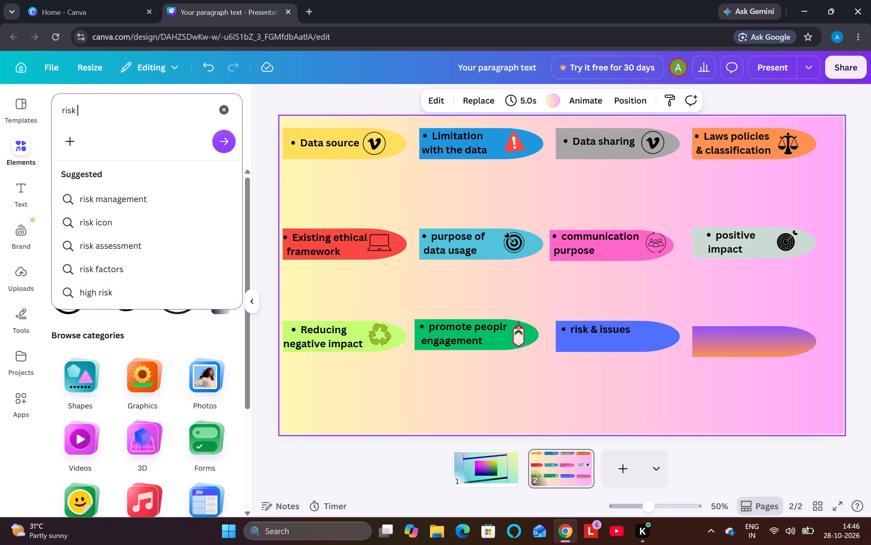
type("icon")
key("Return")
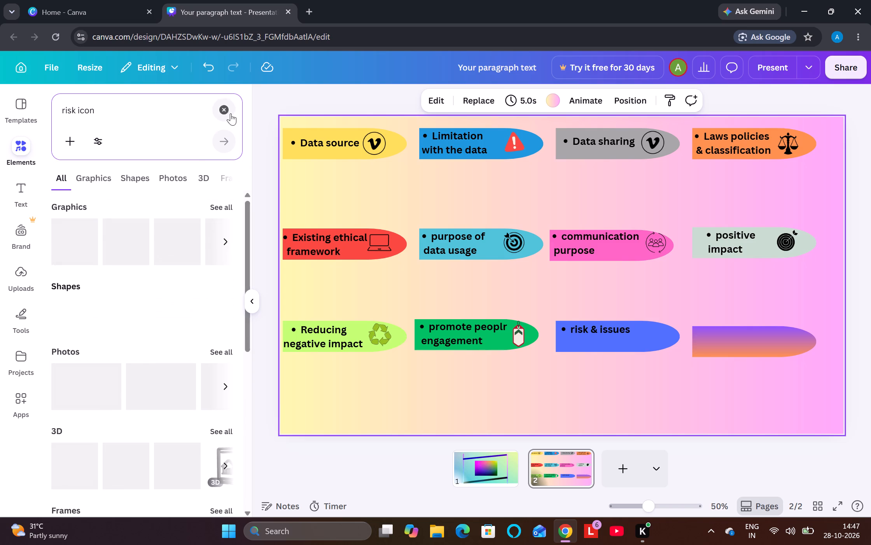
left_click(127, 241)
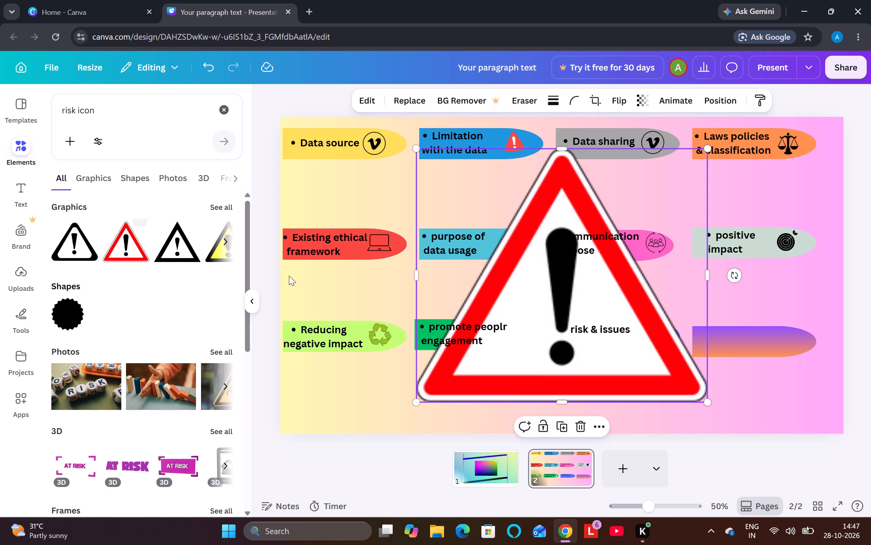
Shrink the warning triangle to icon size and place it on the blue banner after the "risk & issues" text.
left_click_drag(706, 403, 530, 202)
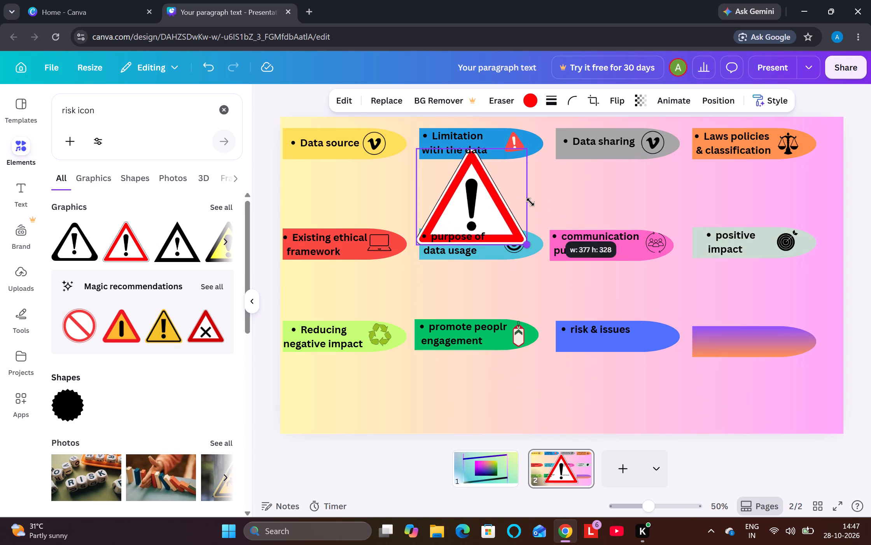
left_click_drag(530, 202, 442, 179)
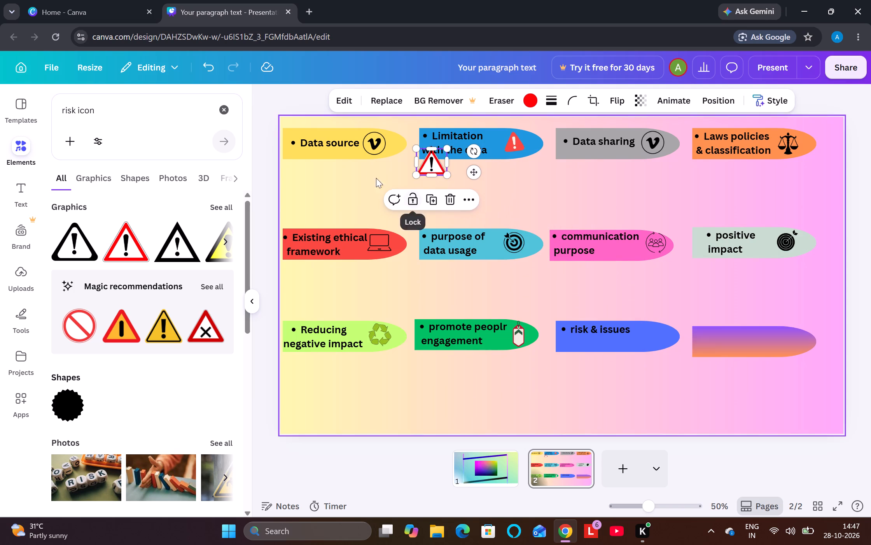
left_click(360, 168)
left_click_drag(427, 156, 546, 264)
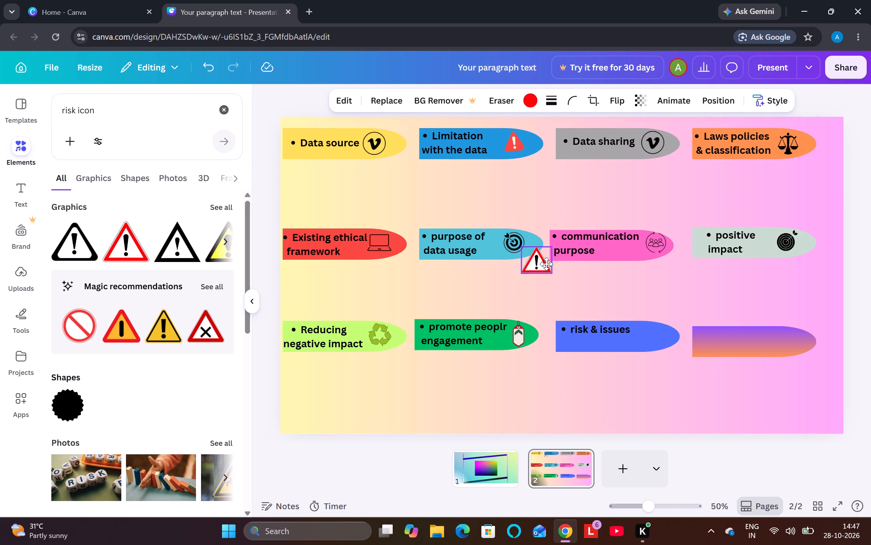
left_click_drag(546, 264, 644, 328)
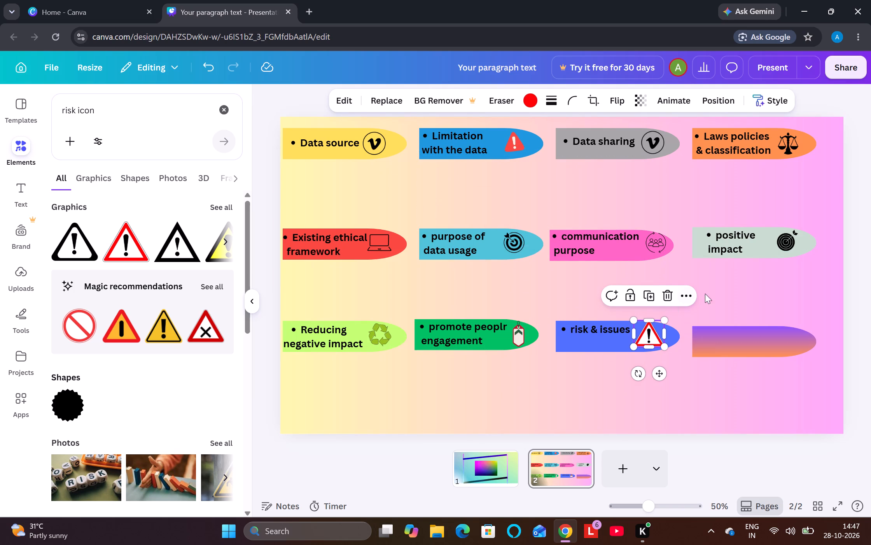
left_click(747, 286)
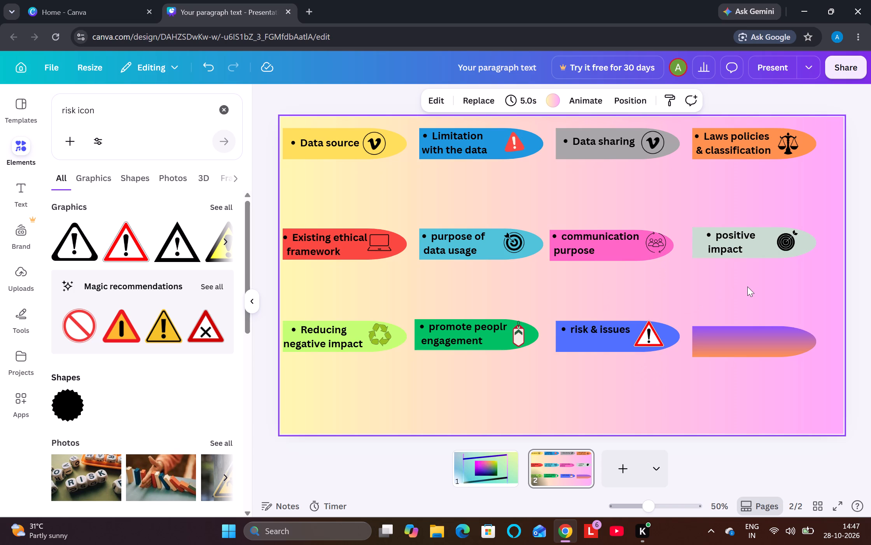
left_click(743, 302)
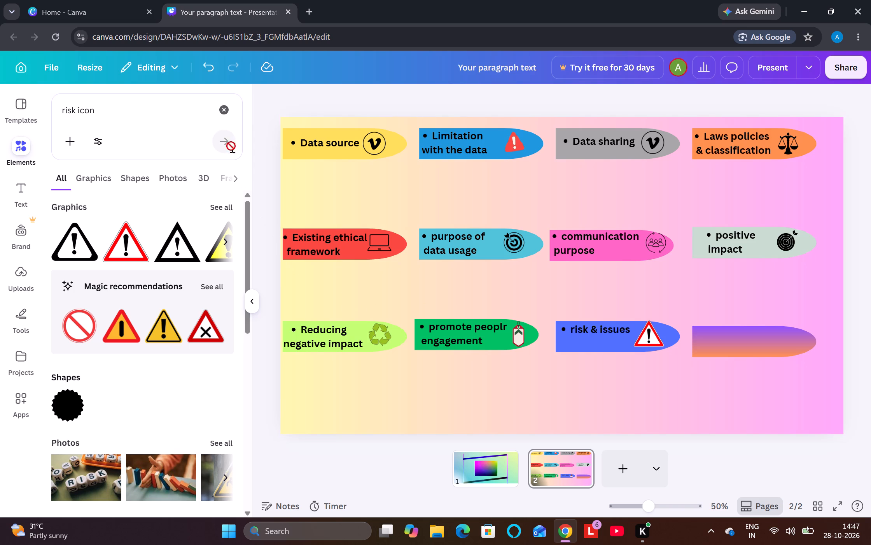
Search the elements for "riwiew and itiration icon" and add the black outlined shield with the check mark.
left_click(226, 113)
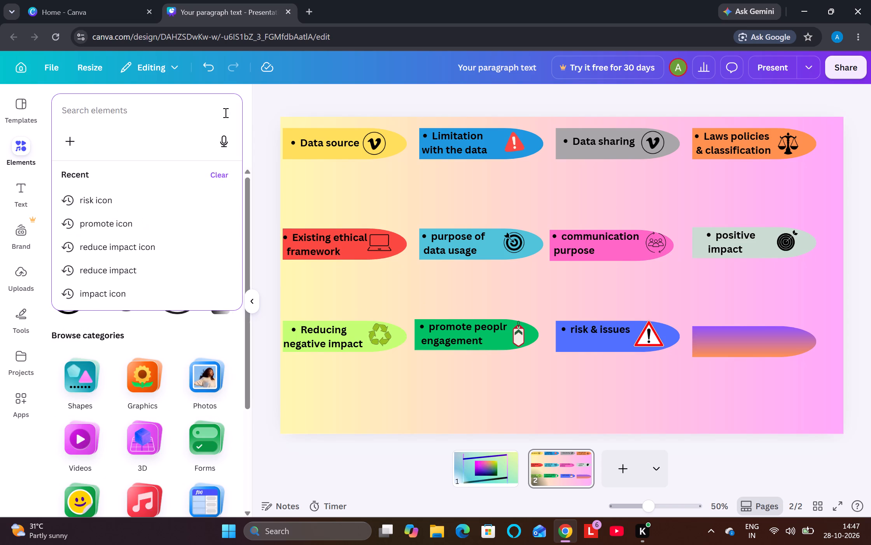
type("ri")
type("wiew and")
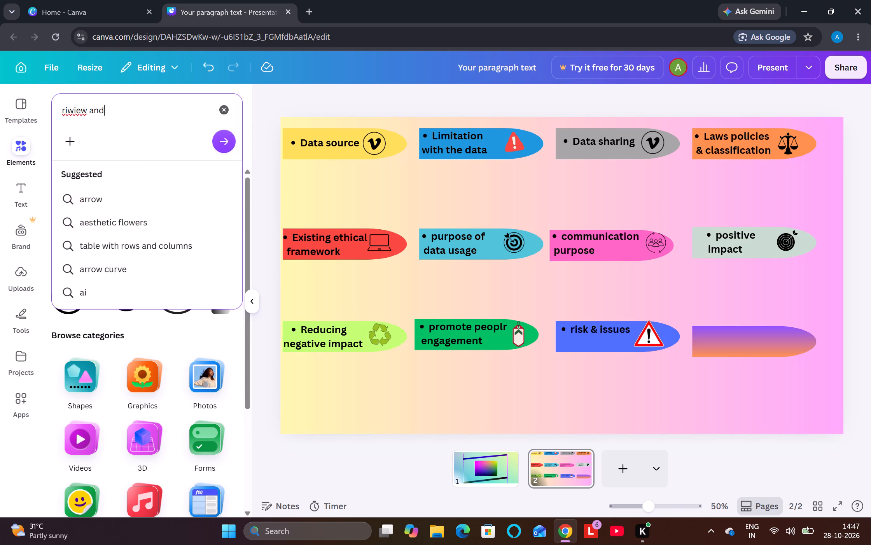
key("space")
type("it")
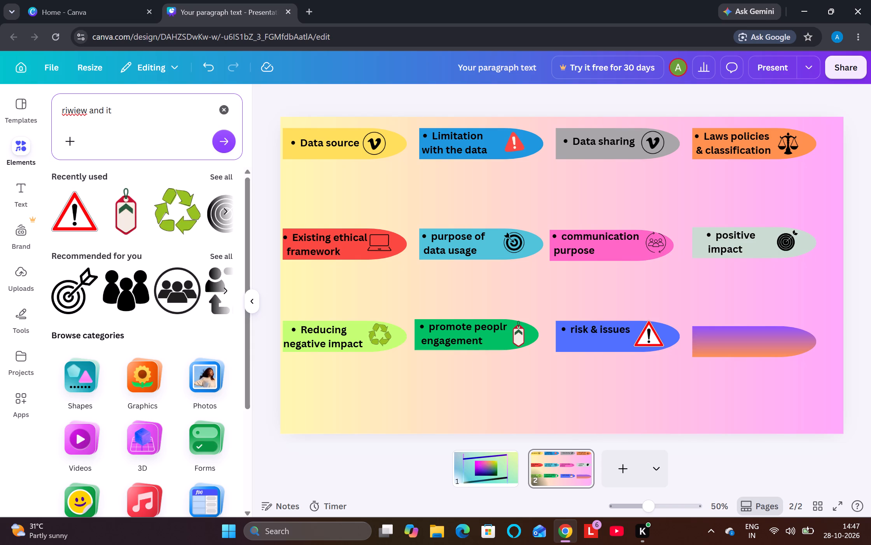
type("iration")
key("space")
key("i")
key("c")
type("om")
key("BackSpace")
key("n")
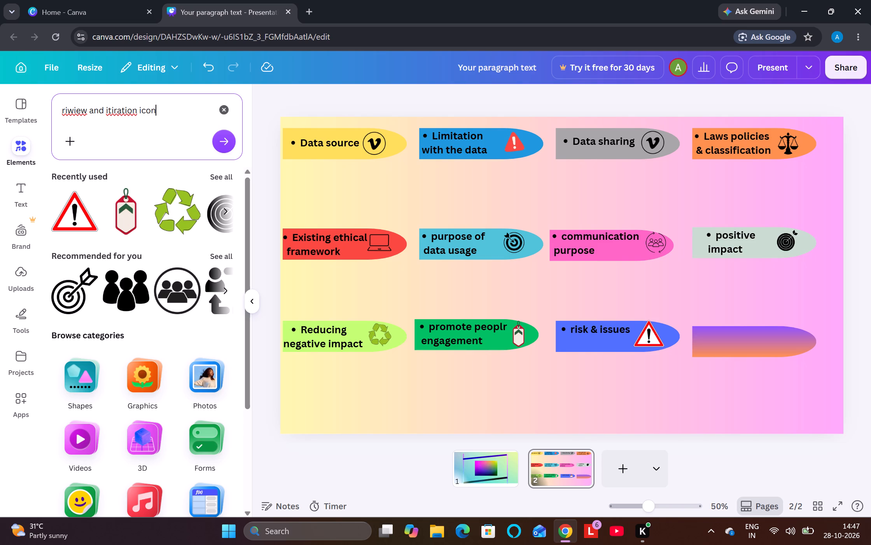
key("Return")
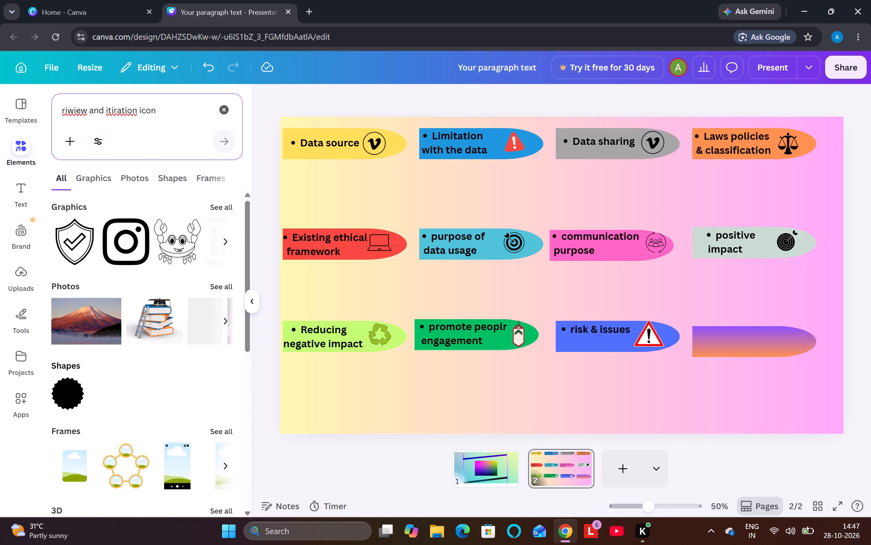
left_click(76, 237)
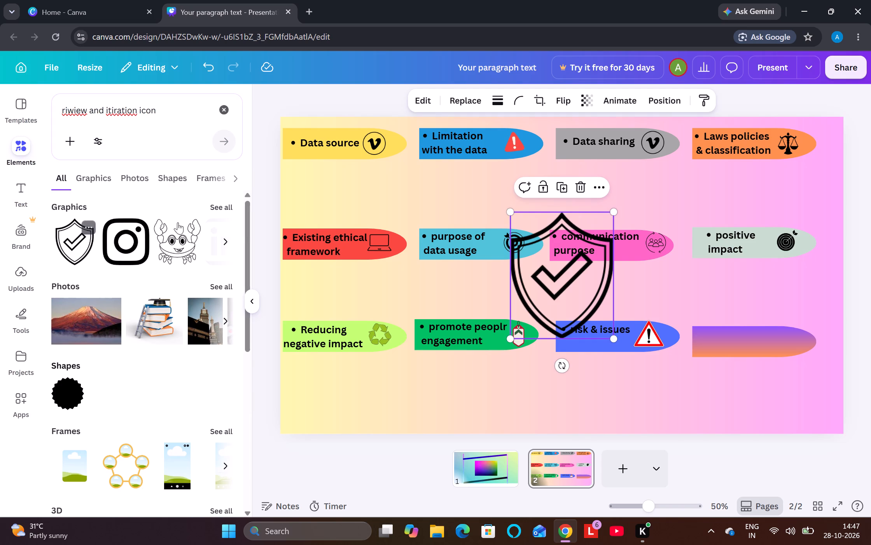
Shrink the check-mark shield to icon size and place it near the rounded end of the purple-orange gradient banner.
left_click_drag(610, 339, 581, 285)
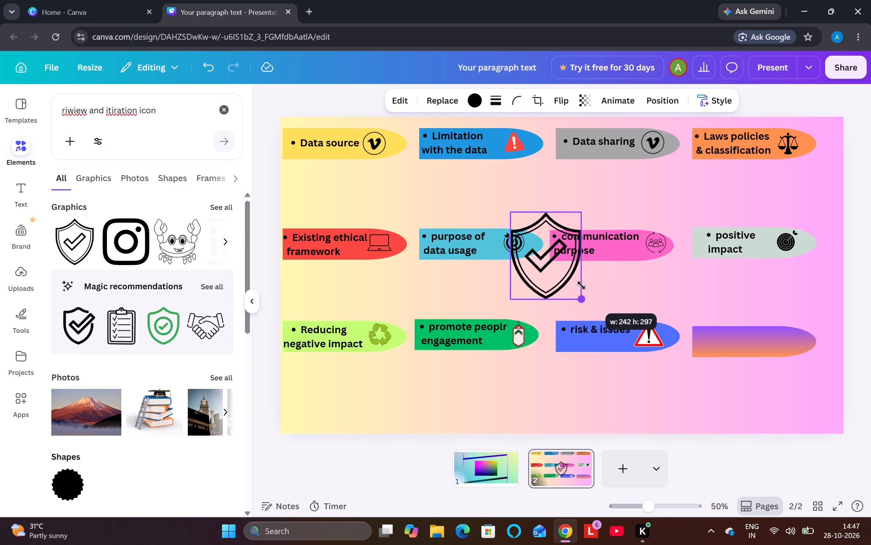
left_click_drag(581, 285, 543, 230)
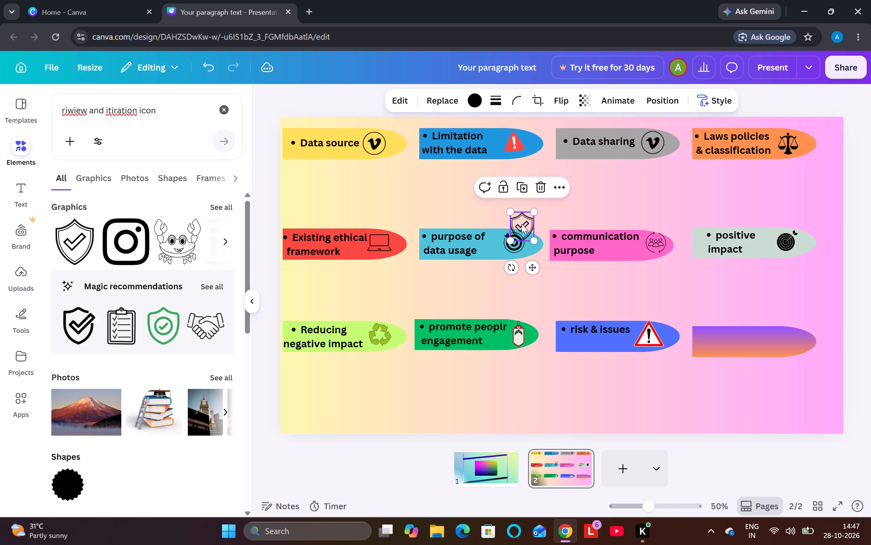
left_click_drag(521, 220, 787, 331)
left_click(760, 424)
left_click(790, 332)
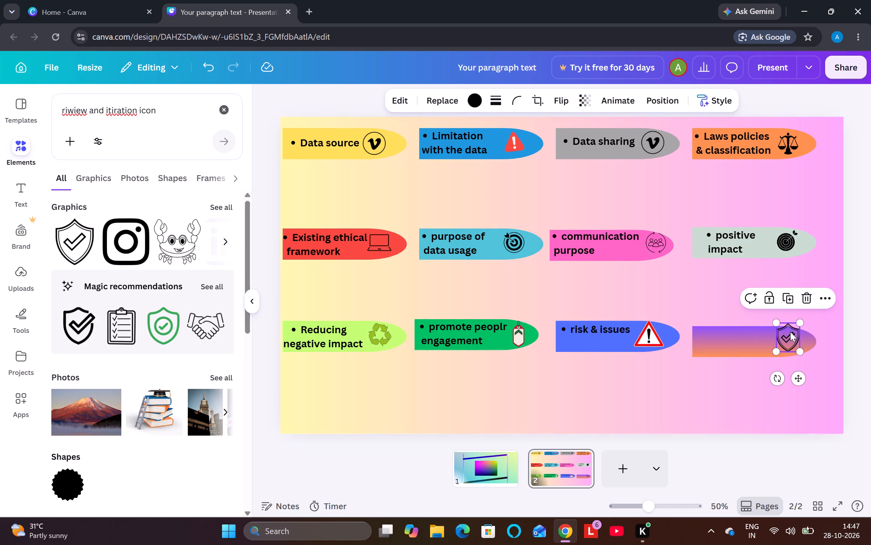
left_click_drag(798, 319, 798, 326)
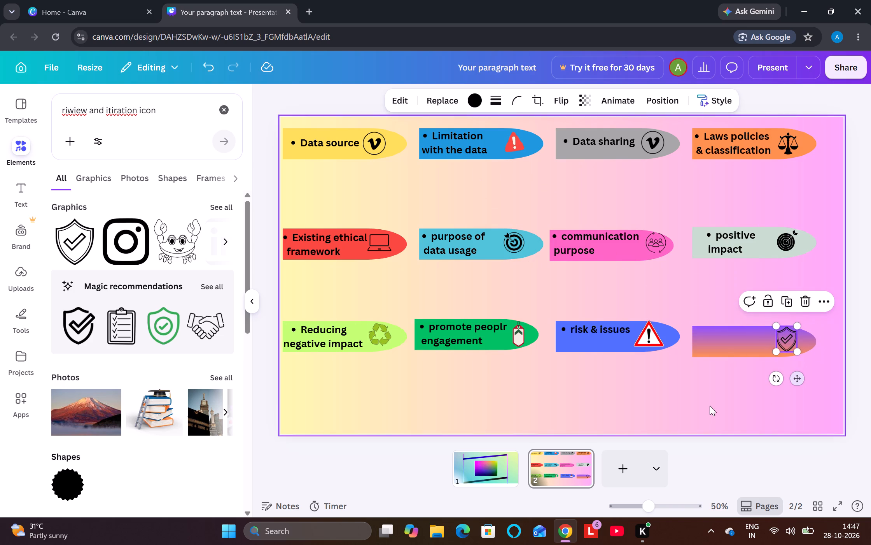
left_click(709, 405)
Duplicate the "risk & issues" text and place the copy on the purple-orange gradient banner.
left_click(587, 335)
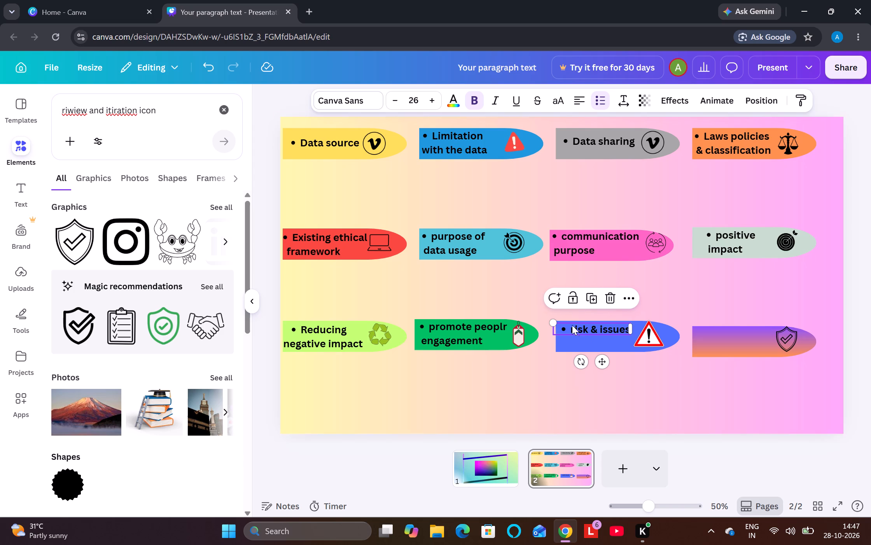
left_click(593, 292)
left_click(745, 322)
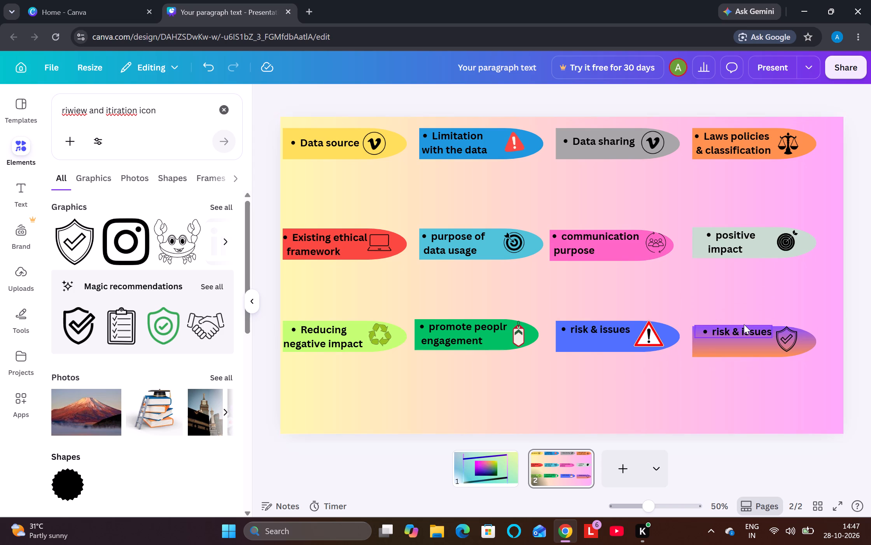
Replace the copied text on the gradient banner with two bullet lines, "Riview &" and "interation".
left_click(744, 324)
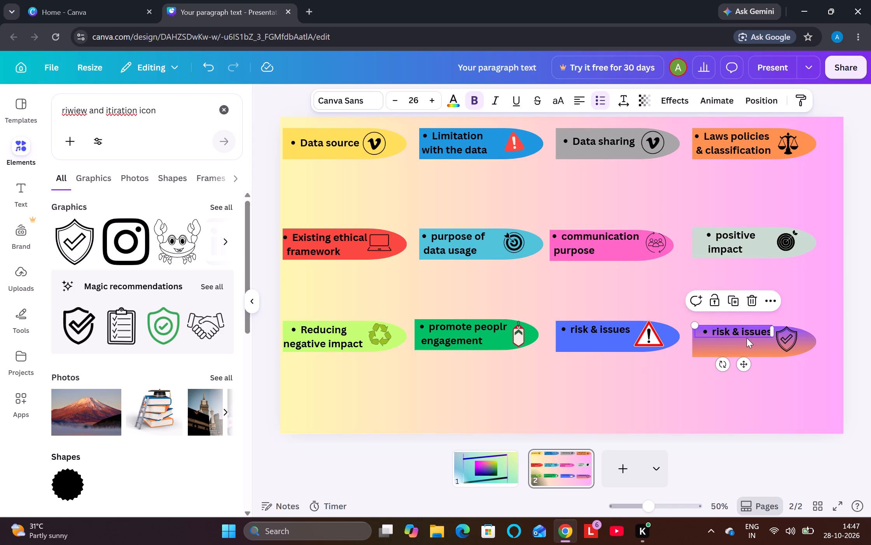
left_click(747, 338)
key("BackSpace")
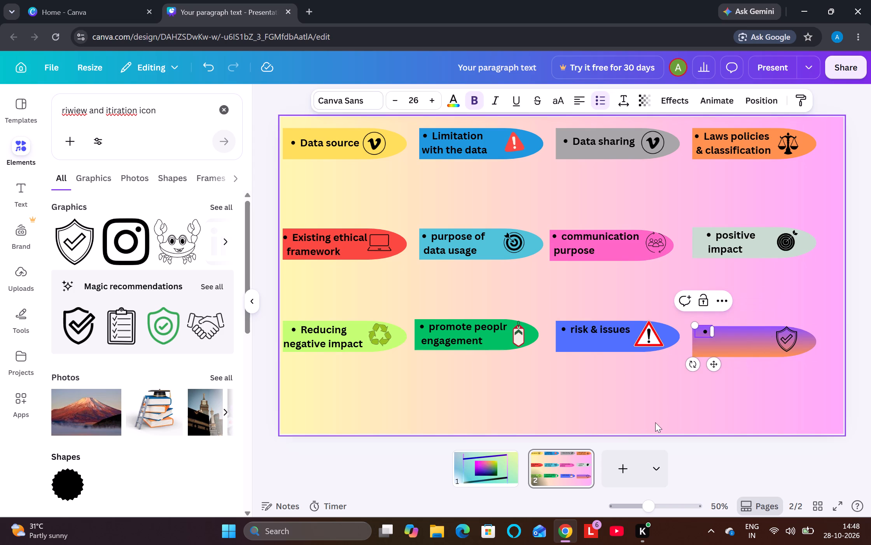
key("r")
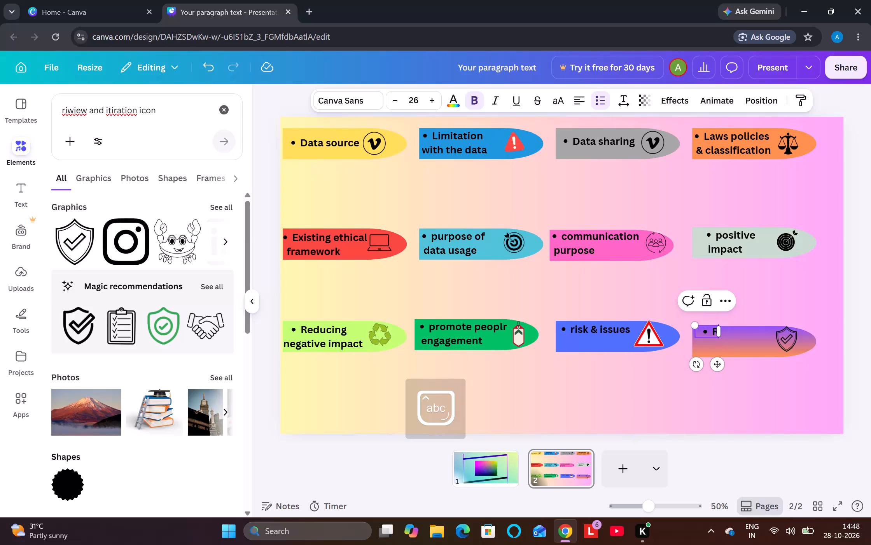
key("i")
type("view")
key("space")
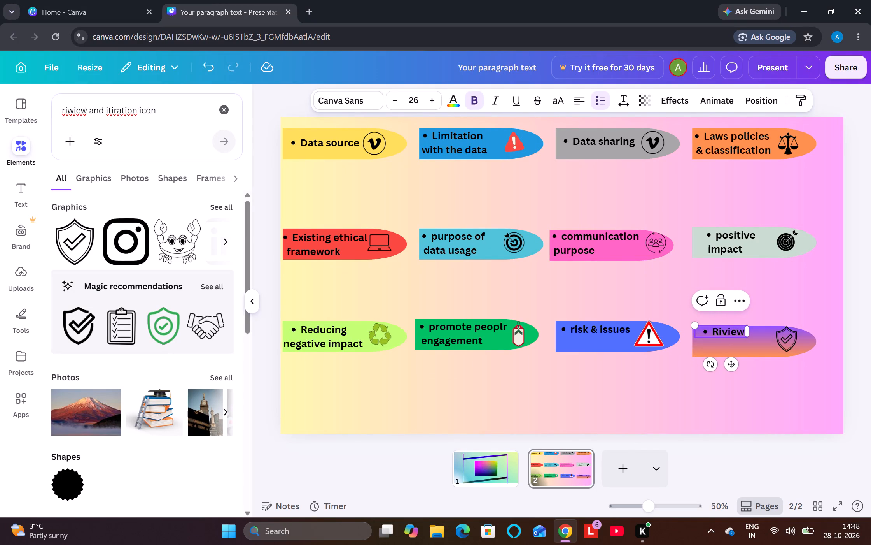
key("shift+ampersand")
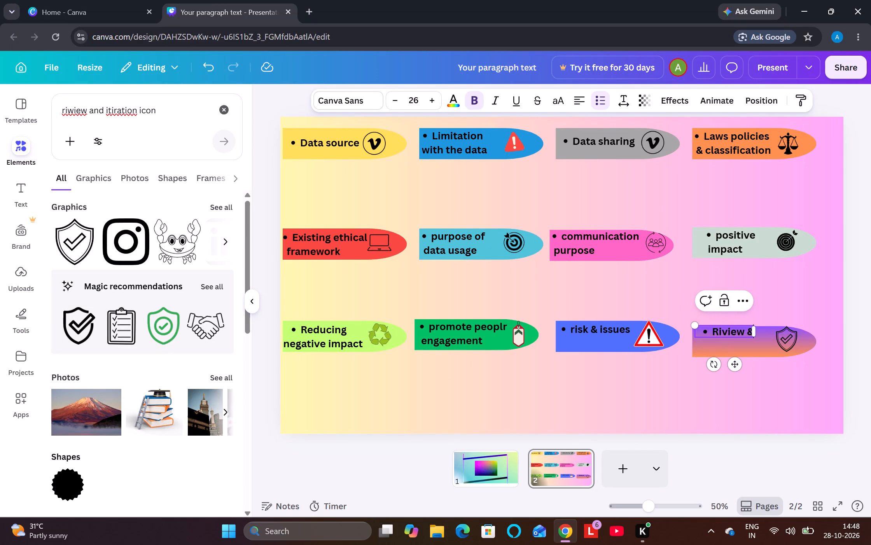
key("space")
key("Return")
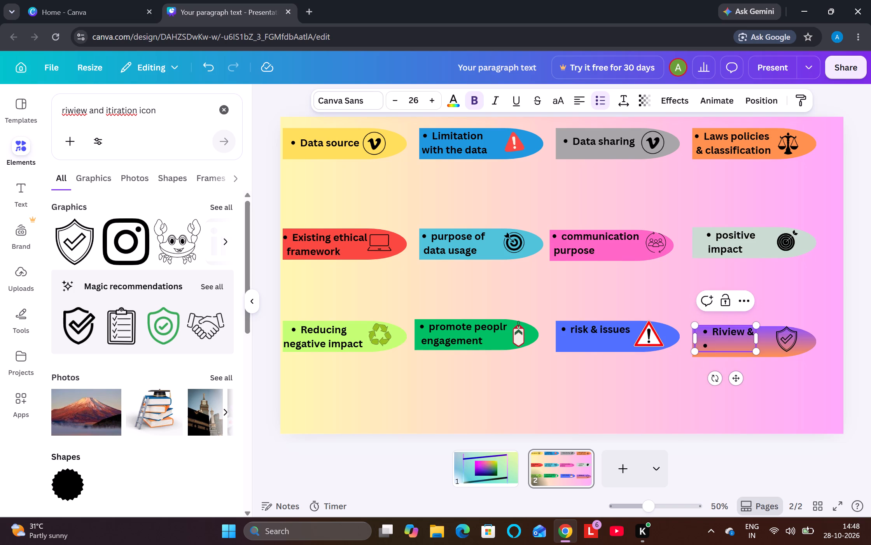
type("in")
type("teration")
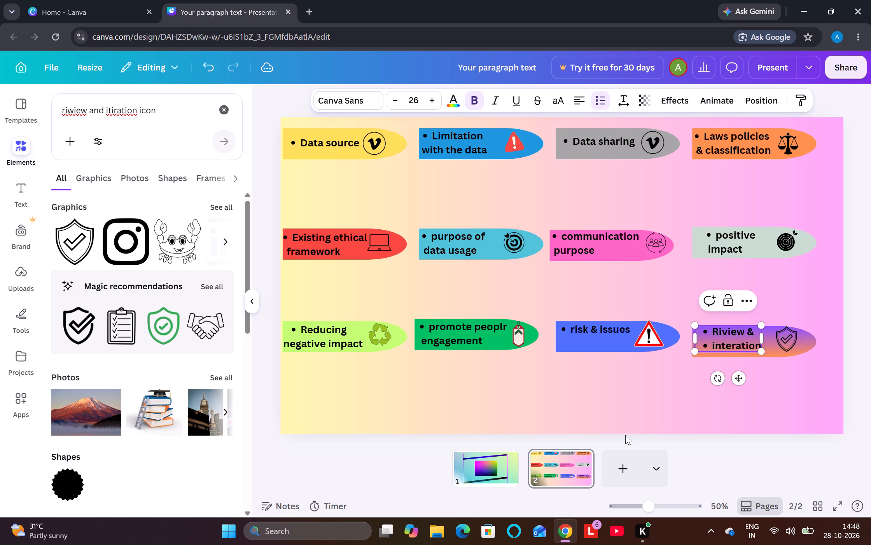
Remove the bullet from the "interation" line and indent it with spaces to line up under "Riview &".
left_click(707, 343)
left_click(710, 341)
left_click(710, 341)
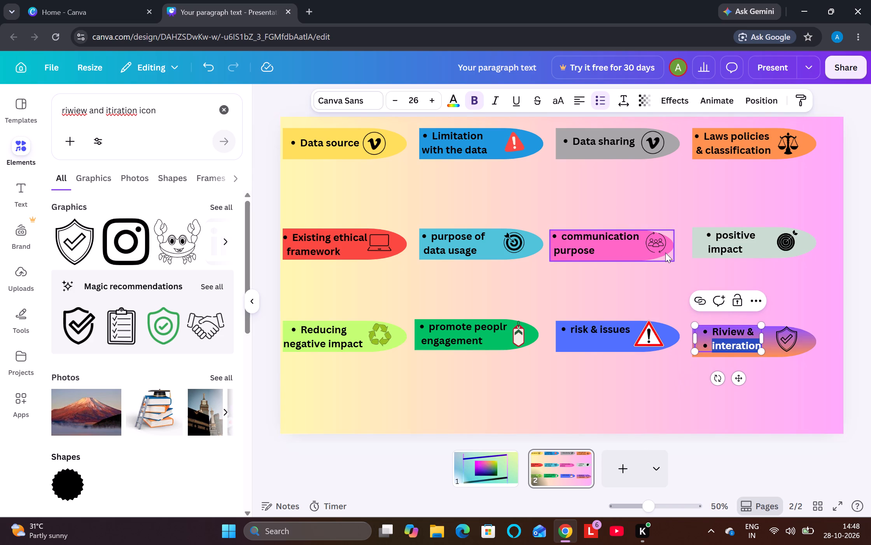
left_click(706, 343)
left_click(707, 341)
left_click(703, 351)
left_click(707, 342)
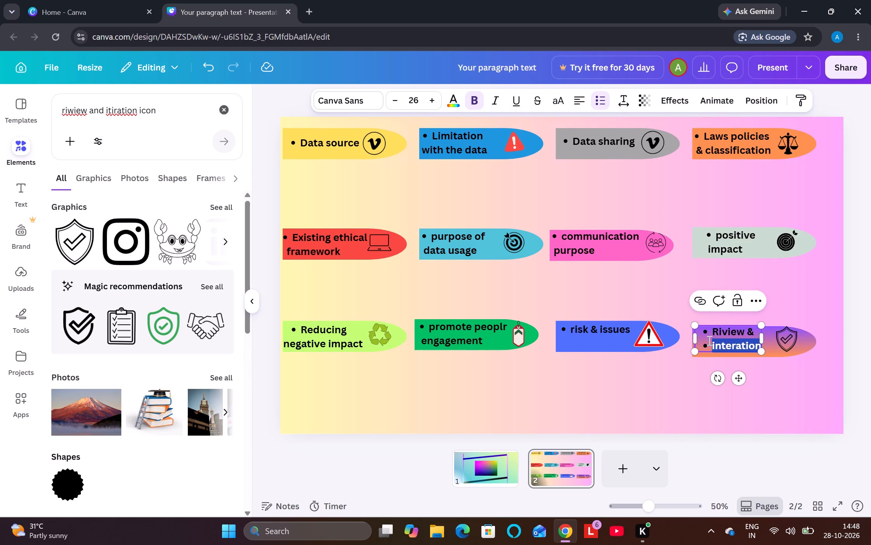
key("BackSpace")
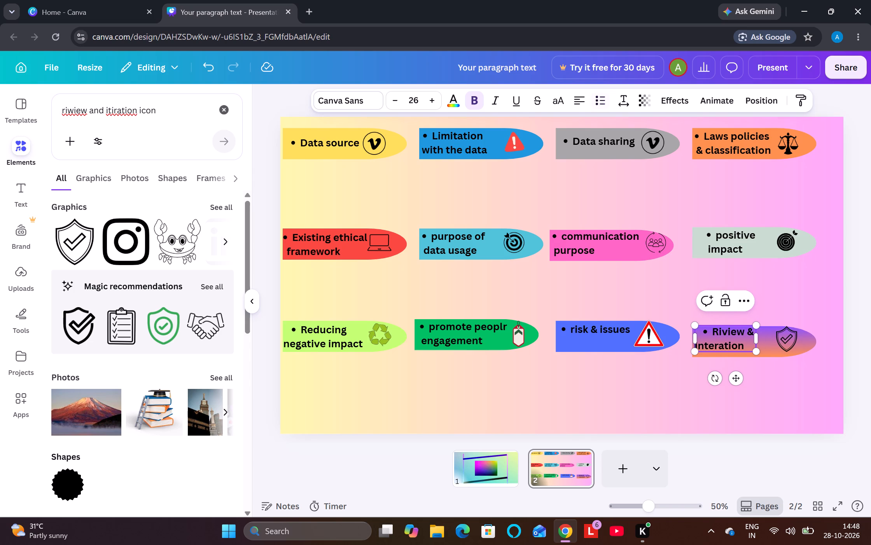
key("space")
key("space")
key("space")
key("space")
left_click(432, 388)
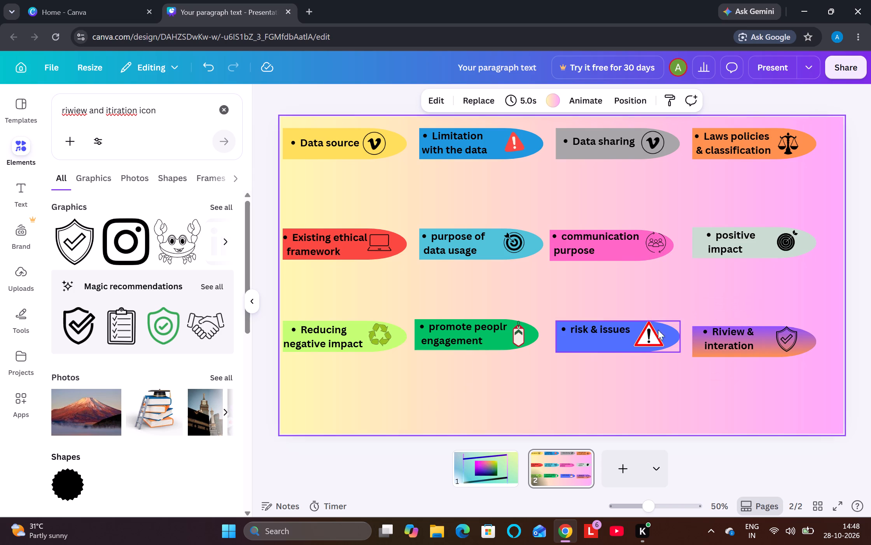
left_click(747, 402)
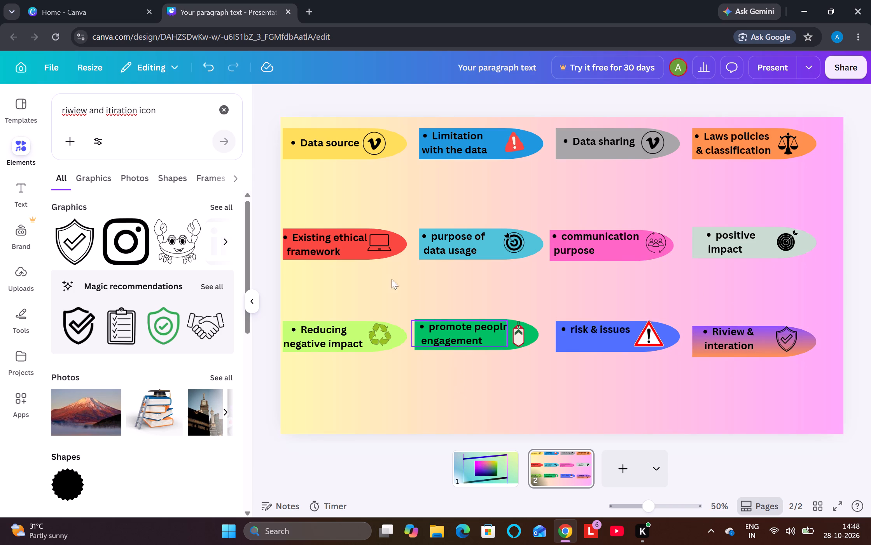
Try white for the second slide's background and settle on the near-black colour from the design's own colours.
left_click(420, 207)
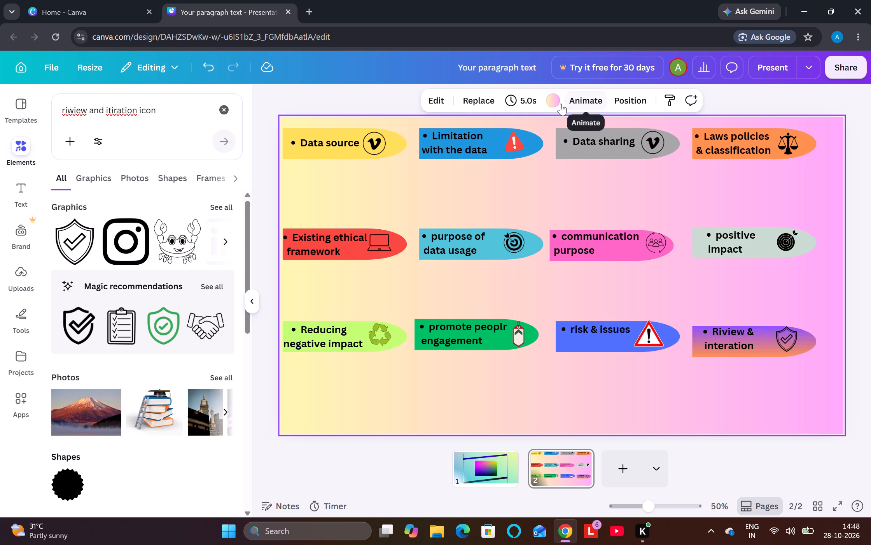
left_click(561, 104)
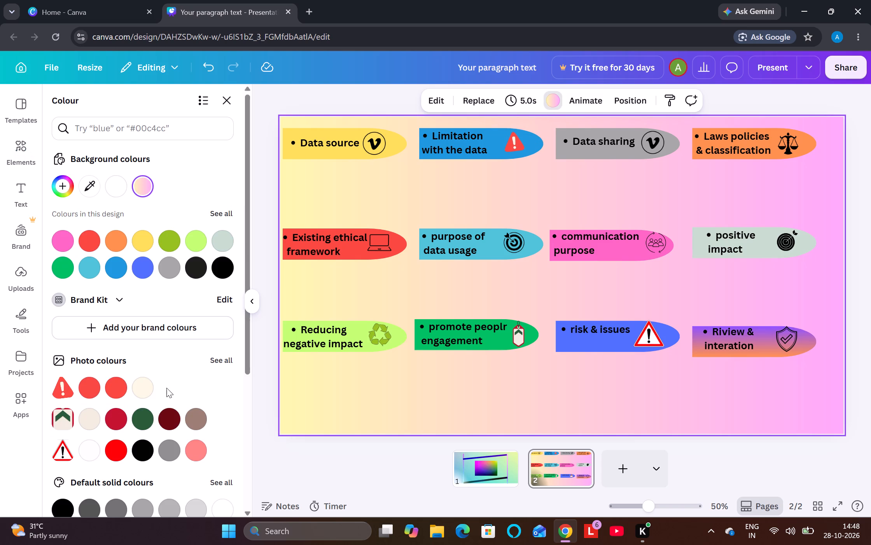
left_click(97, 444)
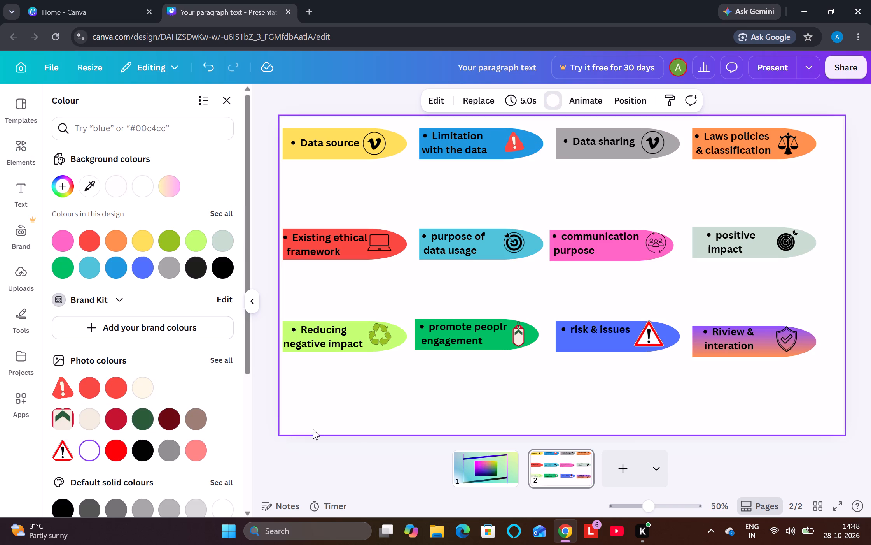
left_click(355, 455)
left_click(196, 263)
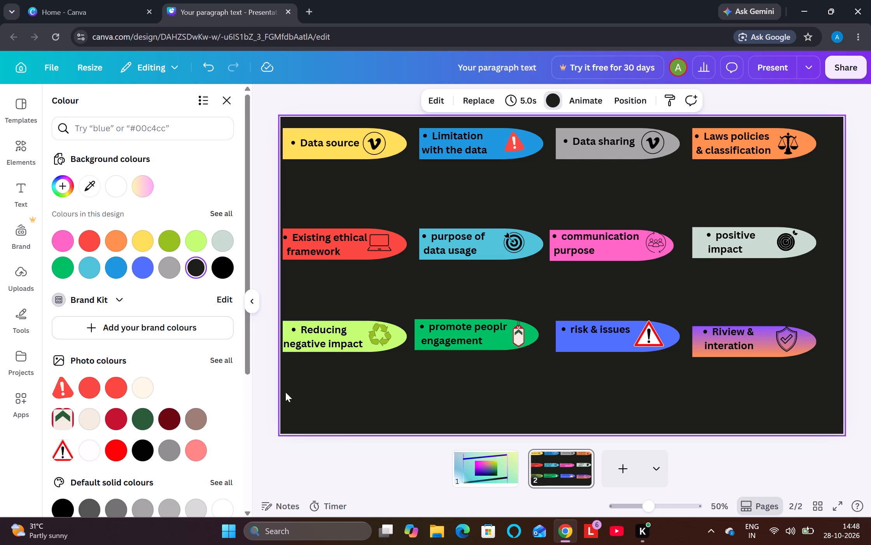
left_click(357, 449)
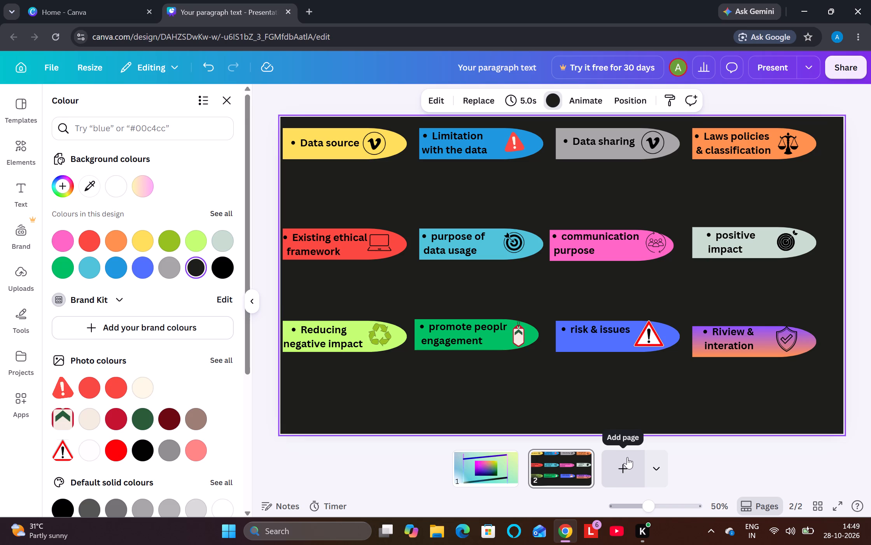
Add a blank third slide after the banner slide.
left_click(627, 457)
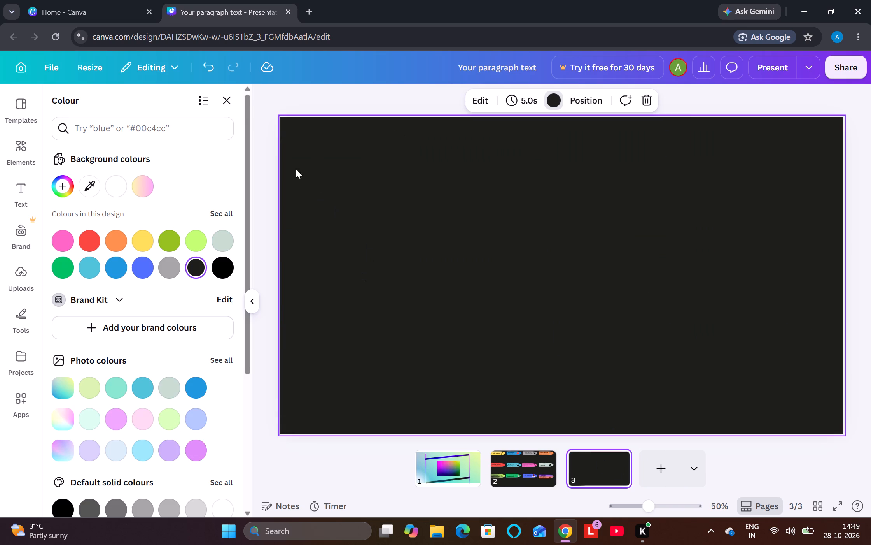
Add a plain square from the basic shapes to the blank third slide.
left_click(315, 162)
left_click(239, 101)
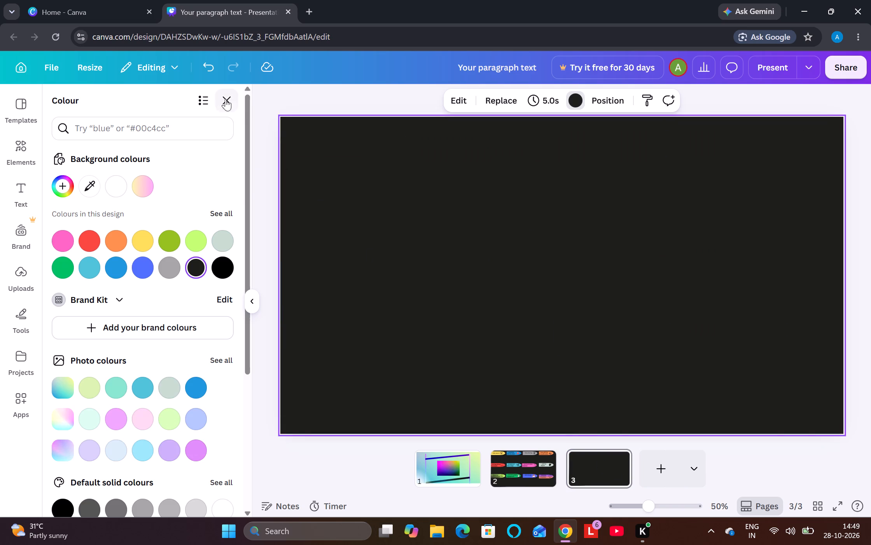
left_click(234, 98)
left_click(230, 109)
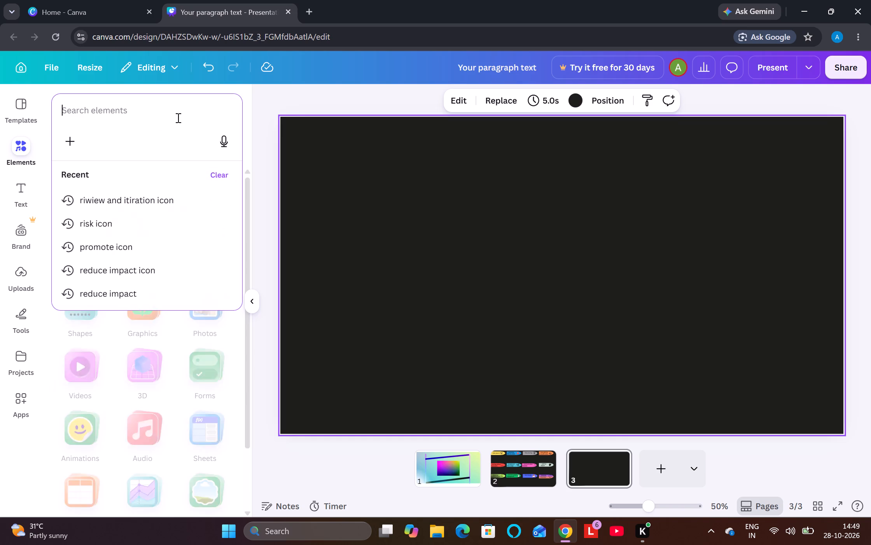
left_click(287, 98)
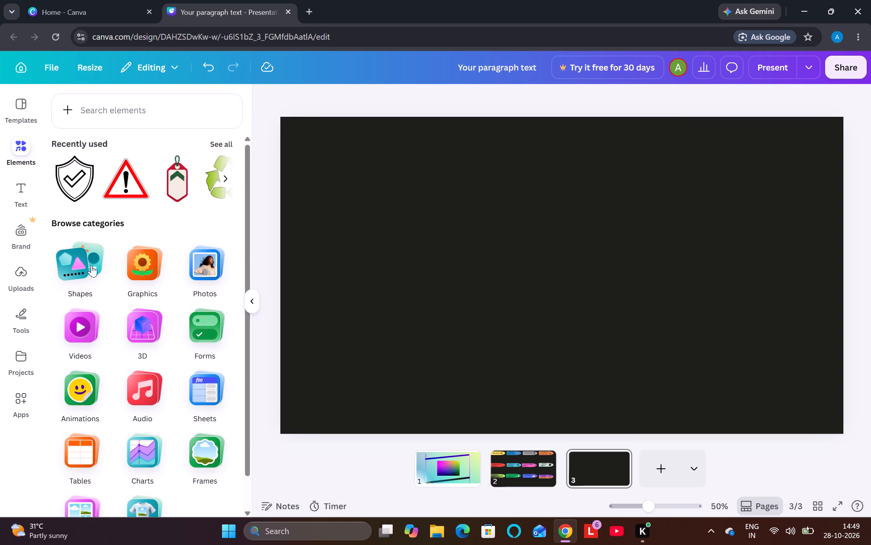
left_click(91, 265)
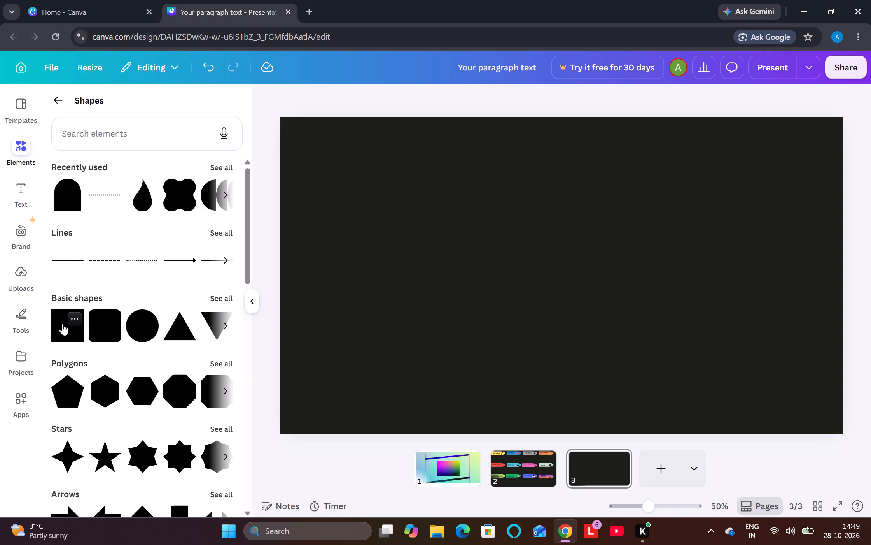
scroll(130, 264, "down", 2)
left_click(219, 208)
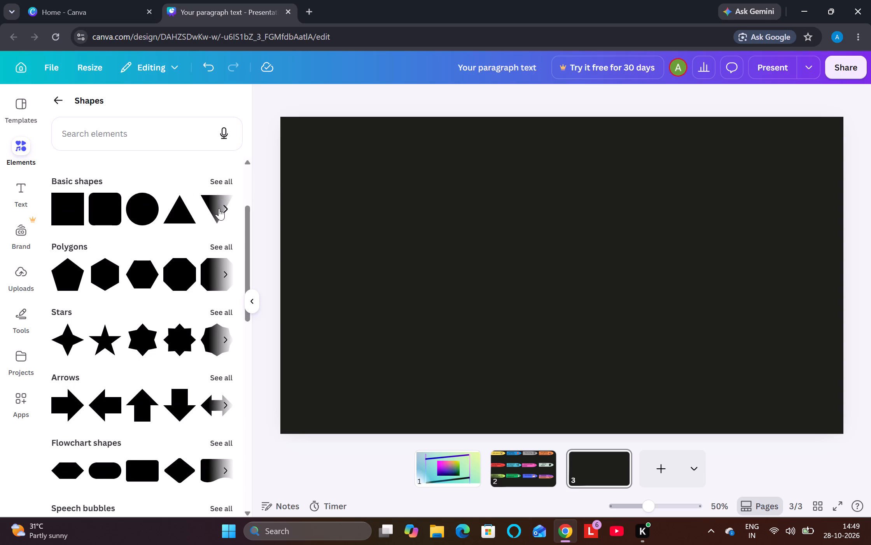
left_click(219, 210)
left_click(219, 211)
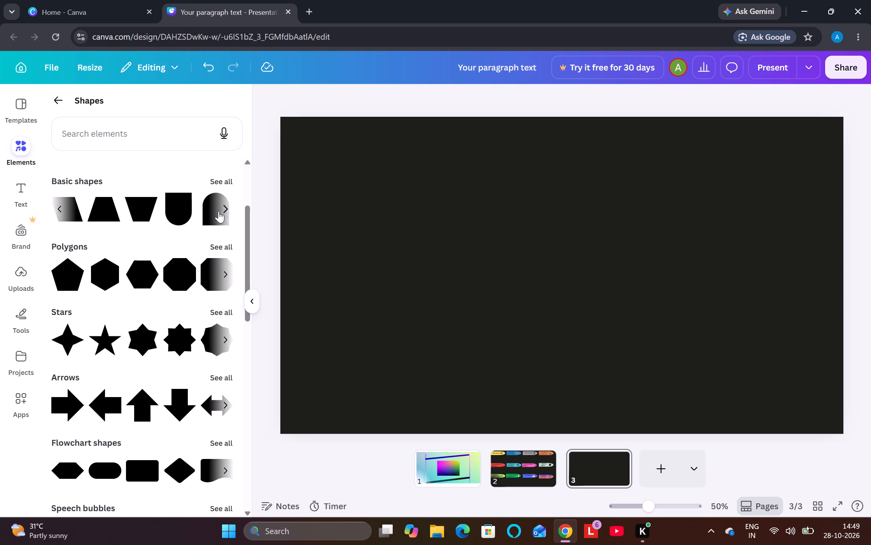
left_click(219, 211)
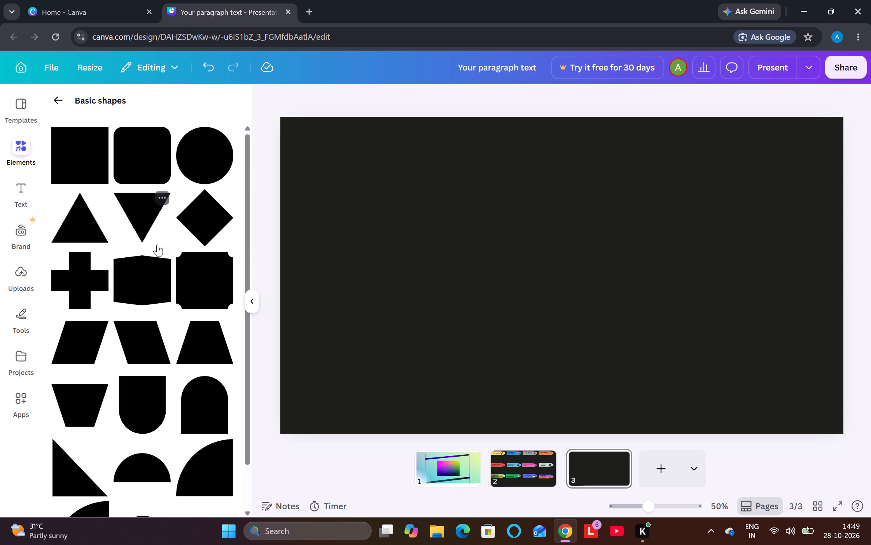
left_click(68, 160)
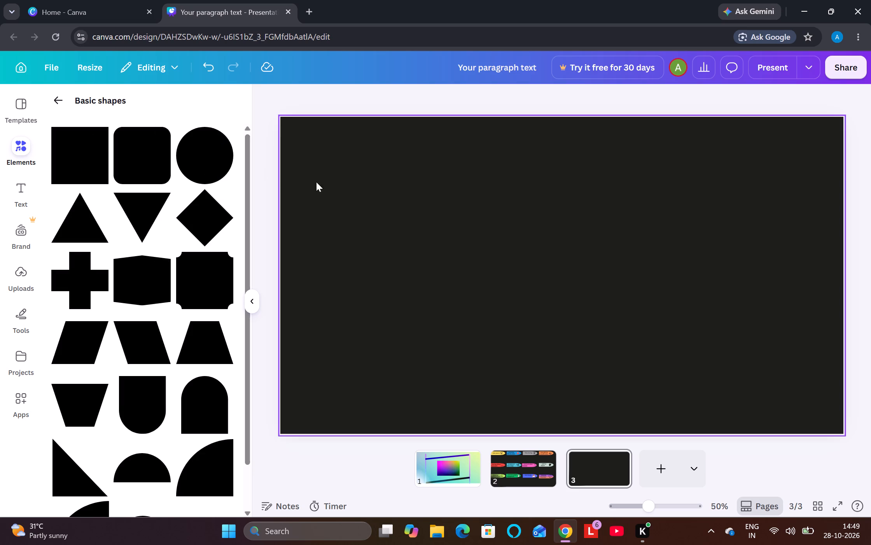
left_click(102, 158)
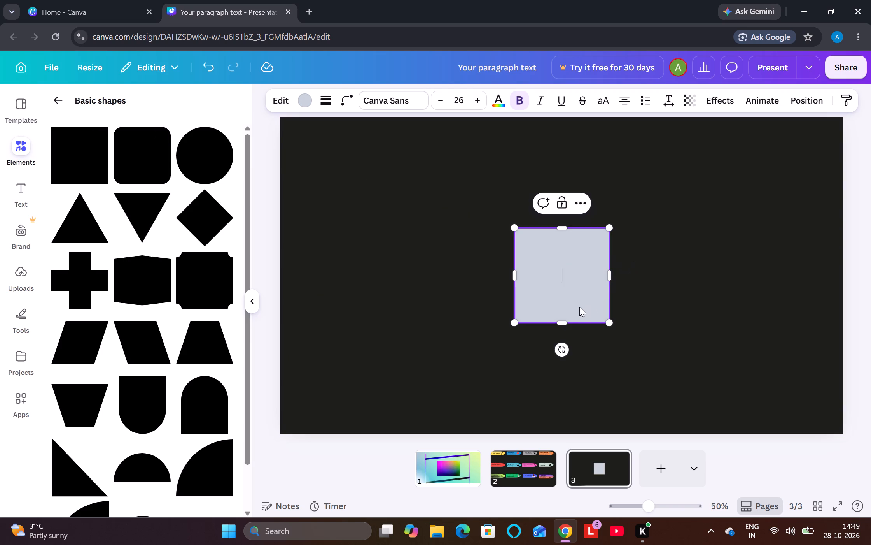
Resize the square into a large block about 525 wide and place it near the slide's upper-left corner.
left_click_drag(565, 320, 560, 253)
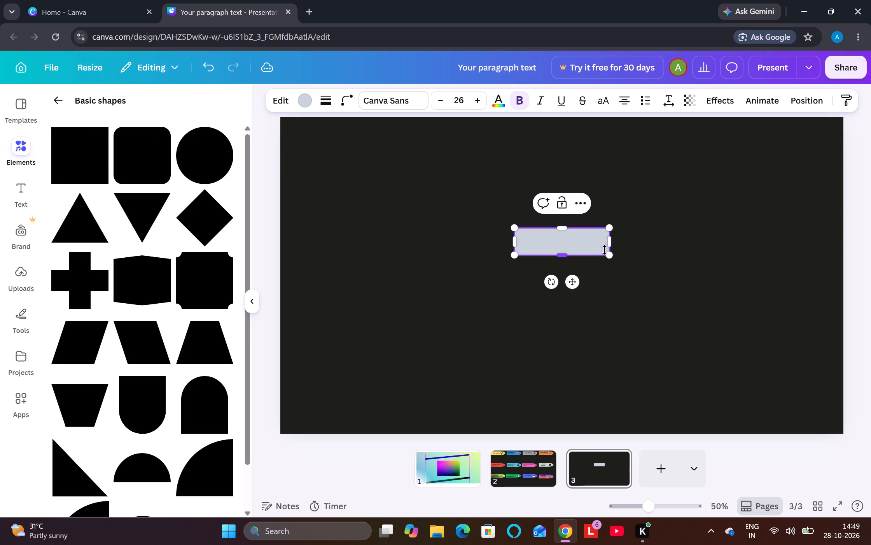
left_click_drag(612, 244, 681, 232)
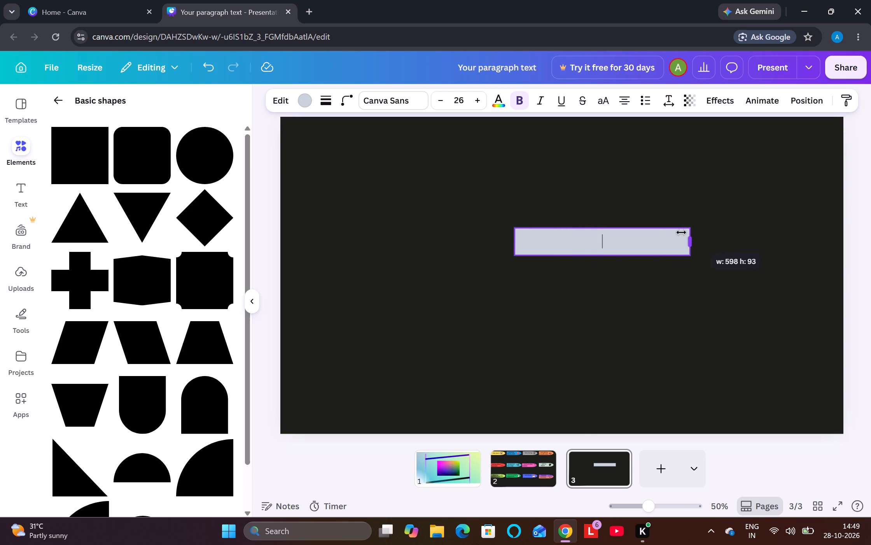
left_click_drag(681, 232, 672, 233)
left_click_drag(578, 228, 473, 205)
left_click_drag(556, 228, 477, 222)
left_click(445, 234)
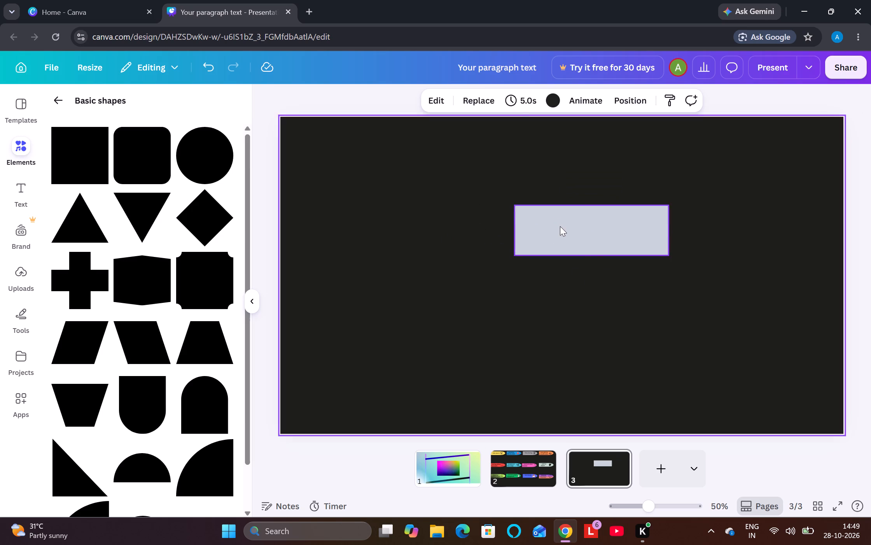
left_click_drag(560, 226, 352, 179)
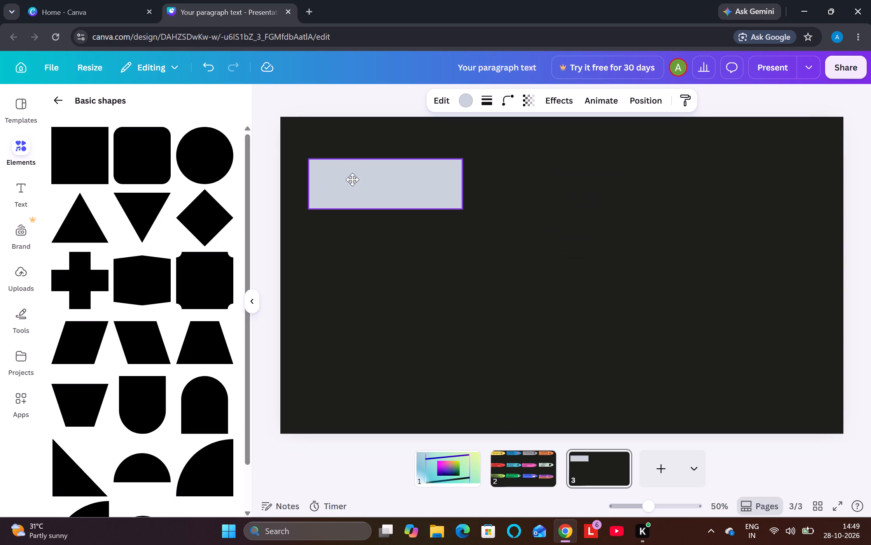
left_click_drag(352, 179, 373, 183)
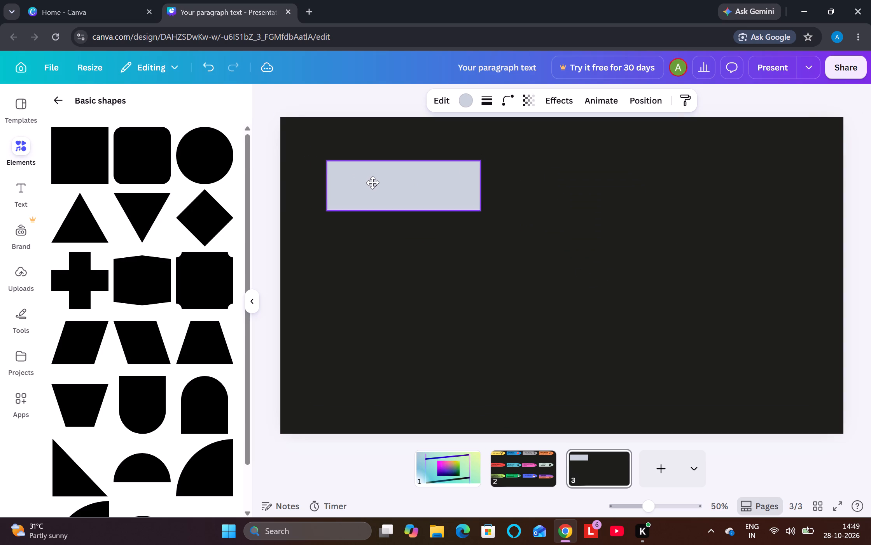
left_click_drag(373, 183, 338, 173)
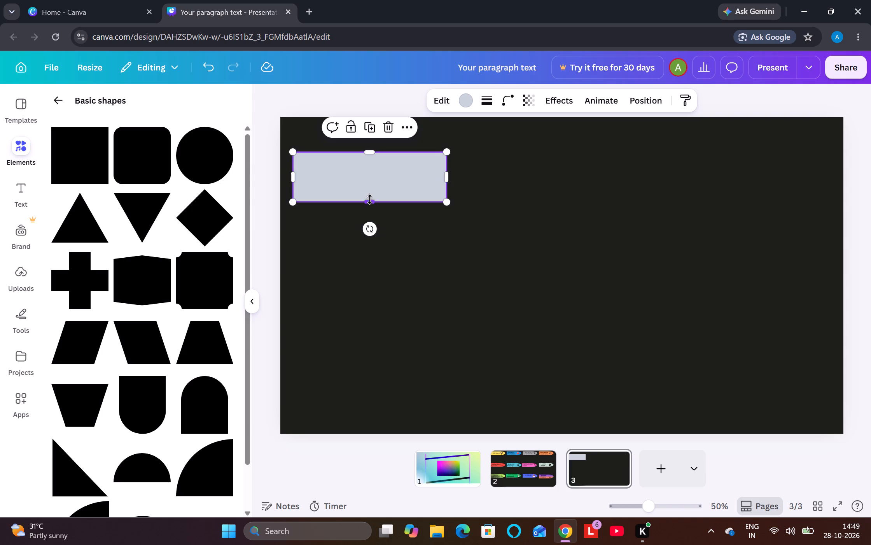
left_click_drag(370, 199, 366, 349)
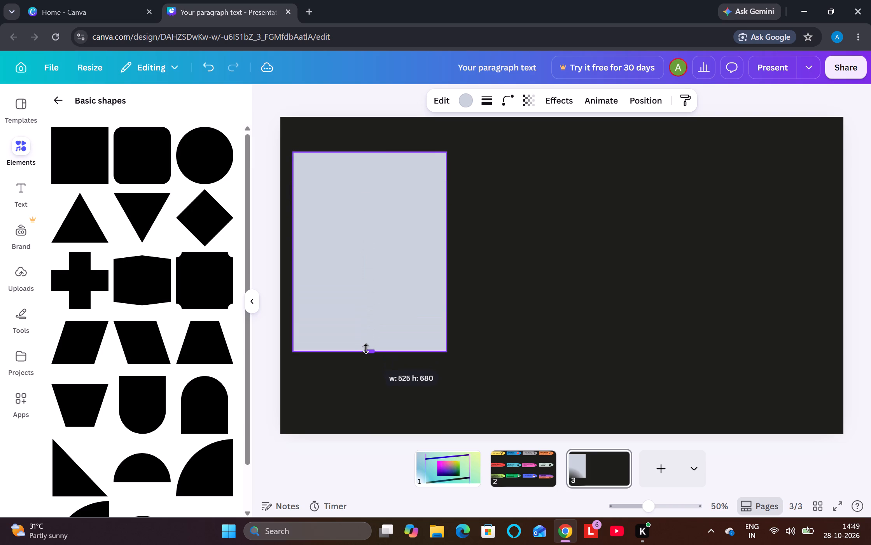
left_click_drag(366, 349, 369, 294)
left_click(525, 209)
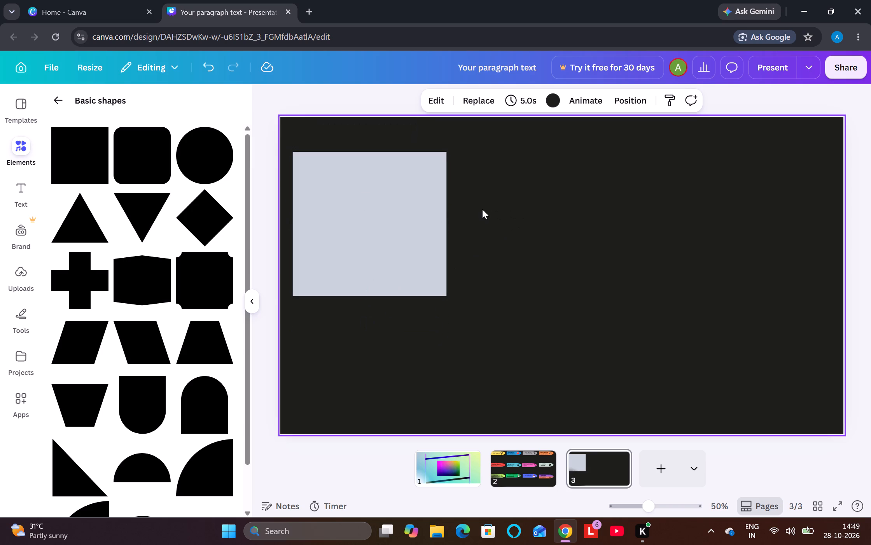
Add a second plain square and resize it into a thin horizontal bar matching the large block's width.
left_click(81, 162)
left_click_drag(613, 273, 632, 273)
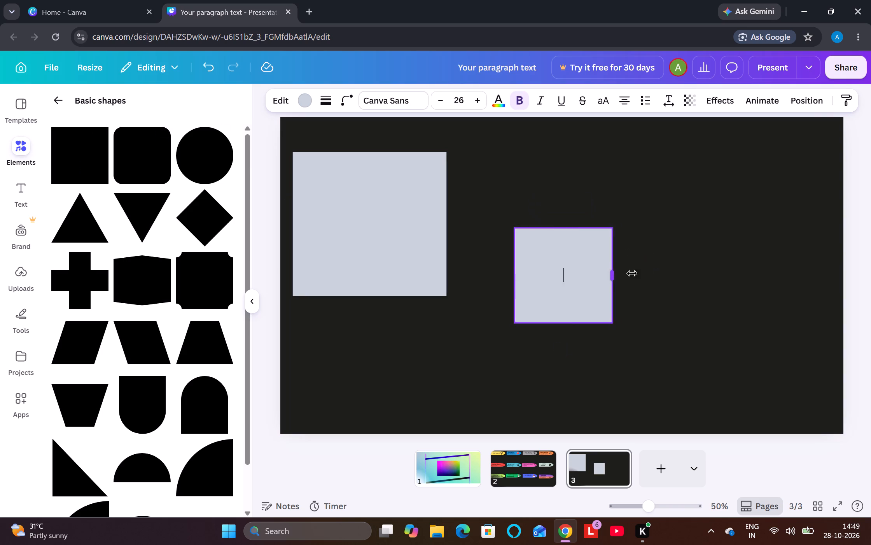
left_click_drag(632, 273, 761, 272)
left_click_drag(636, 319, 630, 279)
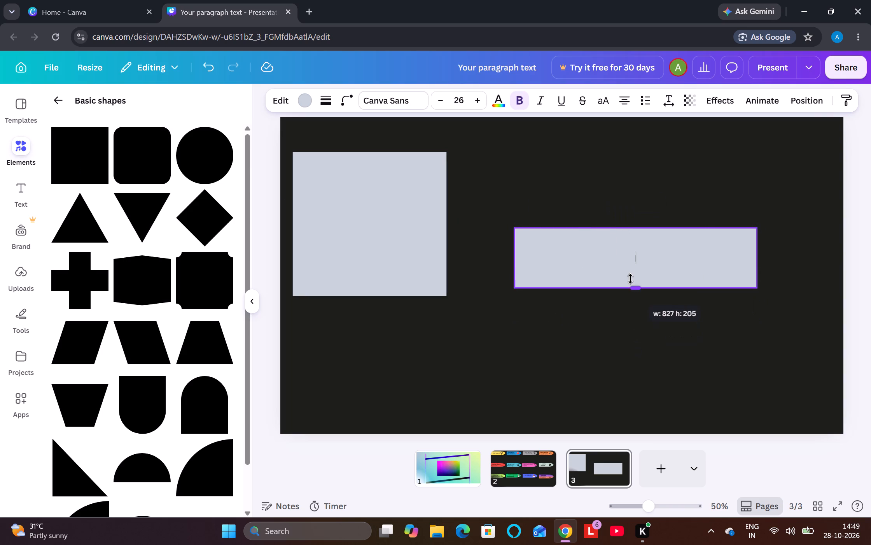
left_click_drag(630, 279, 634, 263)
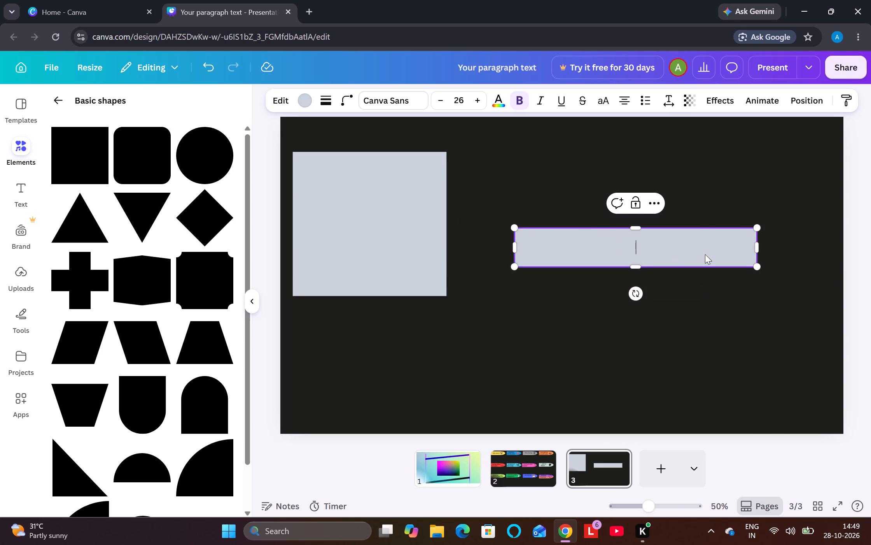
left_click_drag(758, 248, 669, 255)
left_click_drag(588, 265, 590, 256)
left_click(645, 178)
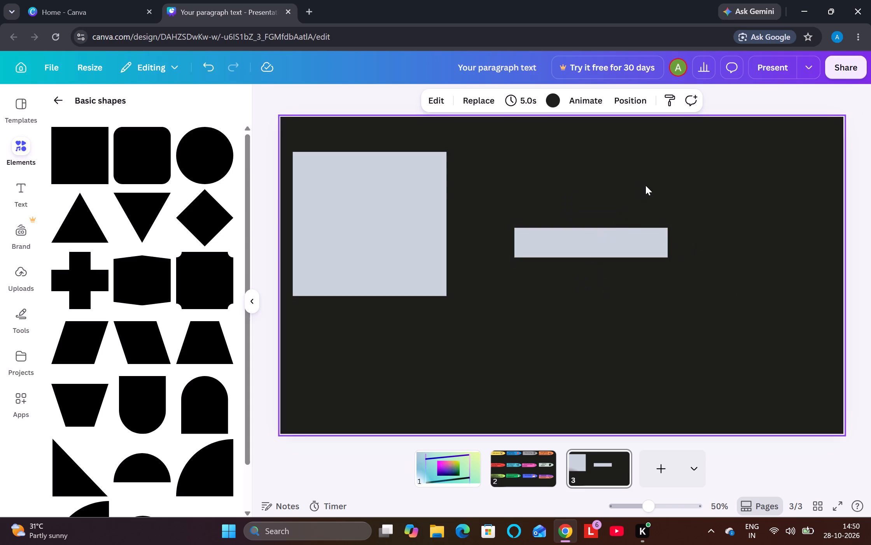
Place the thin bar across the upper part of the large block, slightly below its top edge, with their sides aligned.
left_click_drag(606, 228, 380, 160)
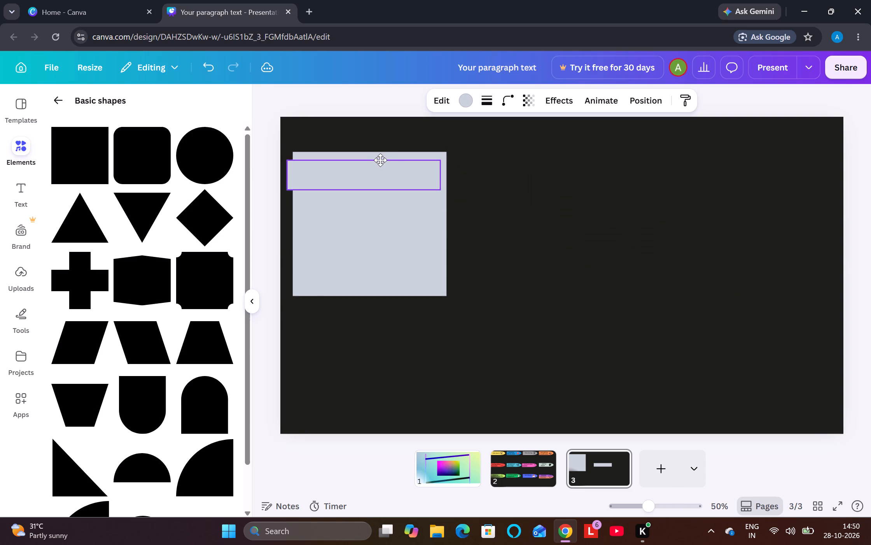
left_click_drag(380, 160, 385, 157)
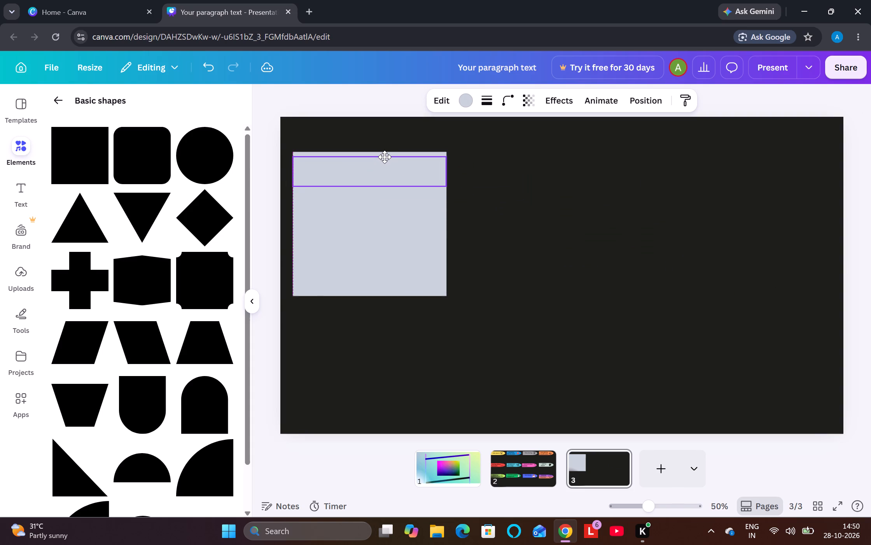
left_click_drag(385, 157, 385, 164)
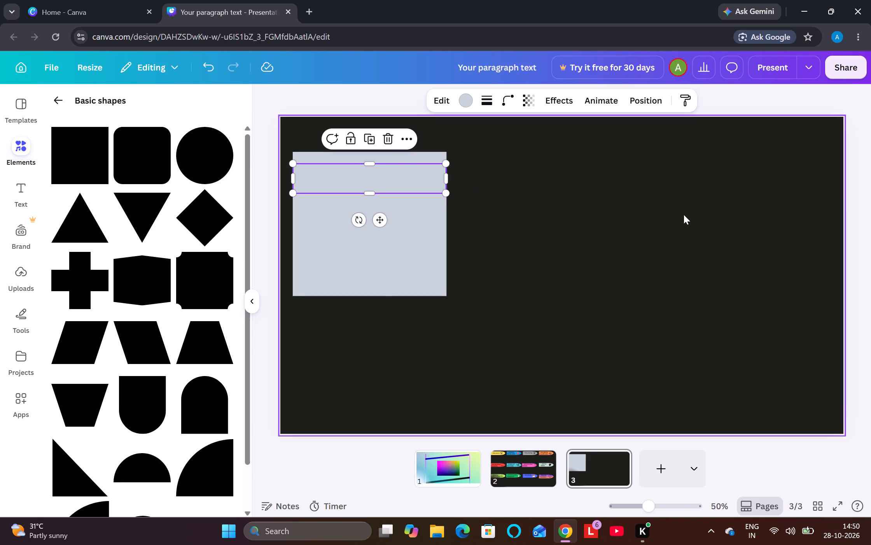
left_click(684, 214)
Fill the thin bar with the yellow already used in the design.
left_click(394, 182)
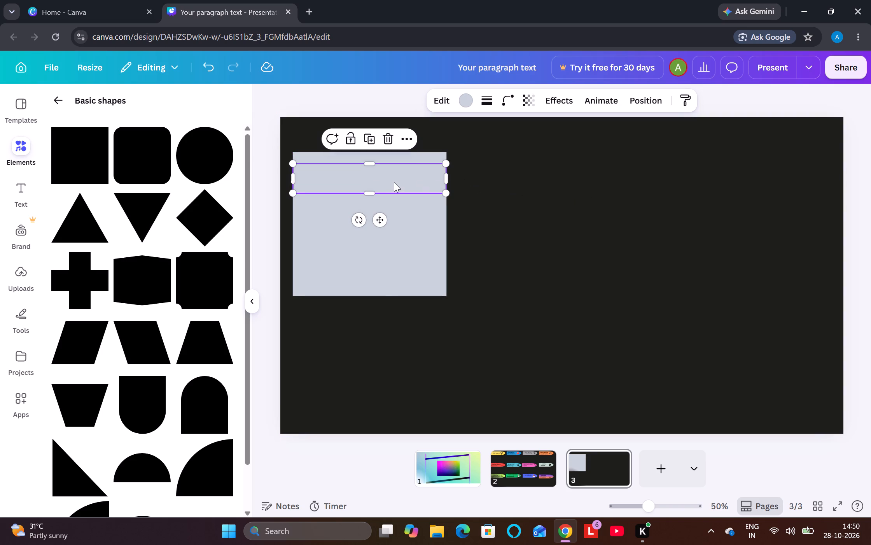
left_click(462, 105)
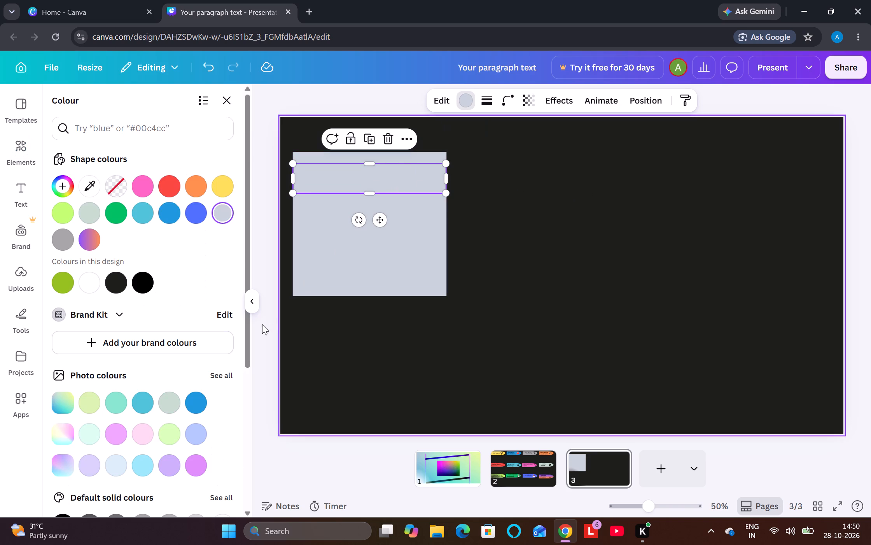
left_click(229, 189)
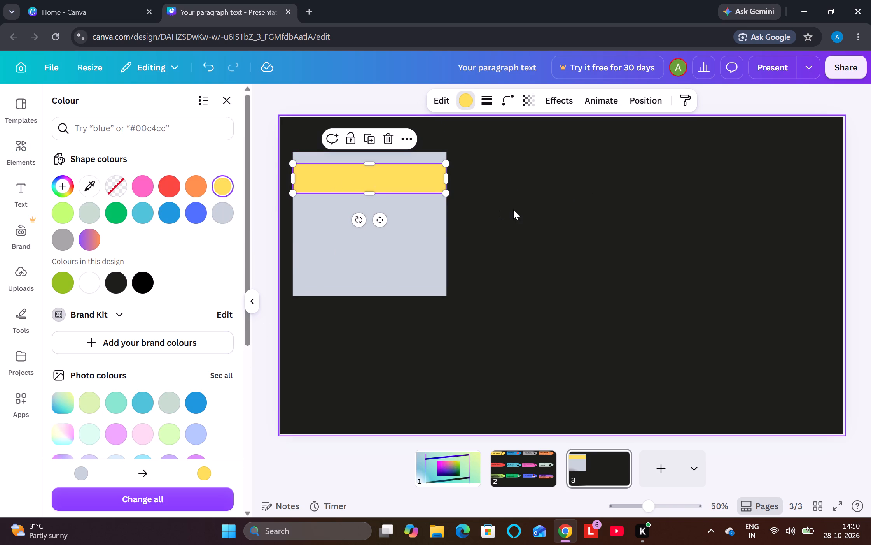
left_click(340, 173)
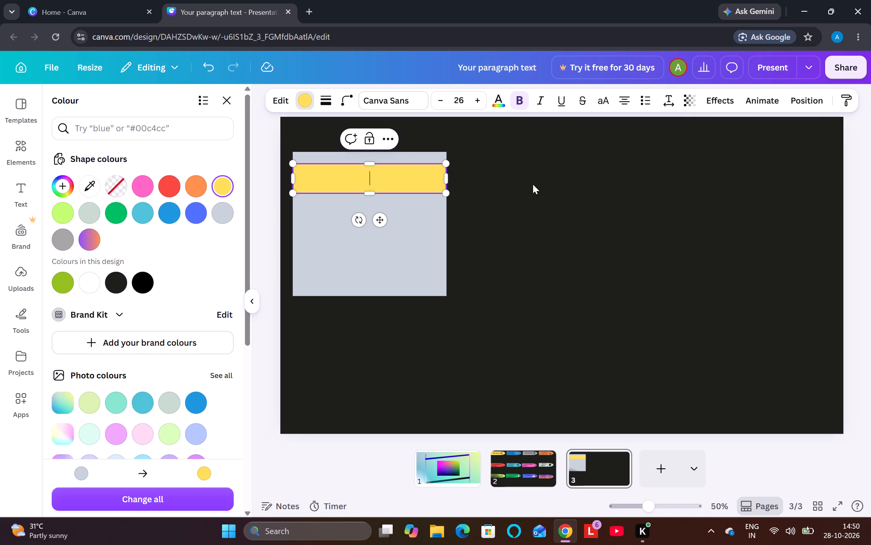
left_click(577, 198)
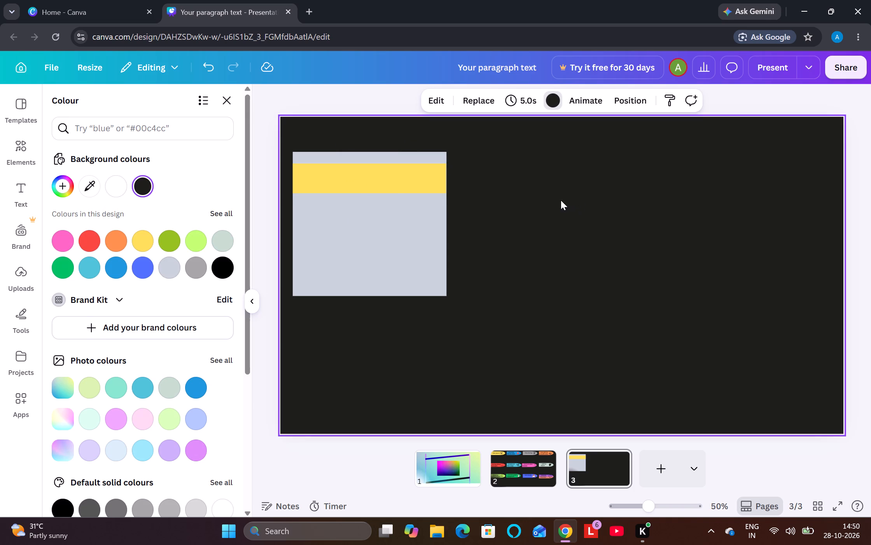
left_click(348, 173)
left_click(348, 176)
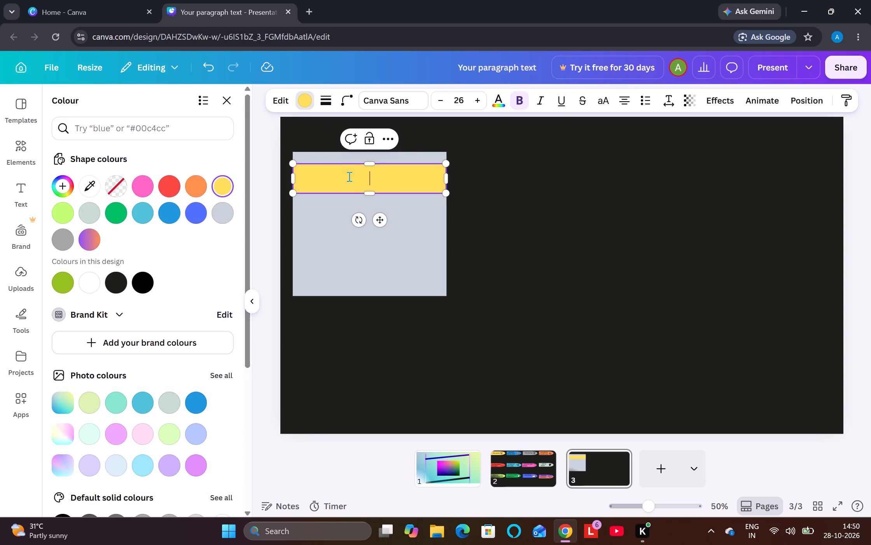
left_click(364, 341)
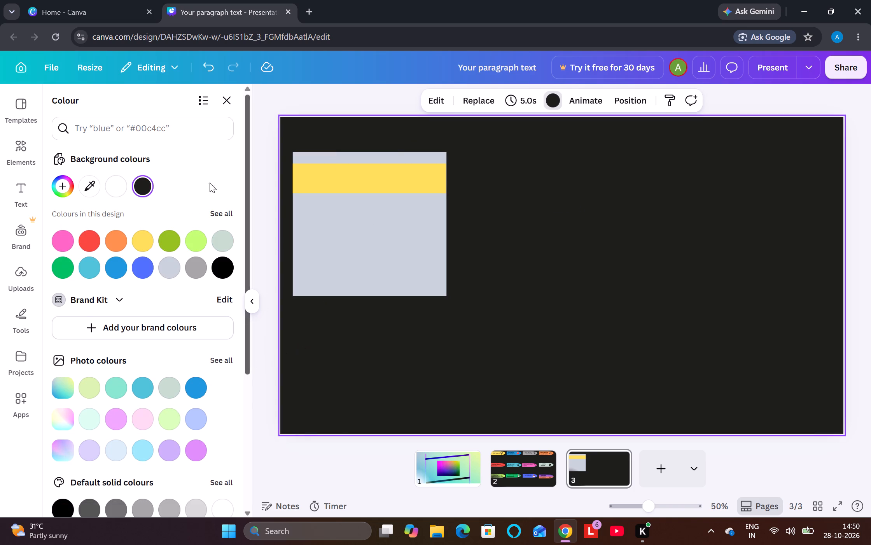
Add a new text box and move it onto the yellow bar of the grey block.
left_click(227, 97)
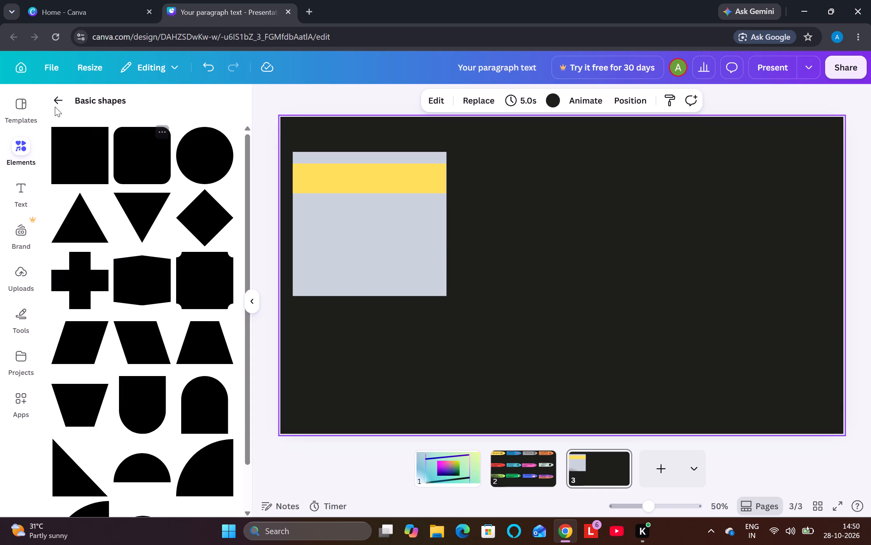
left_click(53, 98)
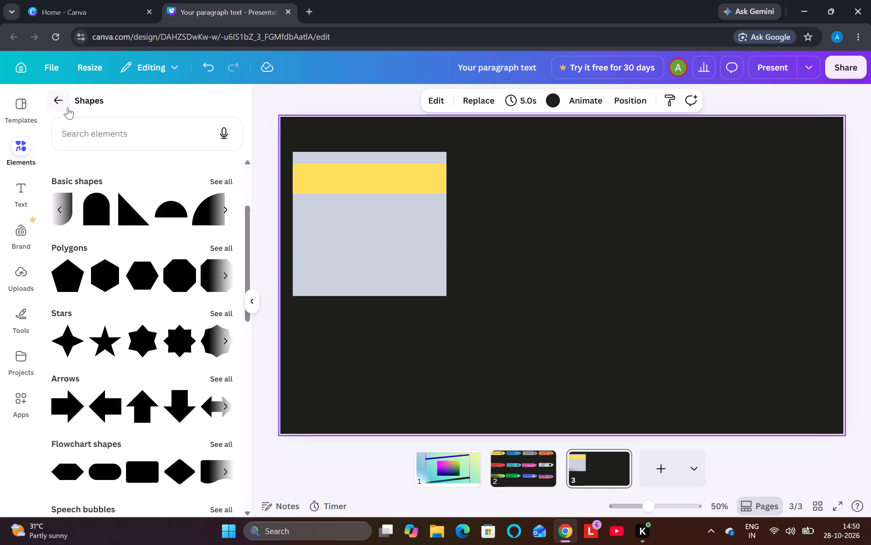
left_click(68, 107)
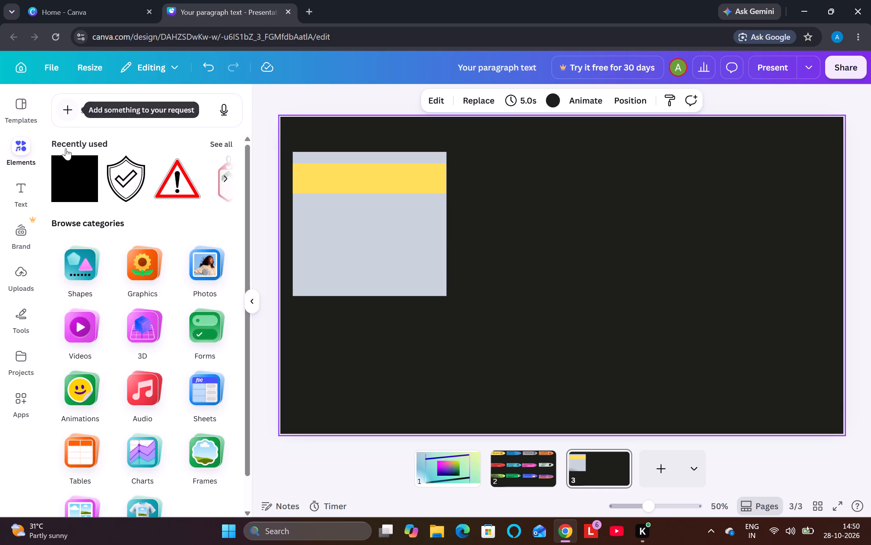
left_click(11, 325)
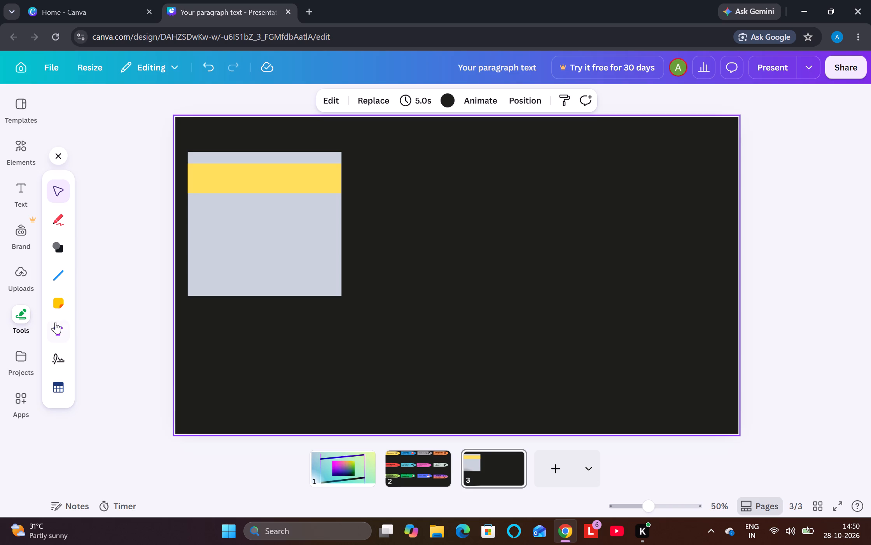
left_click(58, 329)
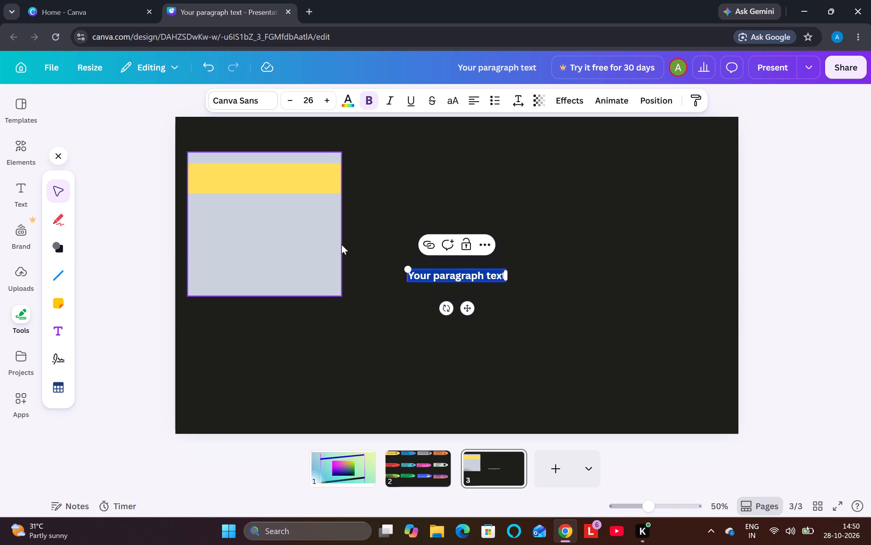
left_click(611, 268)
left_click_drag(456, 271, 235, 168)
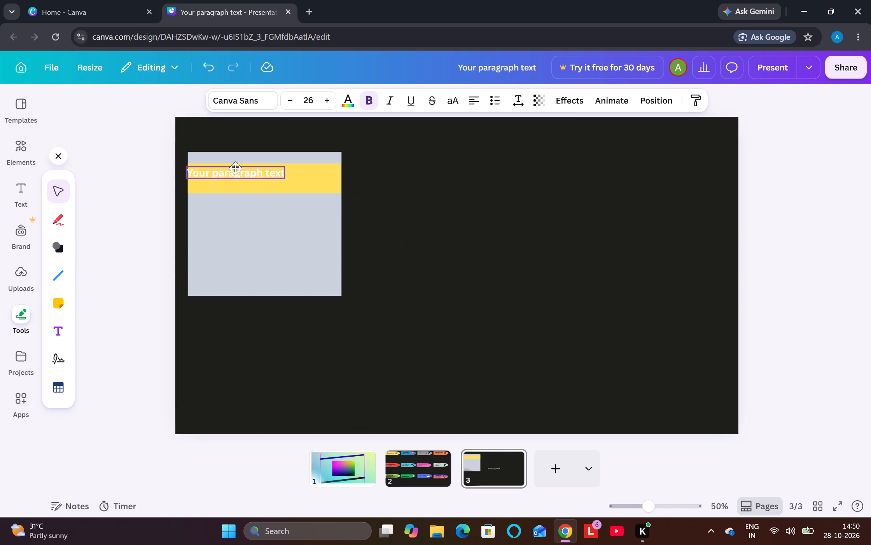
left_click_drag(235, 168, 251, 171)
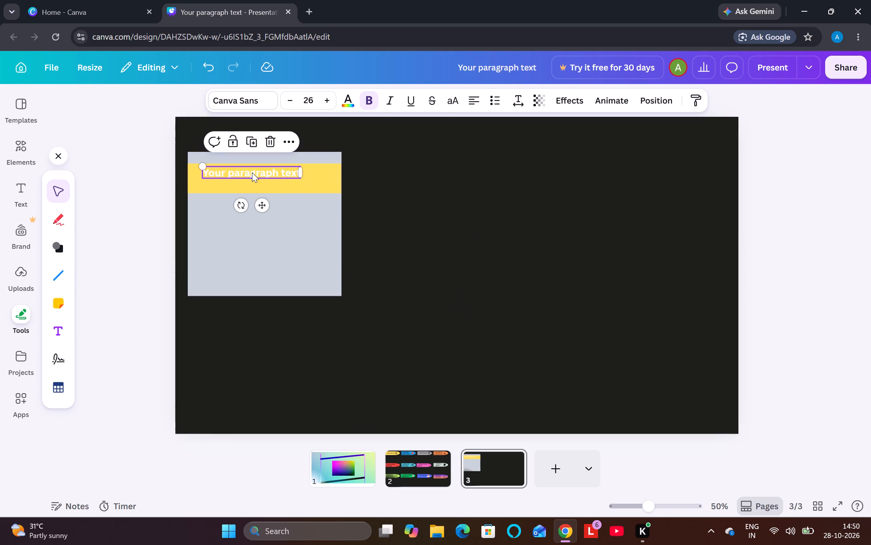
Replace the placeholder text on the yellow bar with "key partners".
left_click(253, 173)
left_click(256, 176)
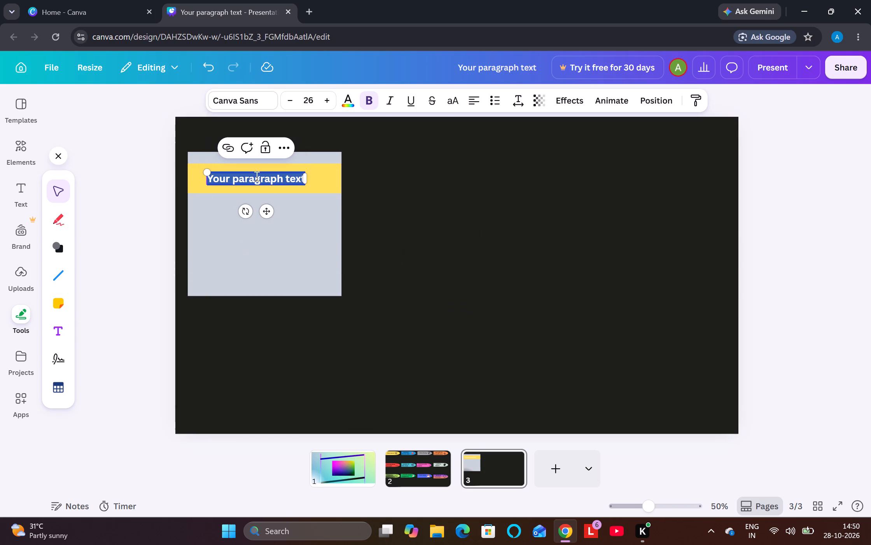
key("BackSpace")
type("ke")
key("y")
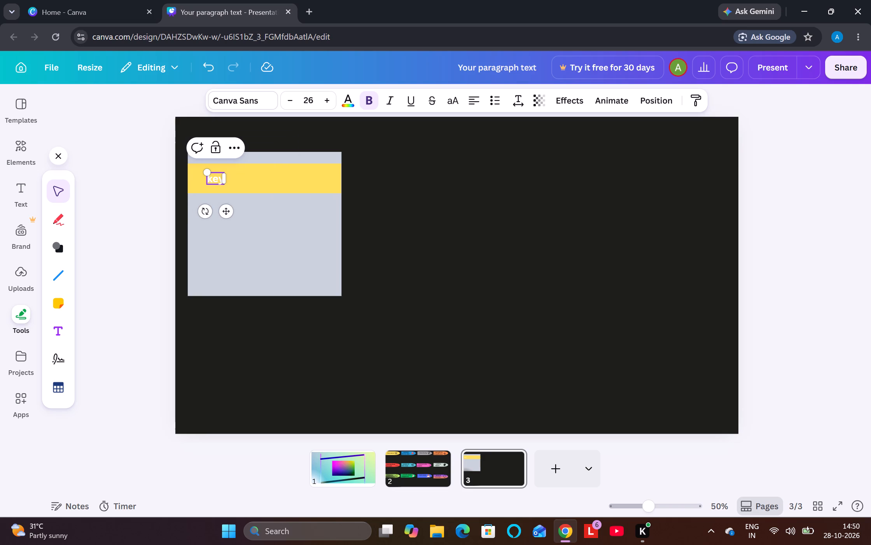
key("space")
type("par")
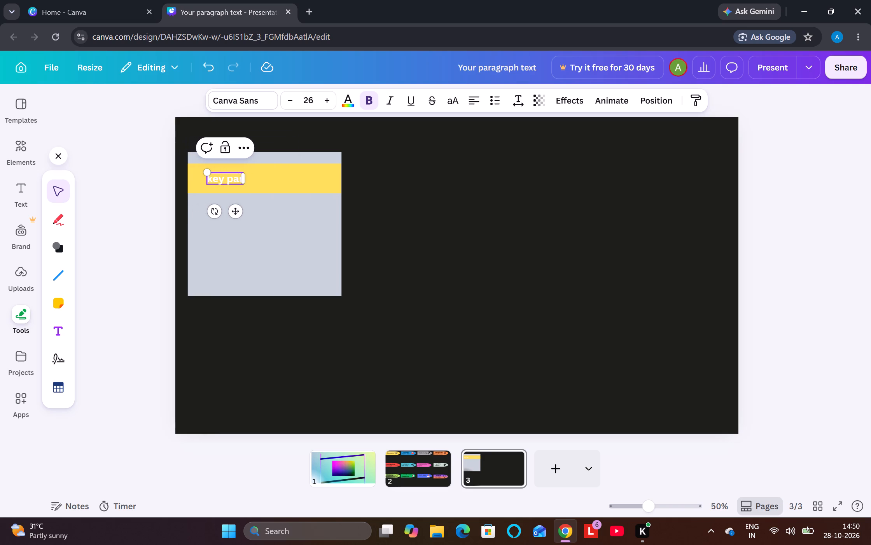
type("tners")
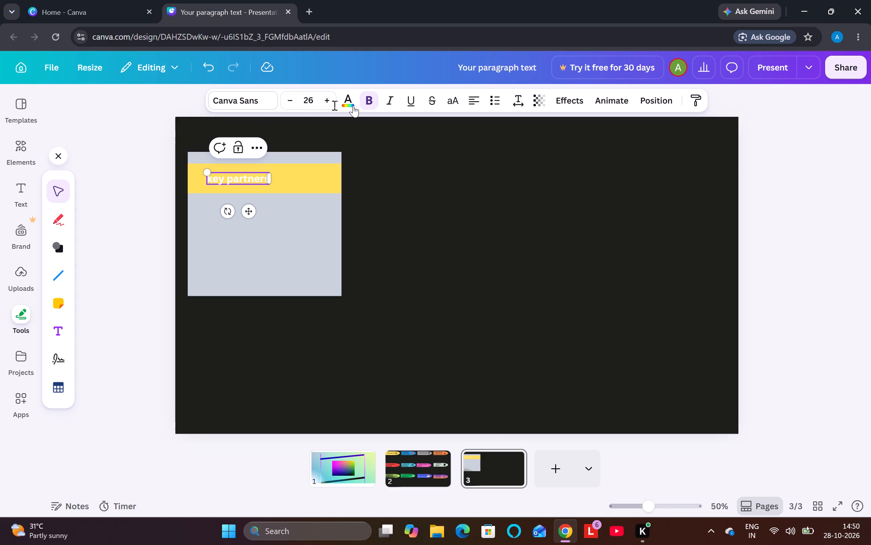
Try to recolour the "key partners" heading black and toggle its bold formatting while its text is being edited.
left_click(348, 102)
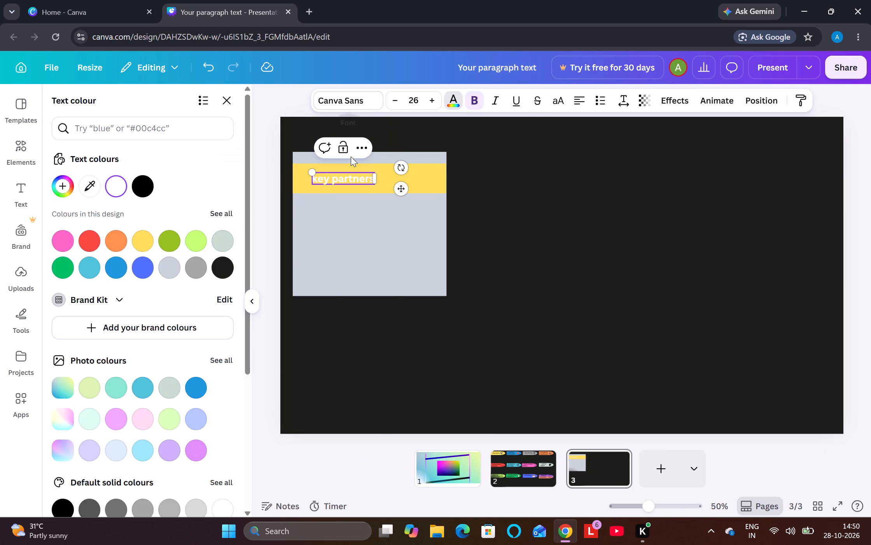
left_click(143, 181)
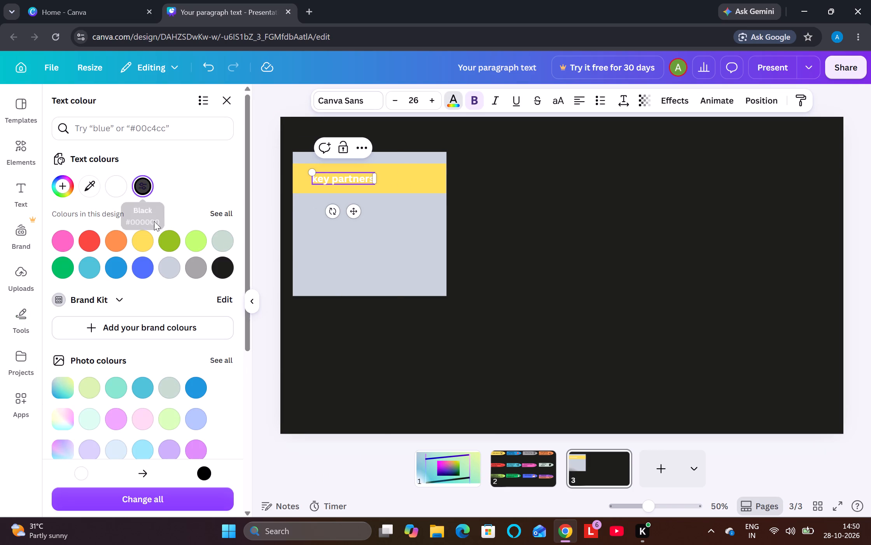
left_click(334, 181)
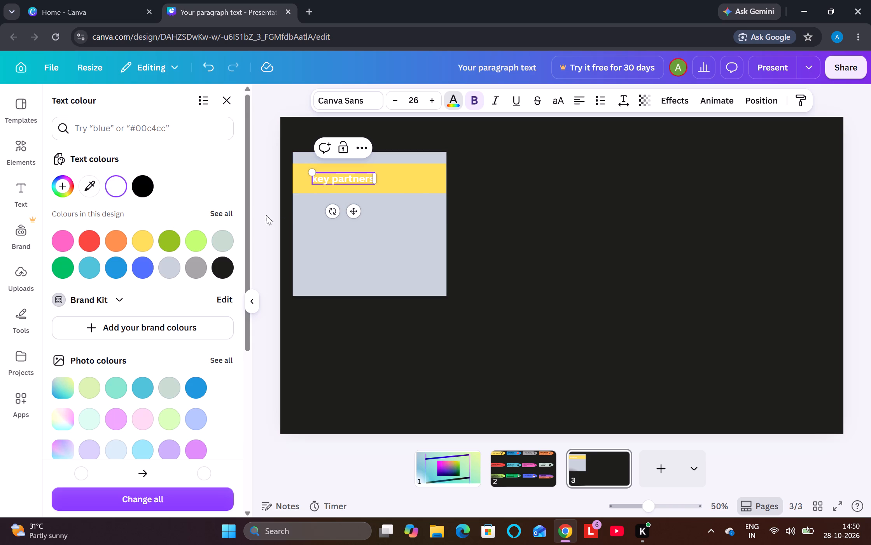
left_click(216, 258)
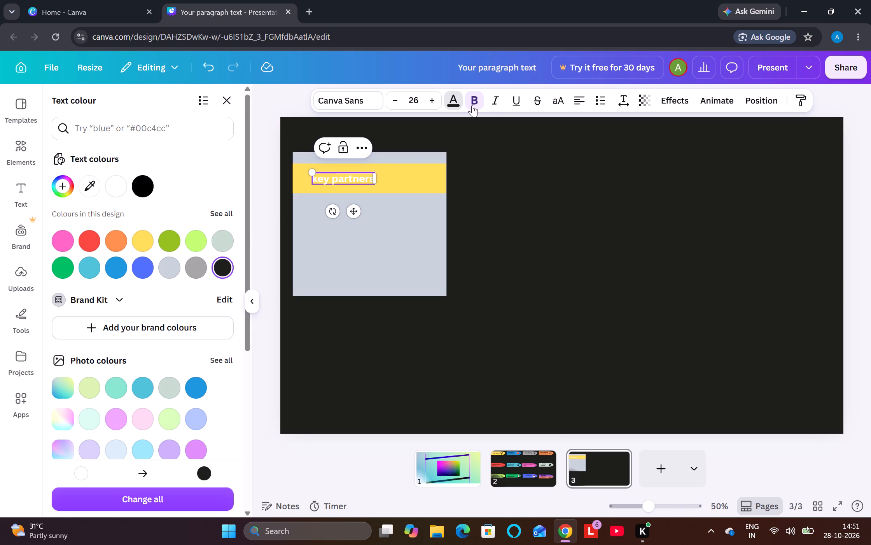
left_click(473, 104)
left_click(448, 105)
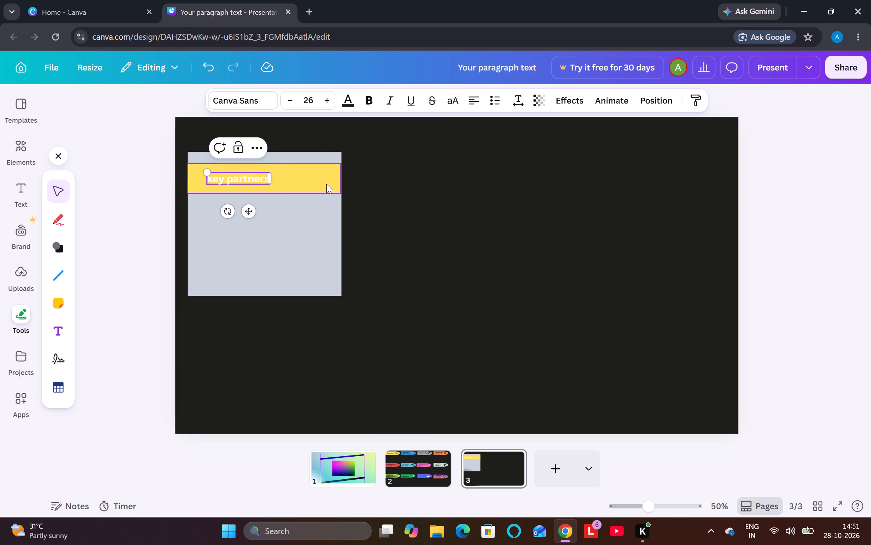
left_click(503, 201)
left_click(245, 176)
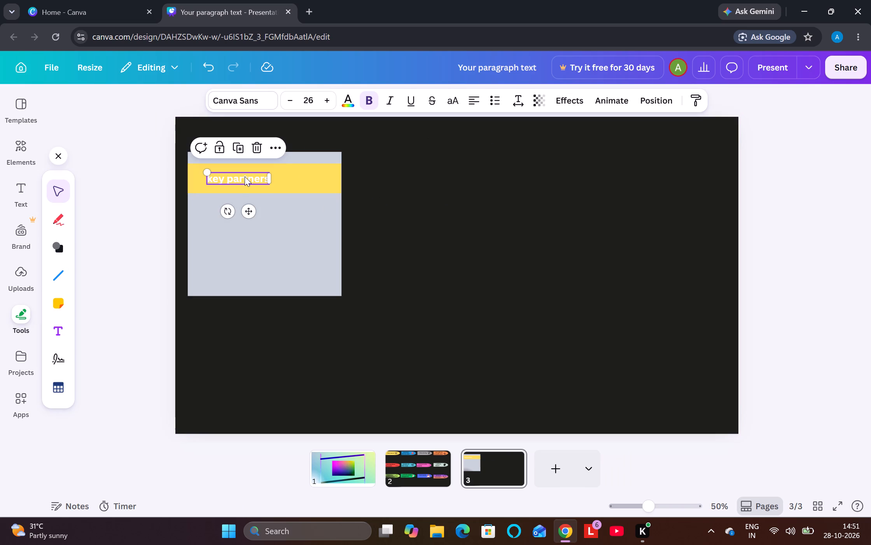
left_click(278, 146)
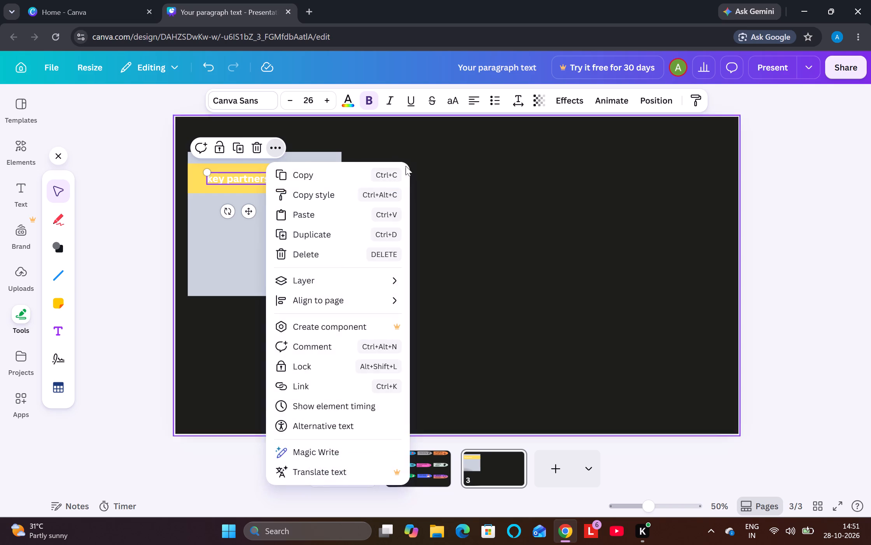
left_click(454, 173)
Set the text colour of the whole "key partners" text box to solid black, #000000.
left_click(254, 180)
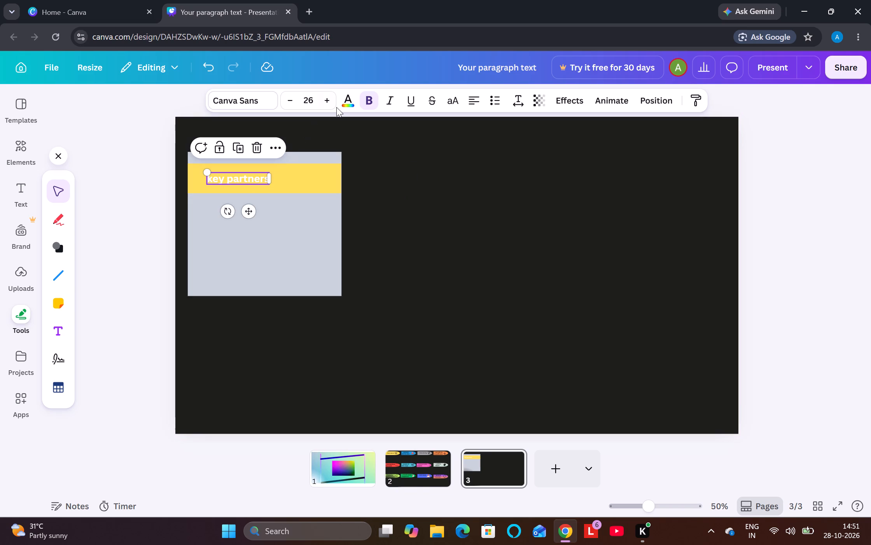
left_click(348, 104)
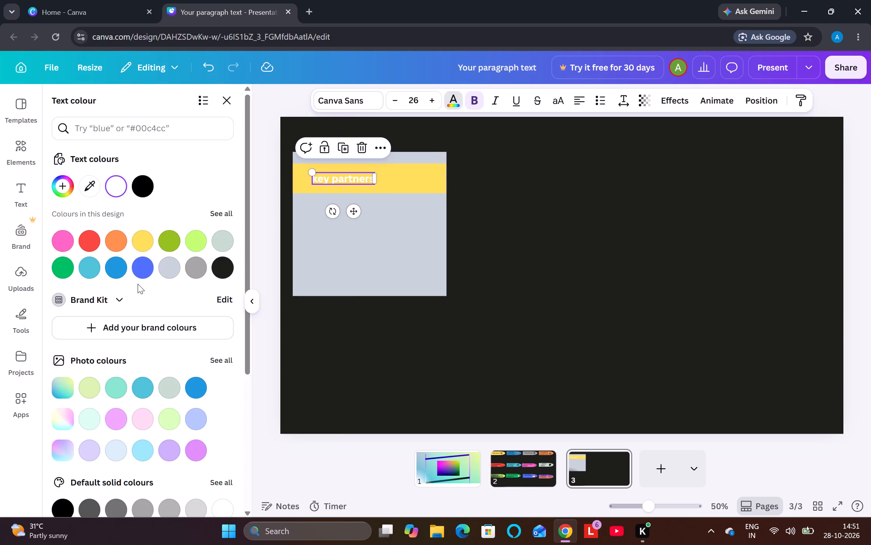
left_click(212, 278)
left_click(186, 384)
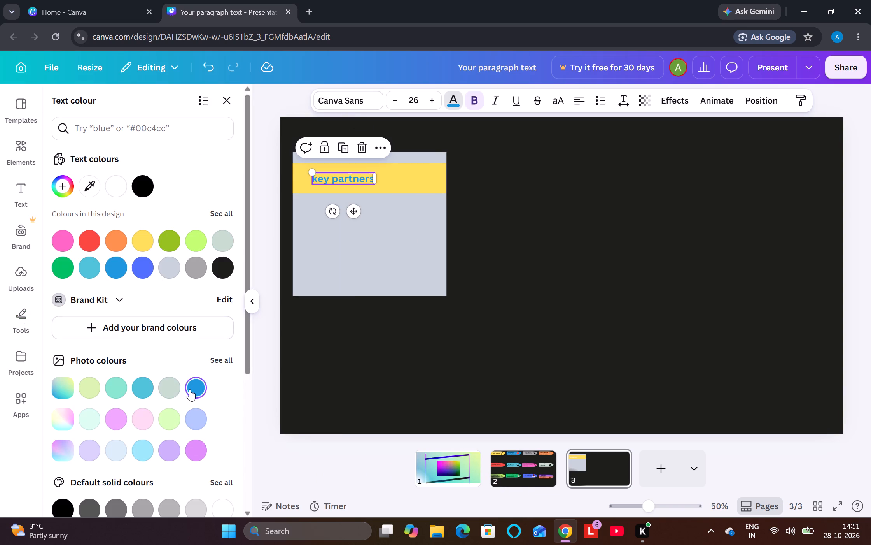
scroll(180, 368, "down", 1)
left_click(63, 455)
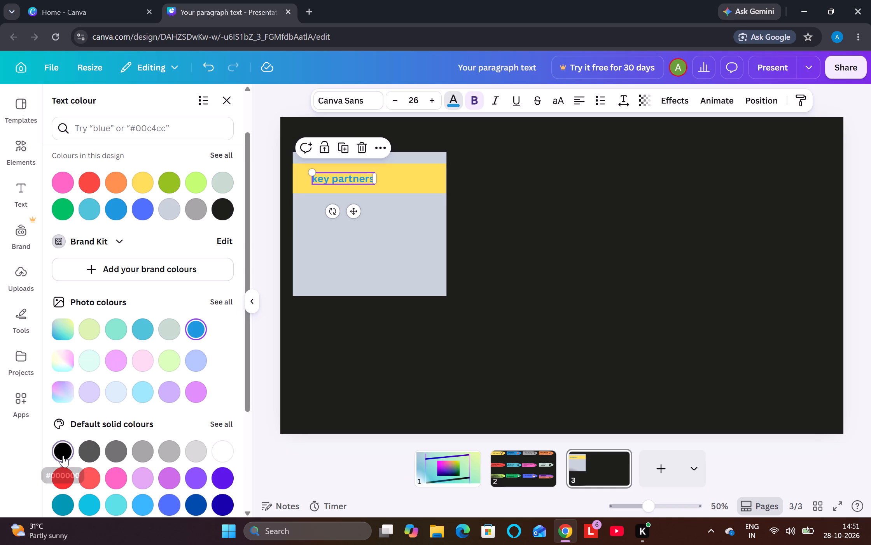
left_click(292, 451)
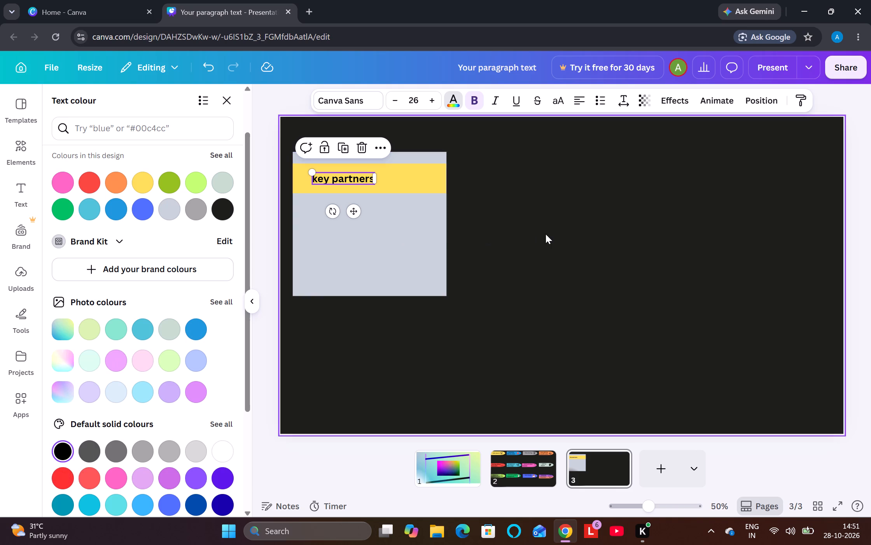
left_click(546, 234)
Enlarge the "key partners" heading to font size 32 and position it vertically centred on the yellow bar.
left_click_drag(248, 183, 265, 182)
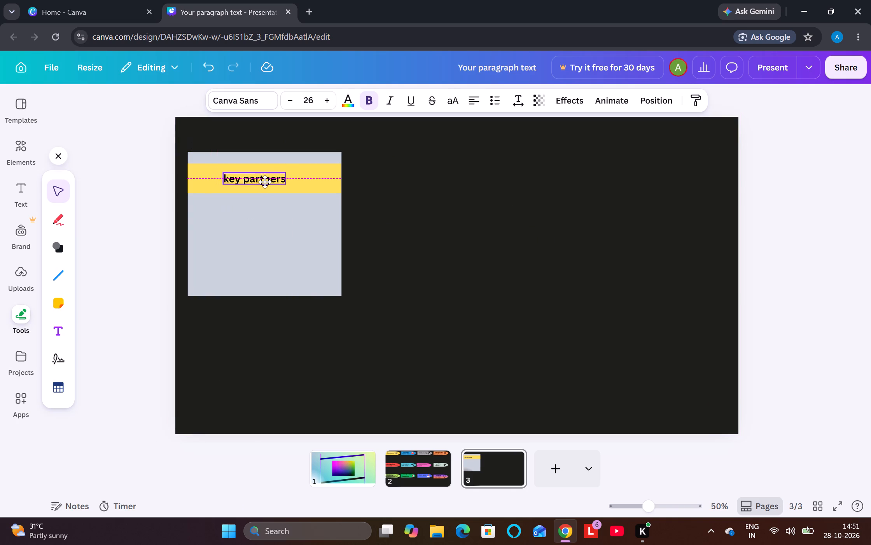
left_click_drag(265, 182, 261, 181)
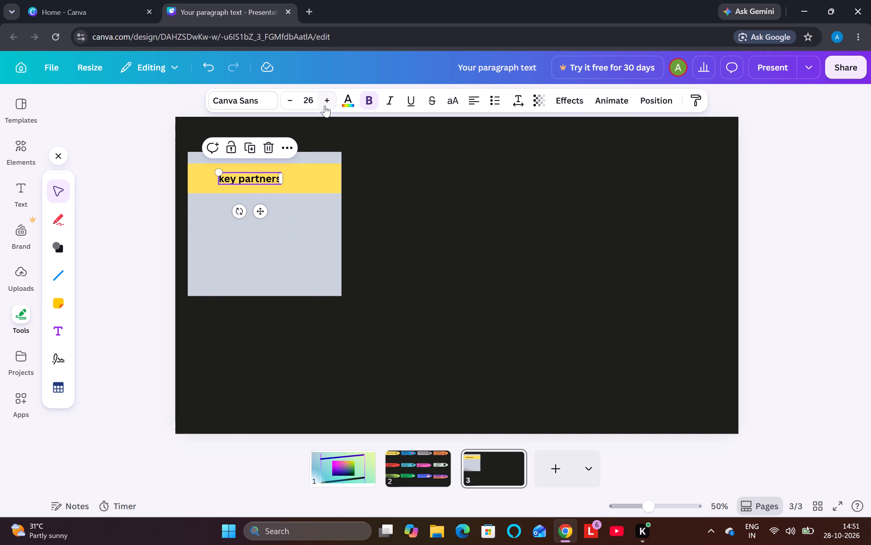
triple_click(325, 105)
double_click(325, 105)
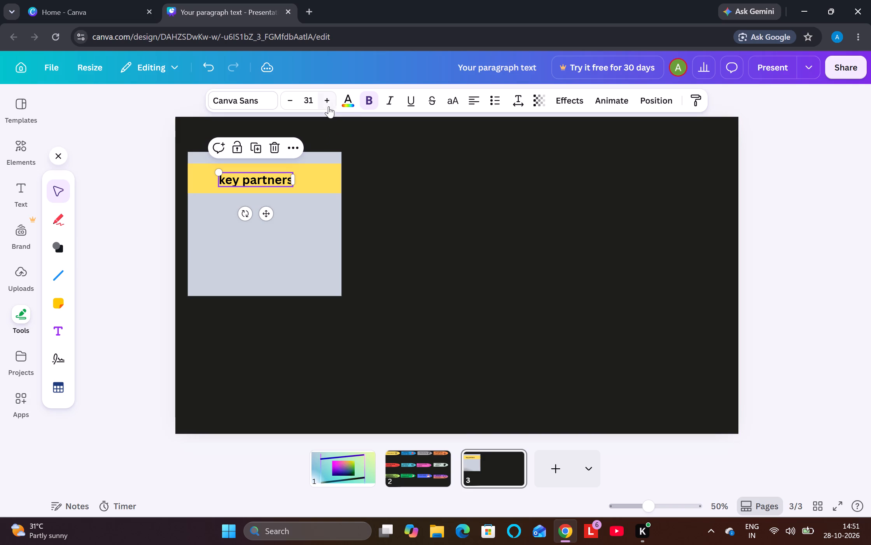
left_click(325, 98)
left_click_drag(273, 185, 272, 177)
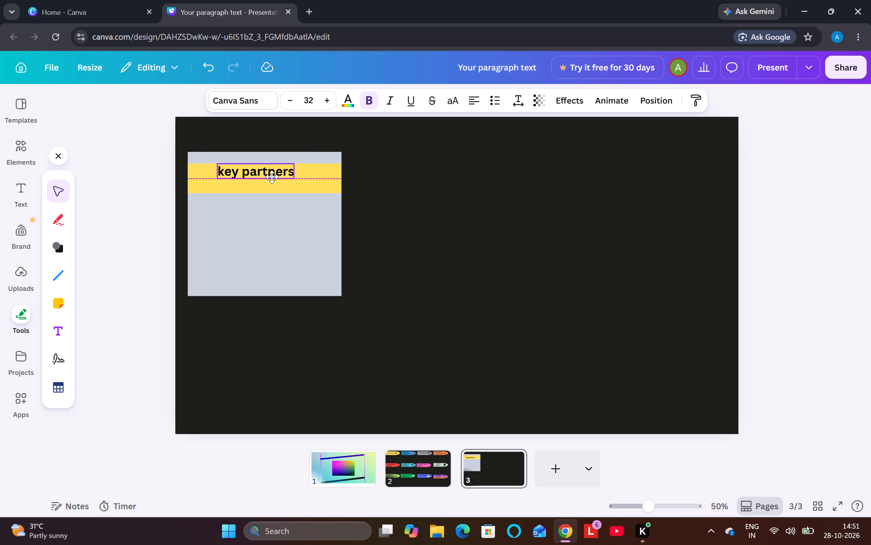
left_click_drag(272, 177, 268, 180)
left_click(437, 189)
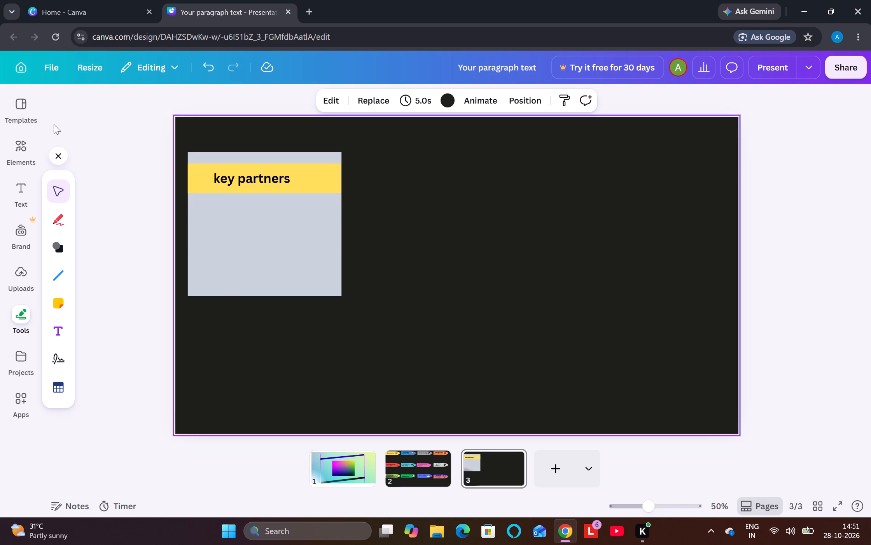
Search the elements library for "partners icon" and add the solid black handshake graphic to the slide.
left_click(30, 150)
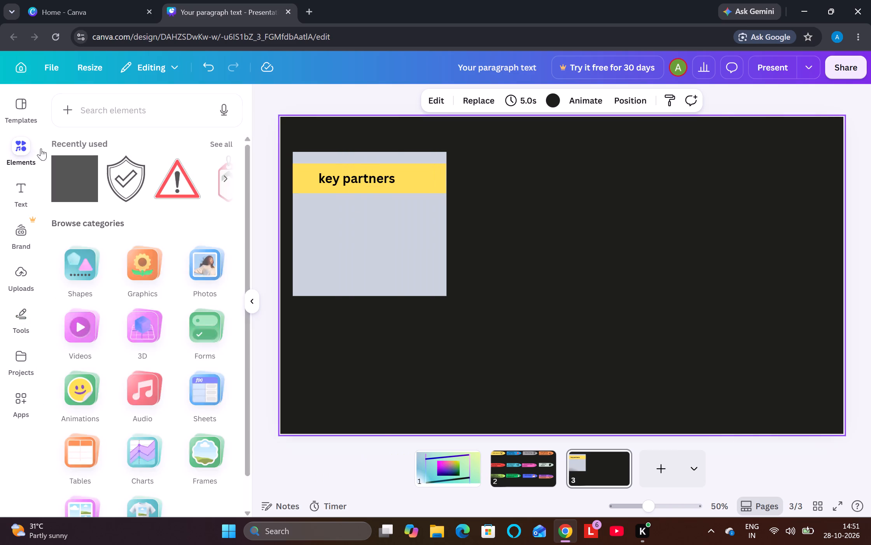
left_click(161, 111)
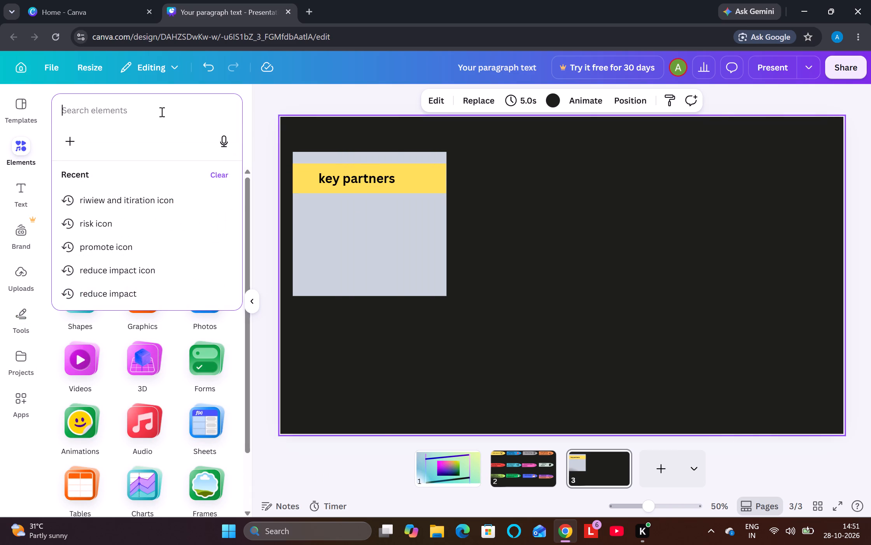
type("par")
key("t")
type("ne")
key("r")
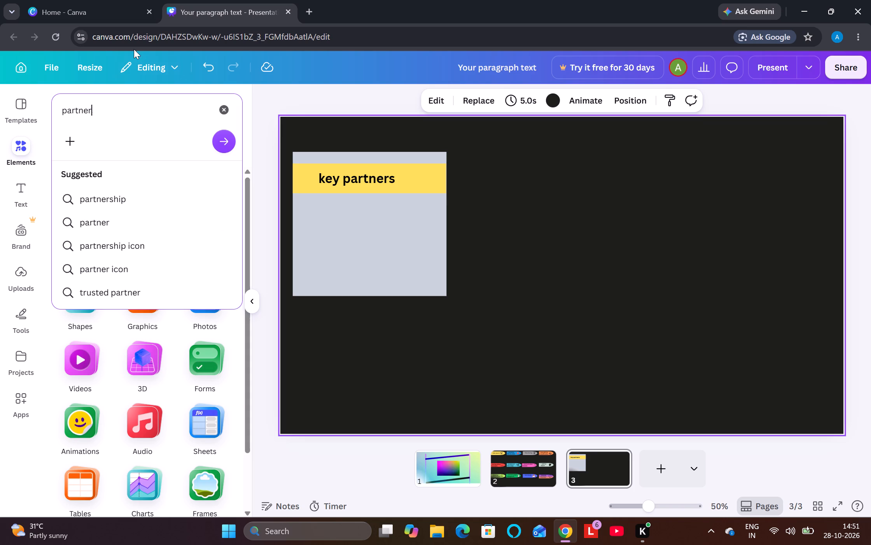
key("s")
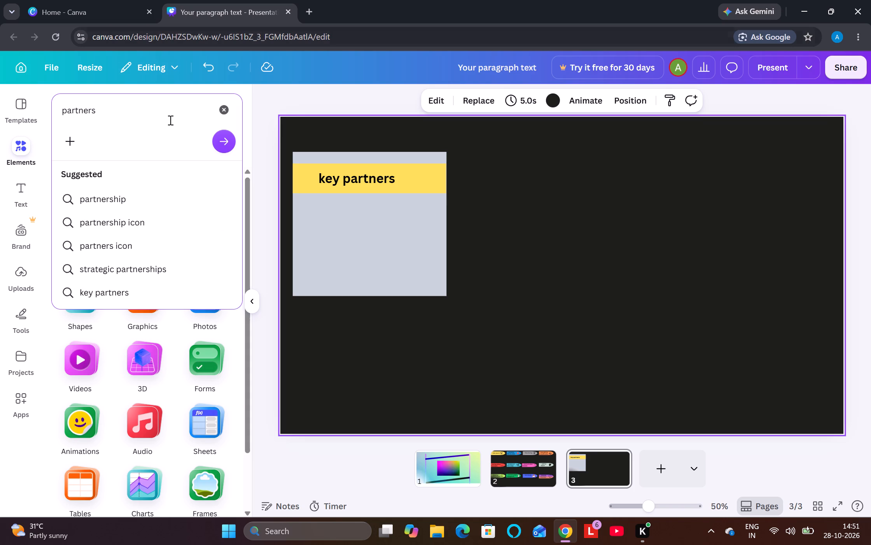
key("space")
type("icon")
key("Return")
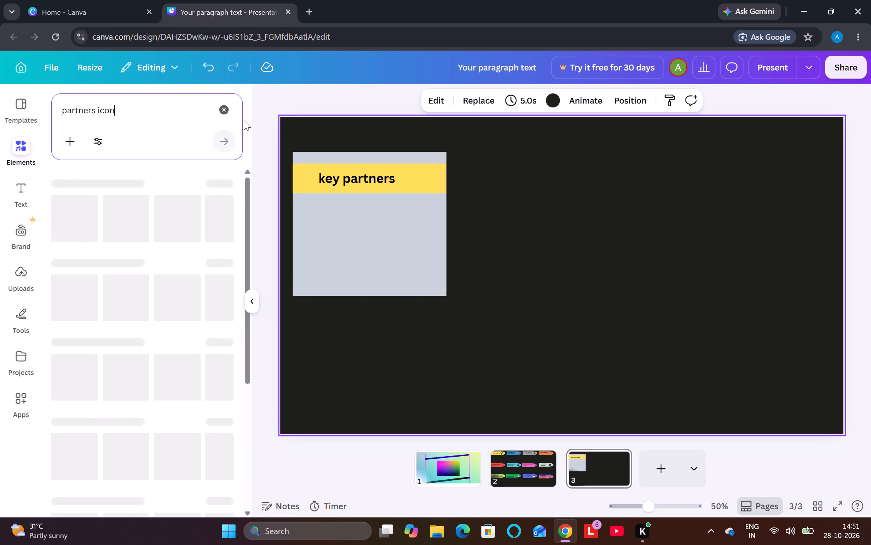
left_click(134, 242)
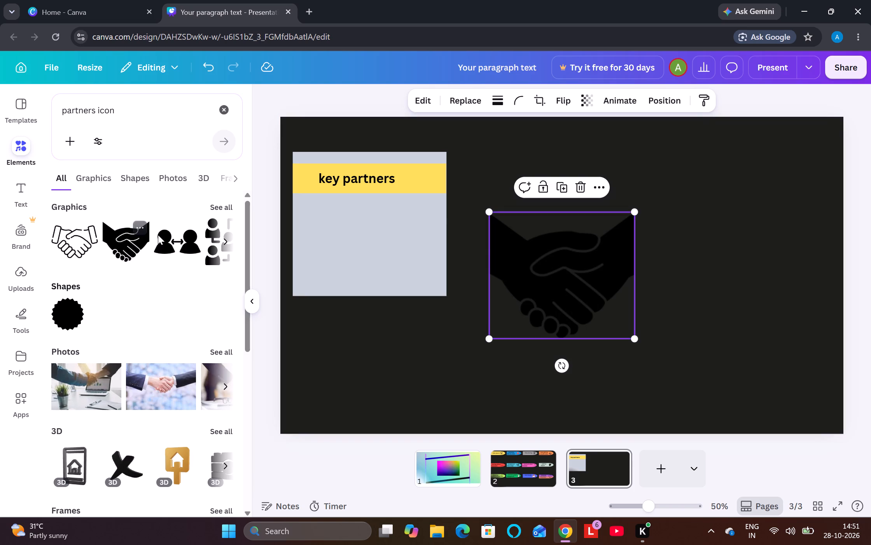
Shrink the handshake icon to the bar's height and place it at the bar's left end, shifting the "key partners" heading right to make room.
left_click_drag(638, 340, 549, 262)
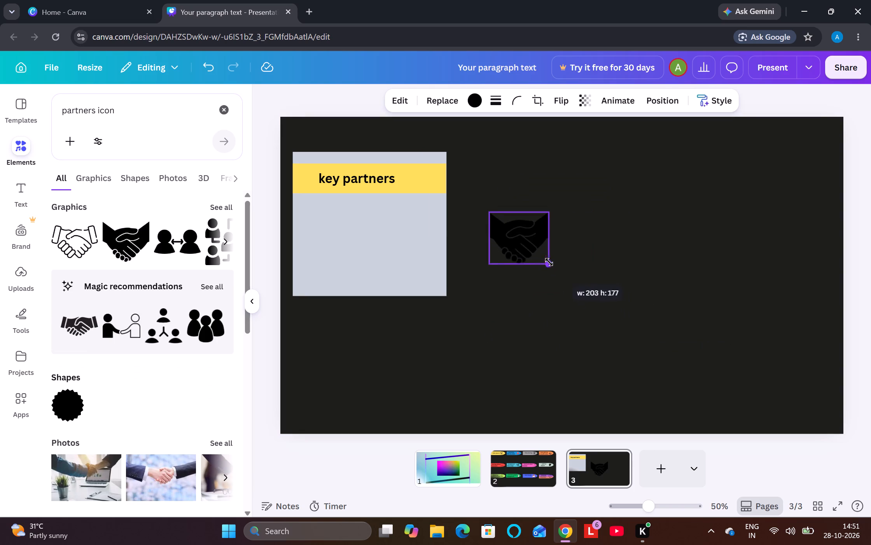
left_click_drag(549, 262, 518, 248)
left_click_drag(504, 227, 308, 195)
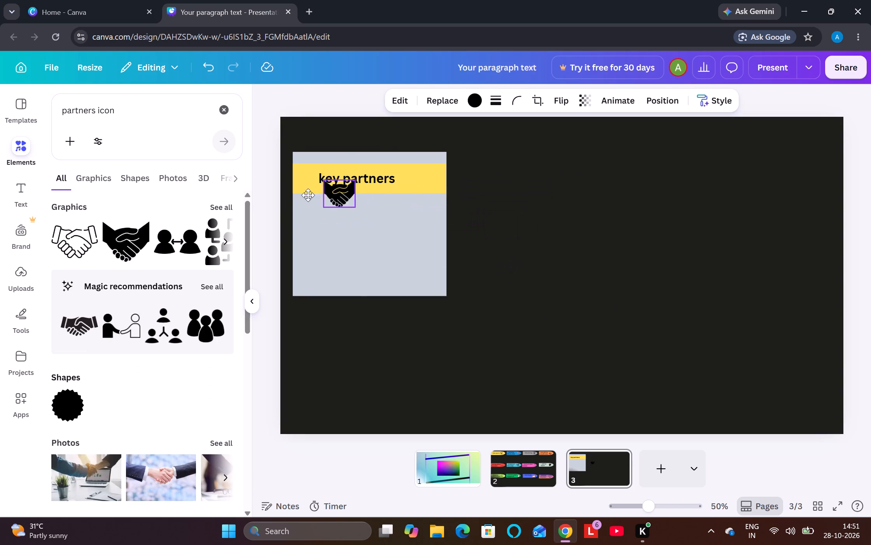
left_click_drag(308, 195, 298, 201)
left_click_drag(361, 177, 379, 176)
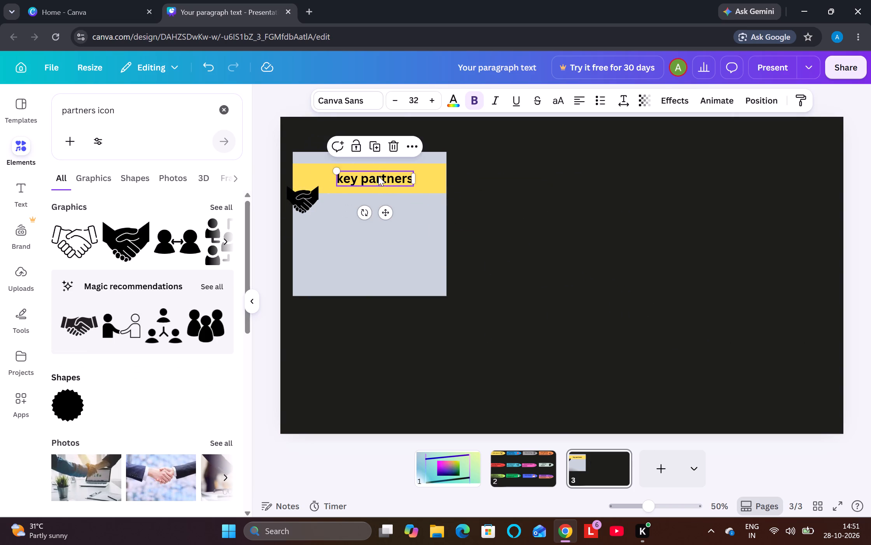
left_click_drag(300, 198, 309, 178)
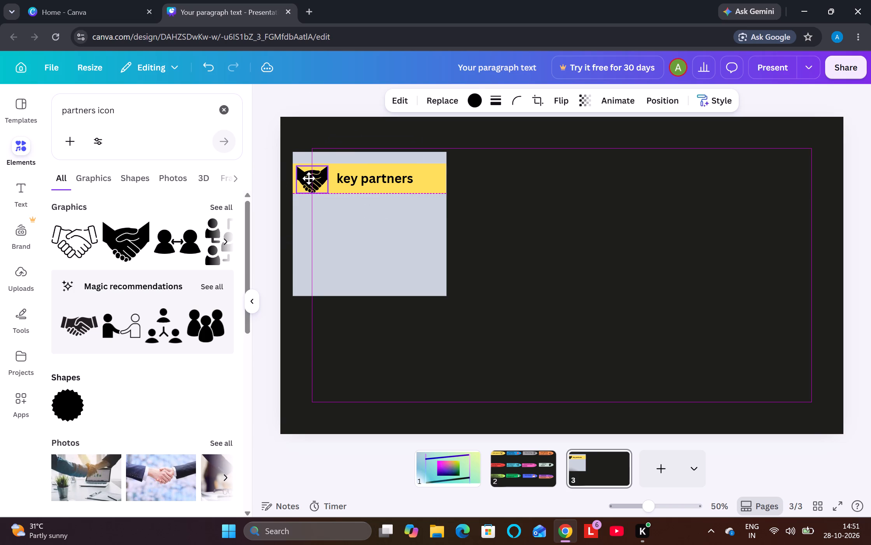
left_click_drag(309, 178, 308, 179)
left_click(740, 312)
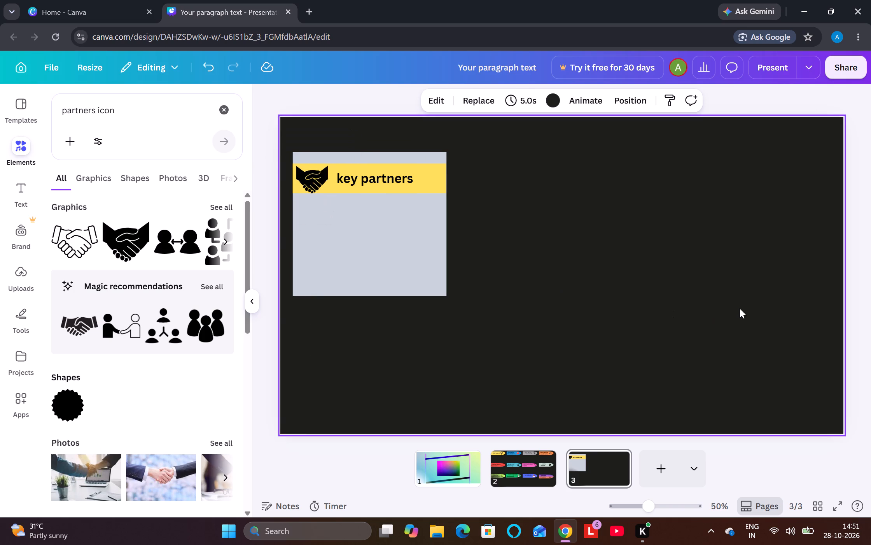
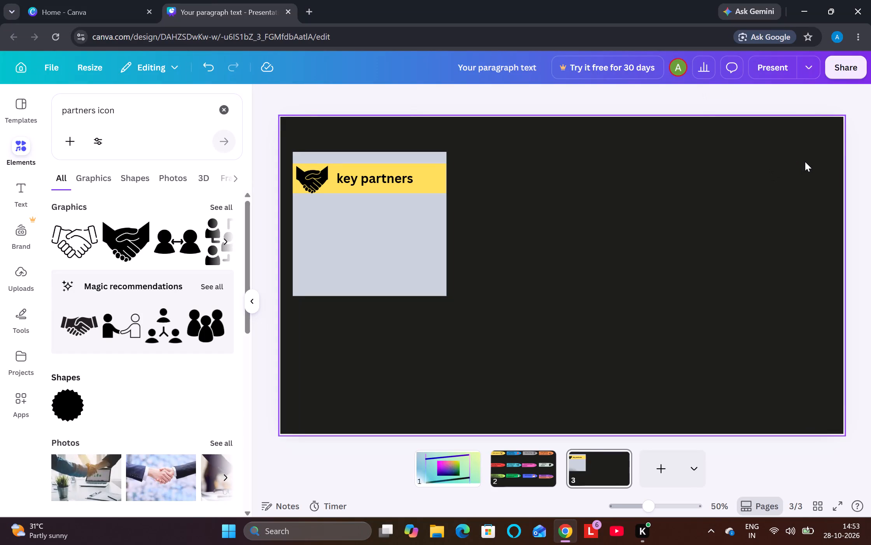
Add a new text box and place it inside the grey block, just below the "key partners" bar.
left_click(870, 143)
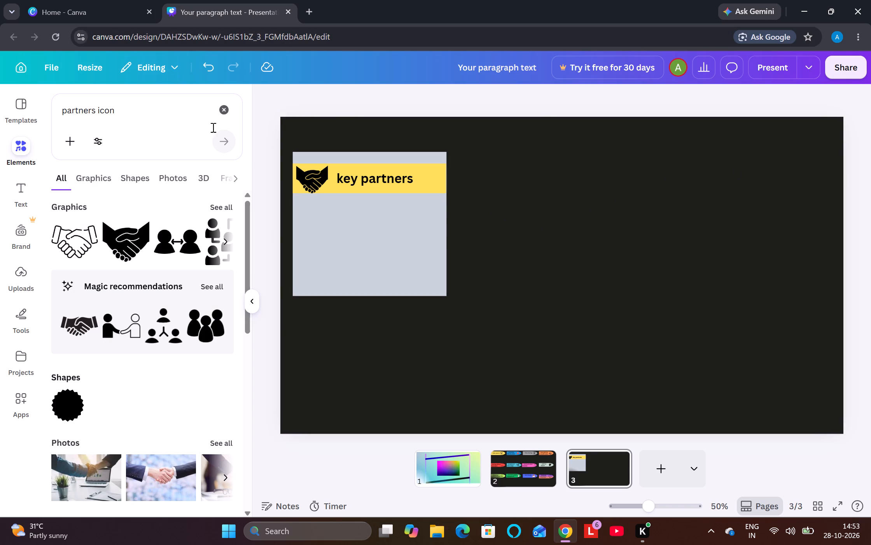
left_click(219, 114)
left_click(24, 316)
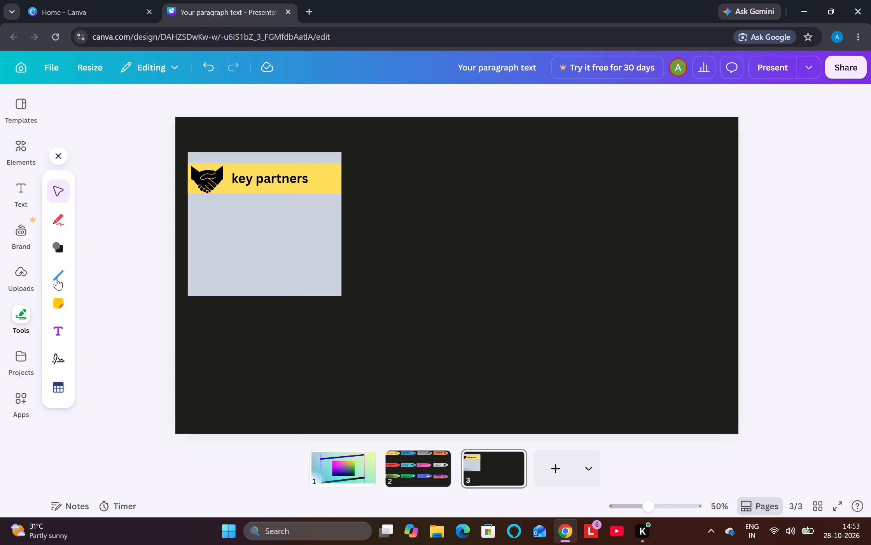
left_click(57, 323)
left_click_drag(431, 280, 291, 220)
left_click(673, 260)
left_click_drag(483, 270, 481, 271)
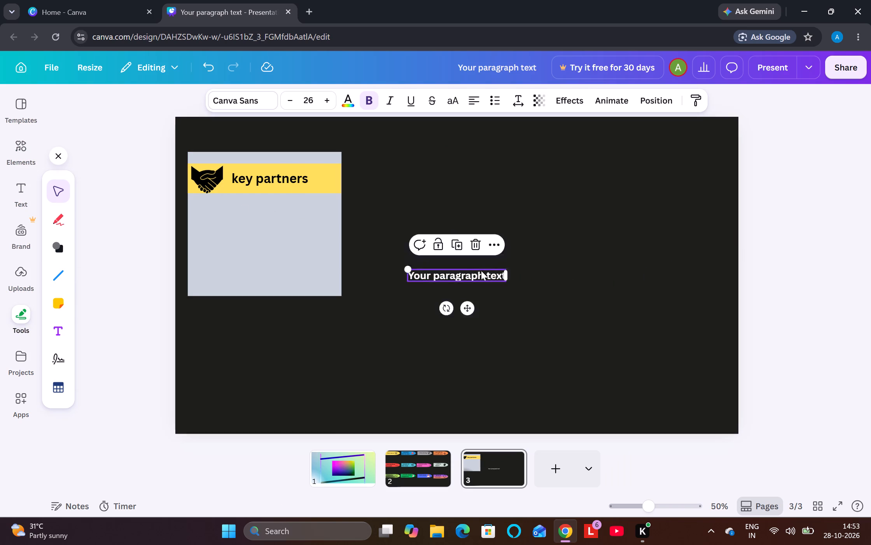
left_click_drag(481, 271, 270, 204)
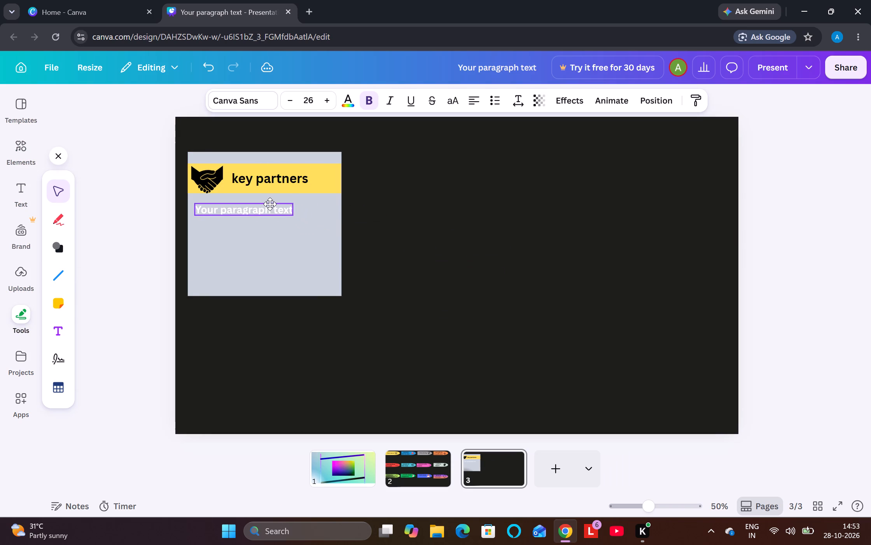
left_click_drag(270, 204, 267, 204)
Replace the placeholder text with four lines: "seller", "logistic", "author" and "publisher".
left_click(266, 209)
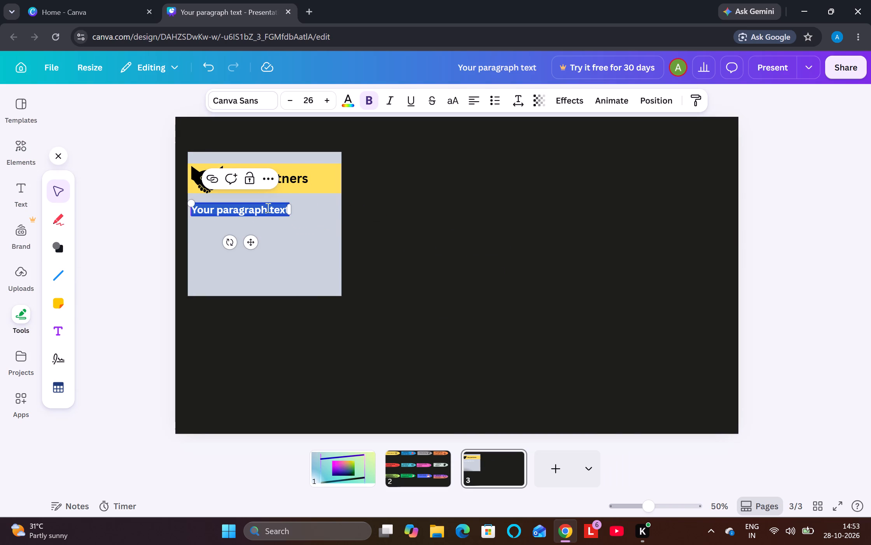
key("BackSpace")
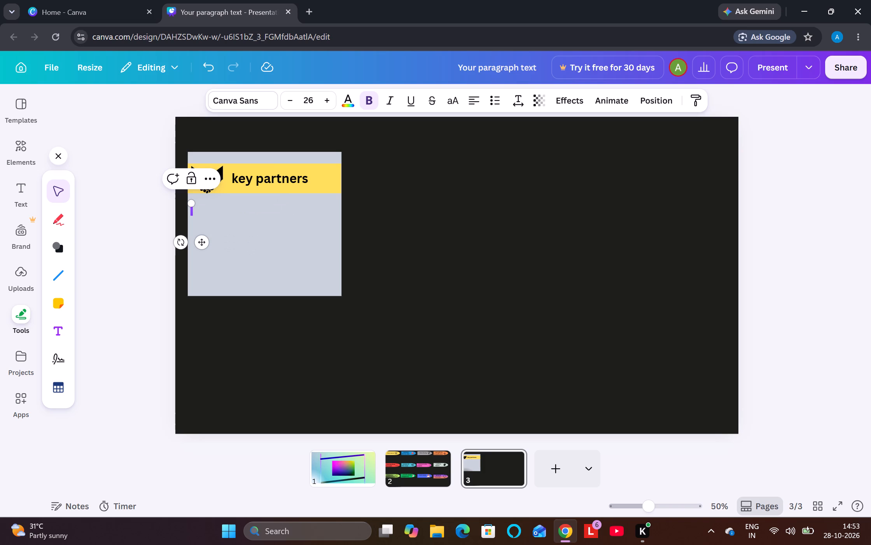
type("seller")
key("Return")
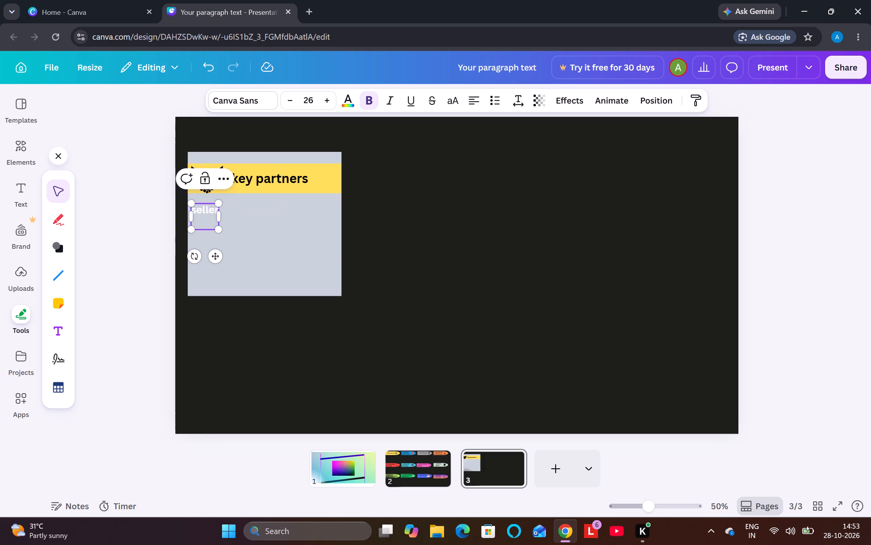
type("log")
type("istic")
key("Return")
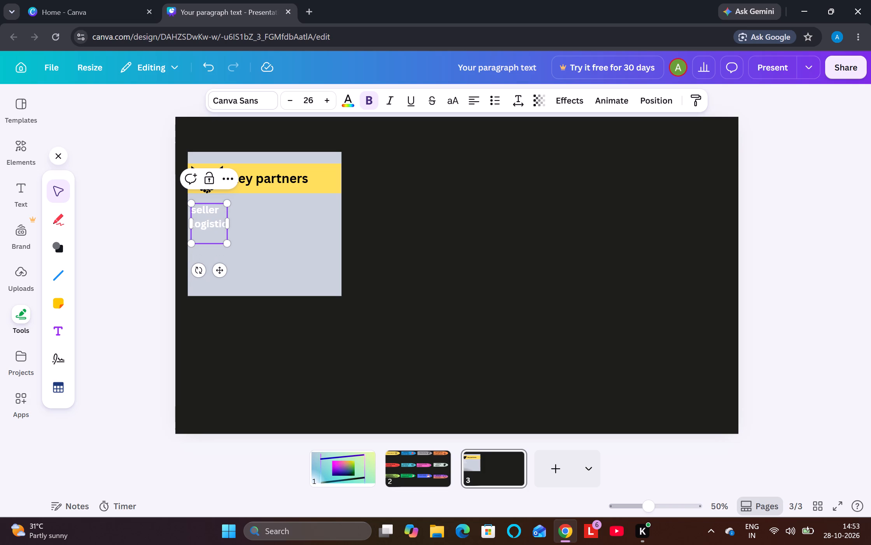
type("author")
key("Return")
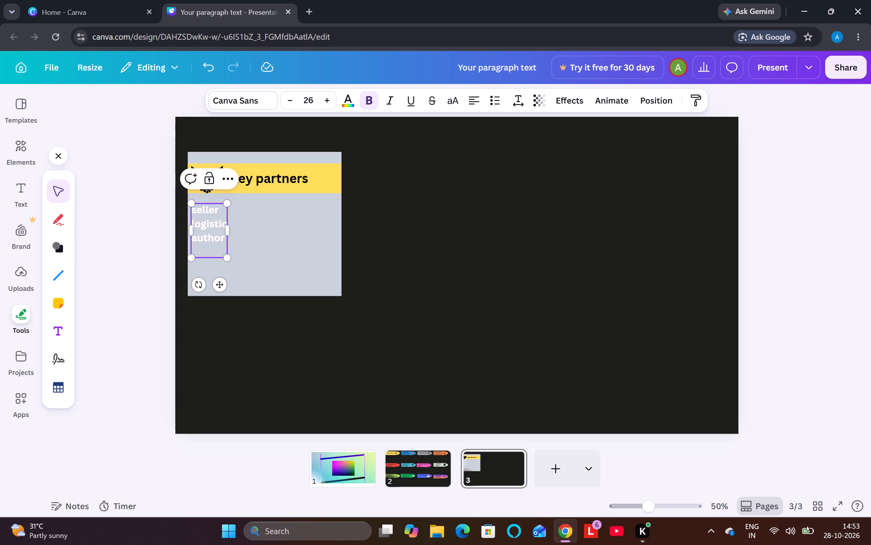
key("p")
type("ub")
type("lisher")
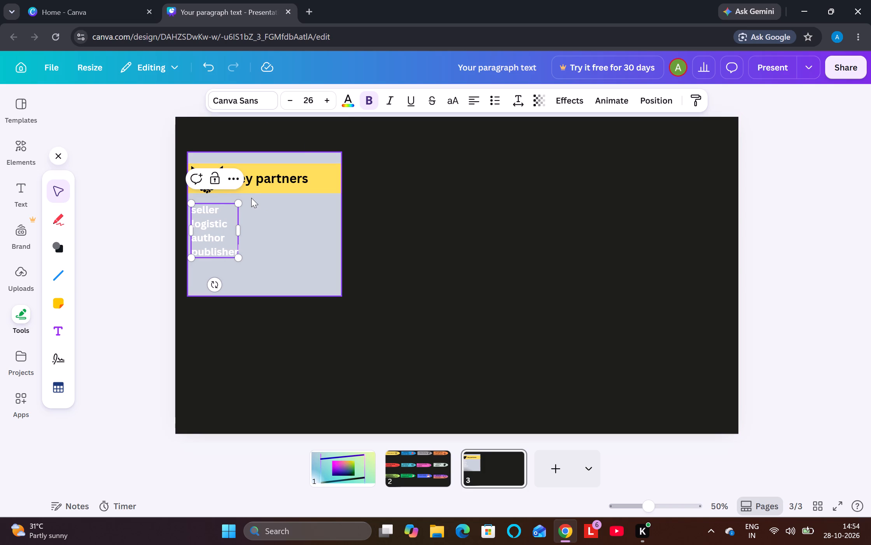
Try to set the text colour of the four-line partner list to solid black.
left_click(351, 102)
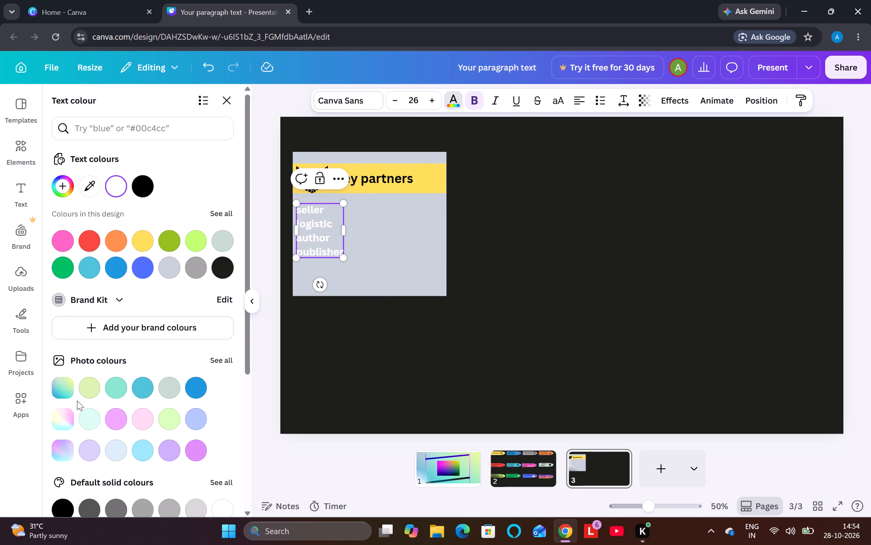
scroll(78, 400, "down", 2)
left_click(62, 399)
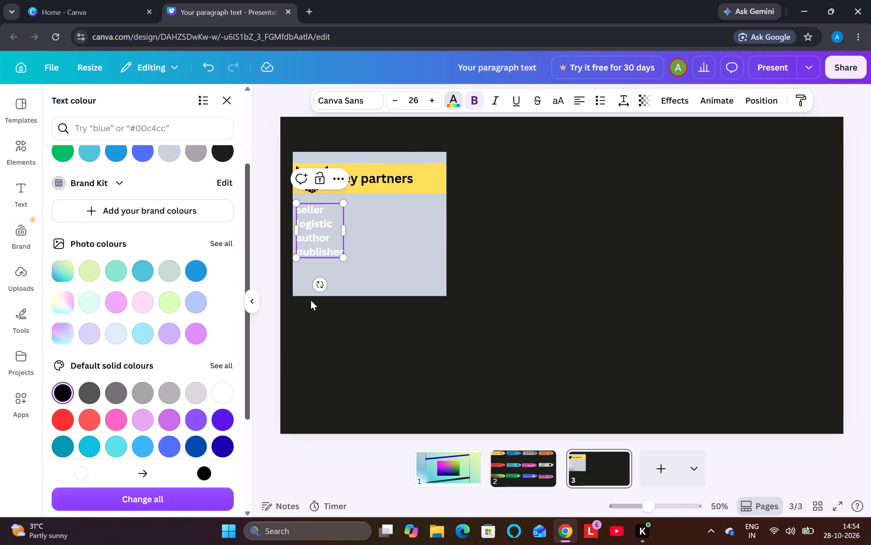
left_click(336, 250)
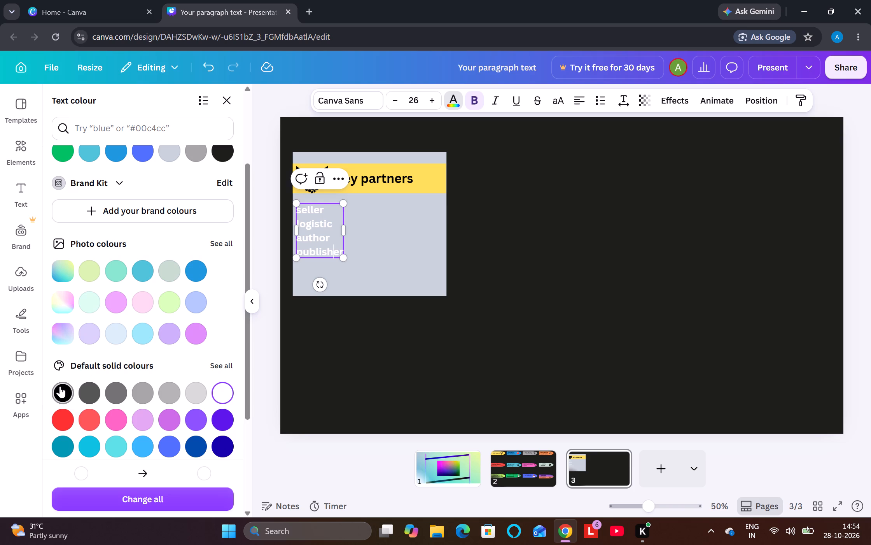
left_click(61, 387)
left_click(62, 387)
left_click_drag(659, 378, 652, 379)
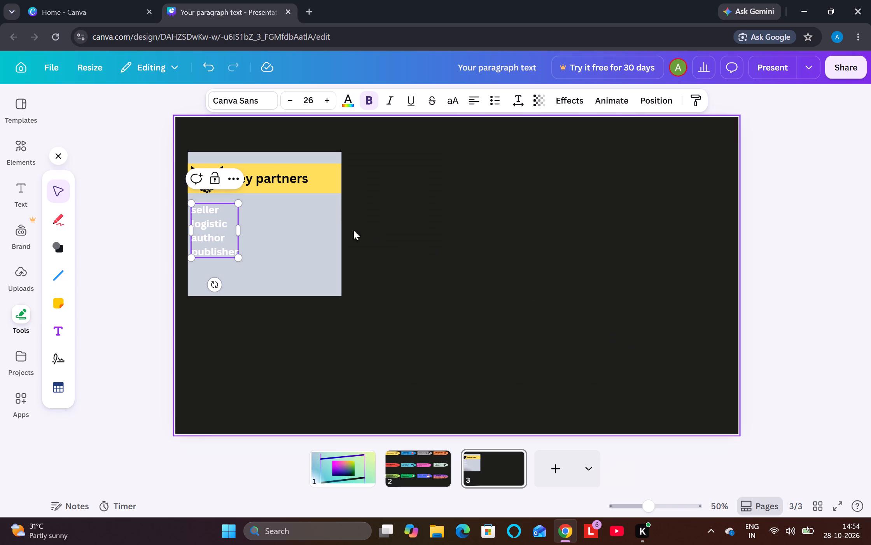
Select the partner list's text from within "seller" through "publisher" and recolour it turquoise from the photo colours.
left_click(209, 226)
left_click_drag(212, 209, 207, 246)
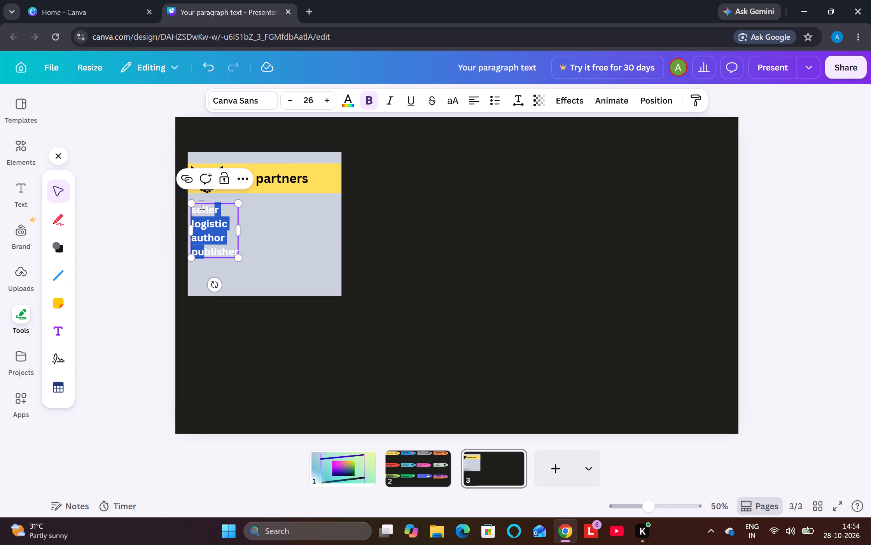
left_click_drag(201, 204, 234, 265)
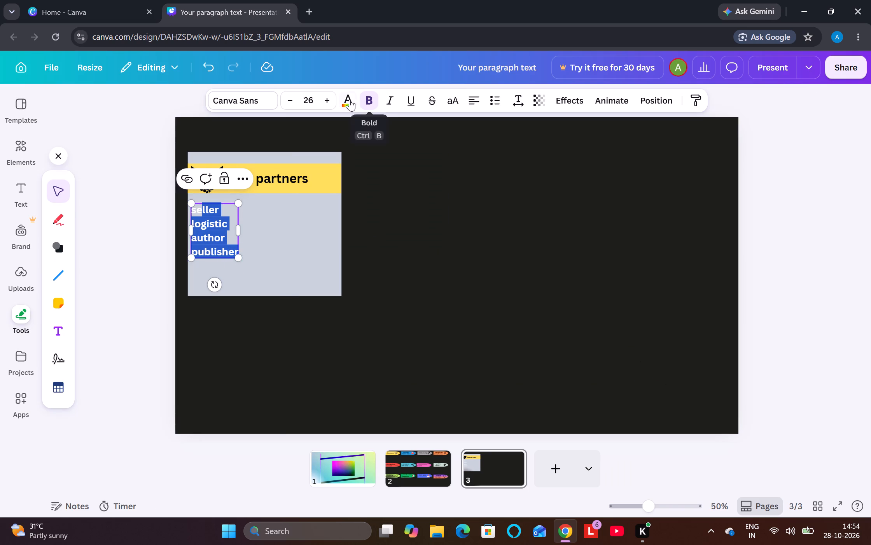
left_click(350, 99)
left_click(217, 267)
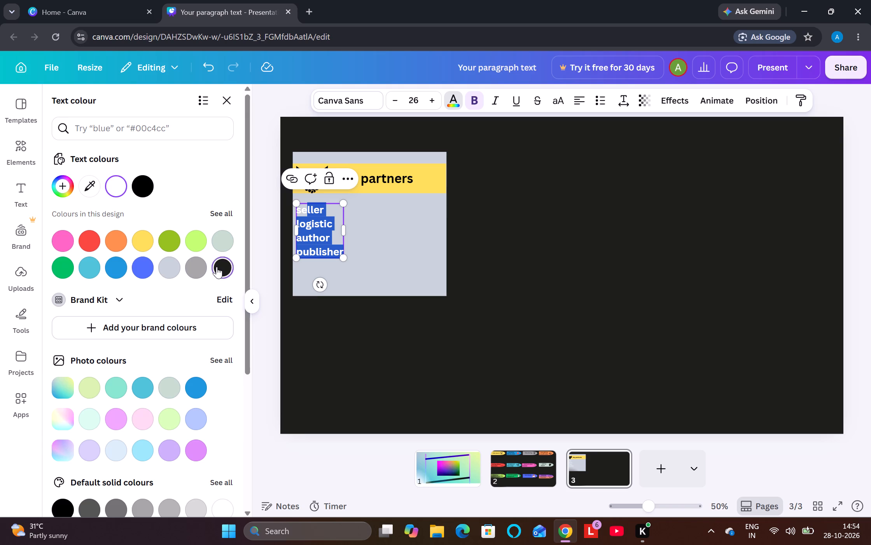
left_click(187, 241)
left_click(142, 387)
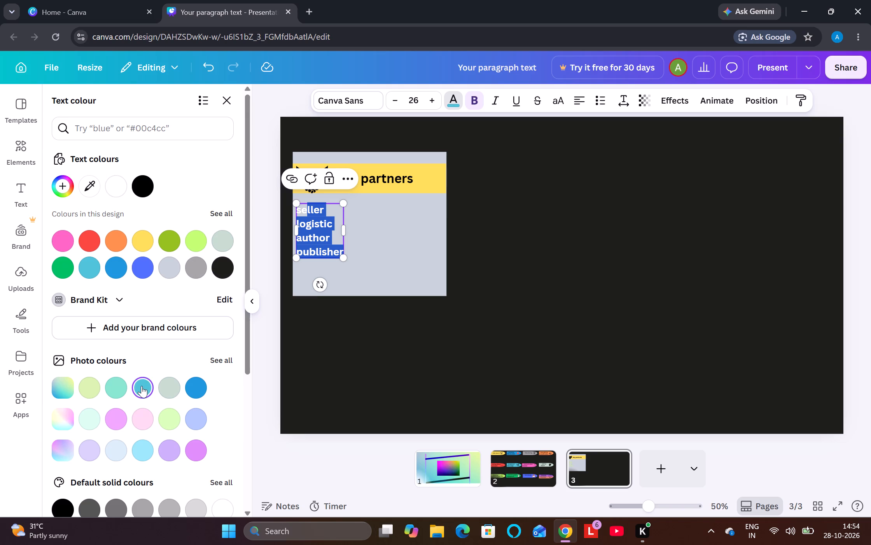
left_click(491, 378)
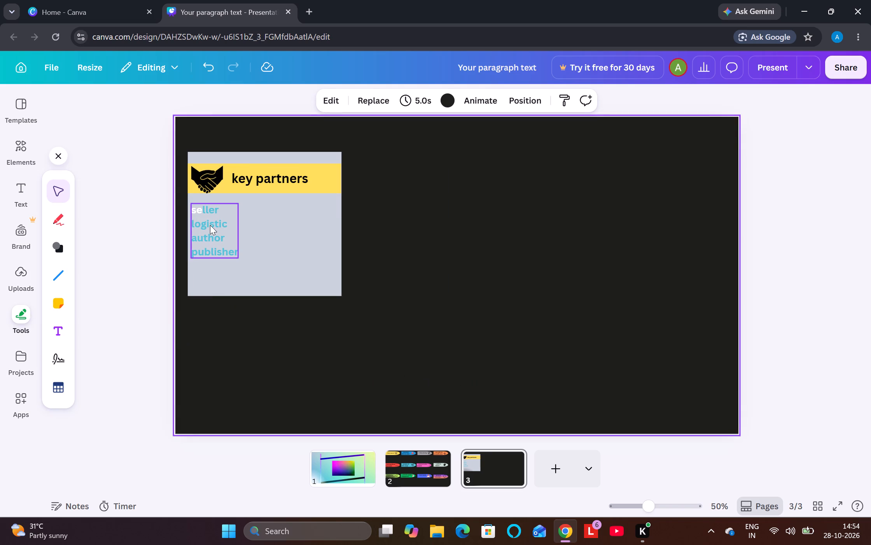
Set the text colour of the whole partner list text box to solid black.
left_click(210, 225)
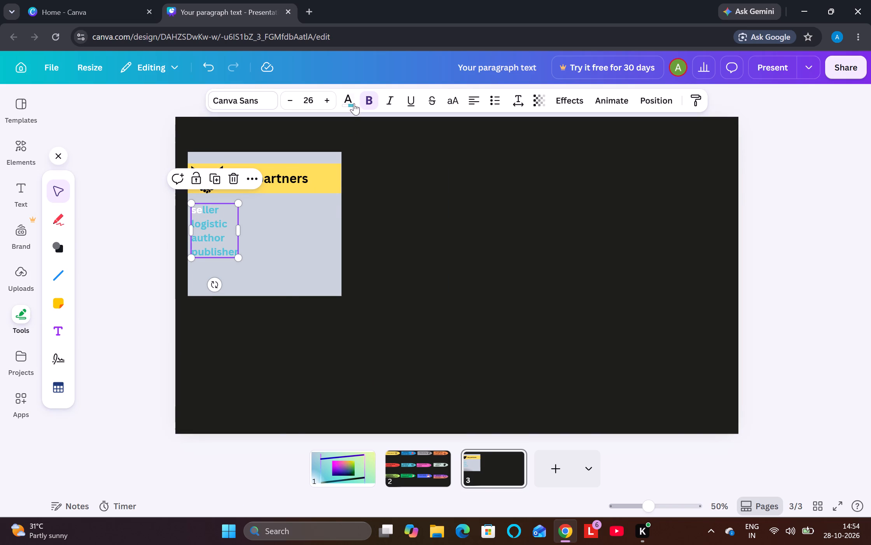
left_click(354, 100)
left_click(61, 494)
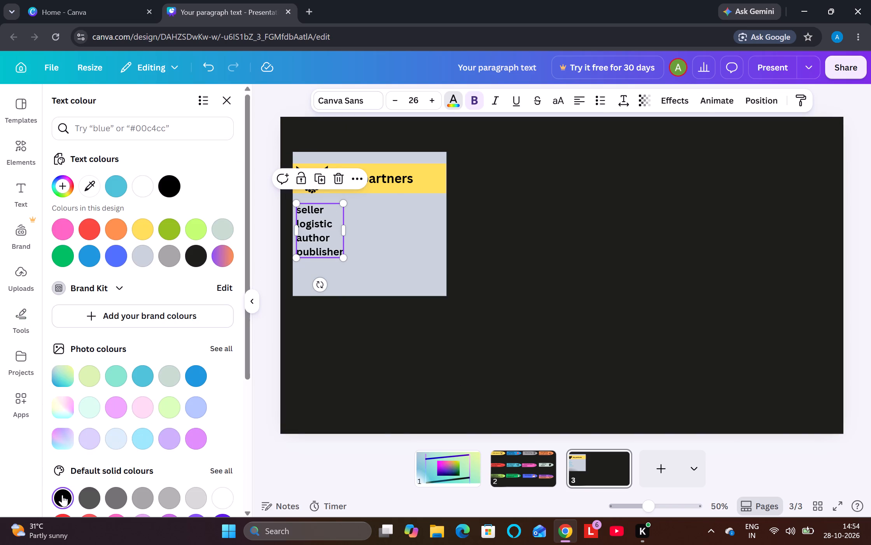
left_click_drag(261, 462, 268, 464)
left_click(726, 289)
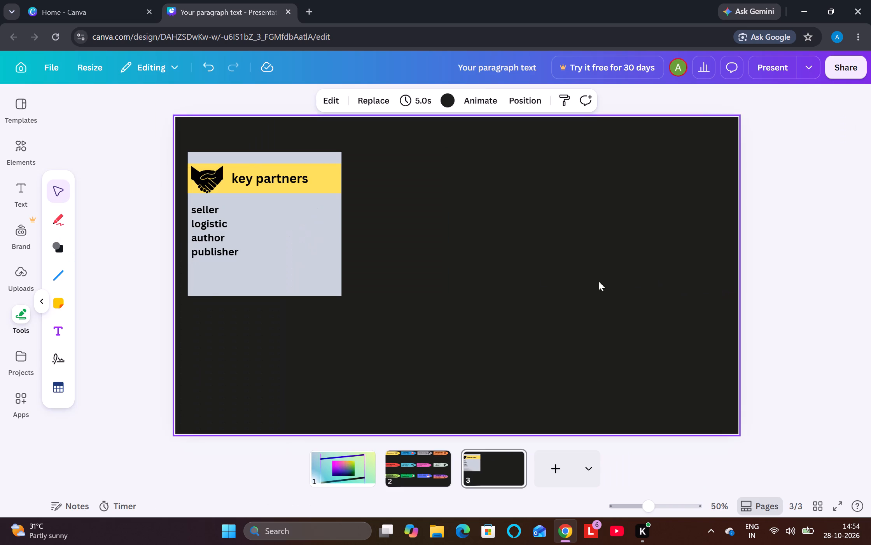
Prefix the "seller" line with a ">" marker, with one space before it and one after.
left_click(196, 206)
left_click(194, 210)
left_click(197, 208)
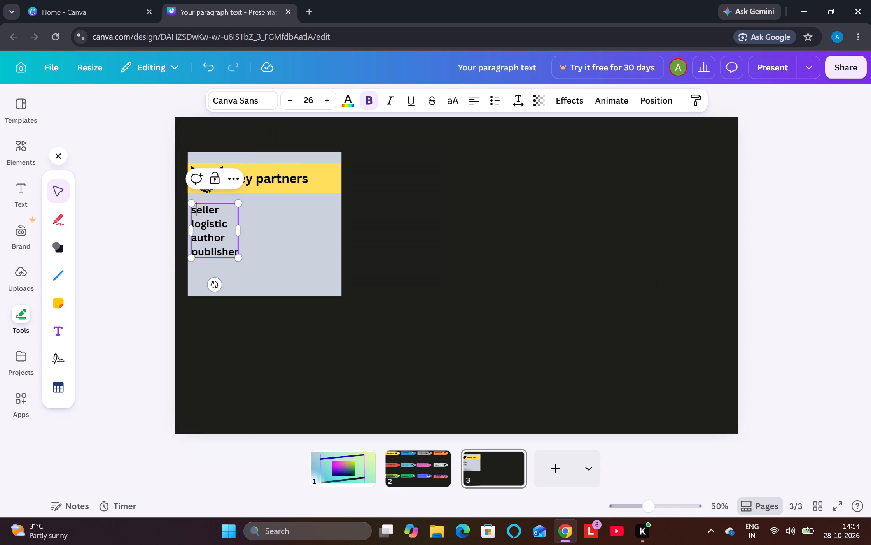
key("Left")
key("space")
key("space")
key("period")
key("BackSpace")
key("shift+greater")
key("space")
key("Left")
key("Left")
key("BackSpace")
Prefix the "logistic", "author" and "publisher" lines with a space and a ">" marker each.
key("Down")
key("Right")
key("Left")
key("Left")
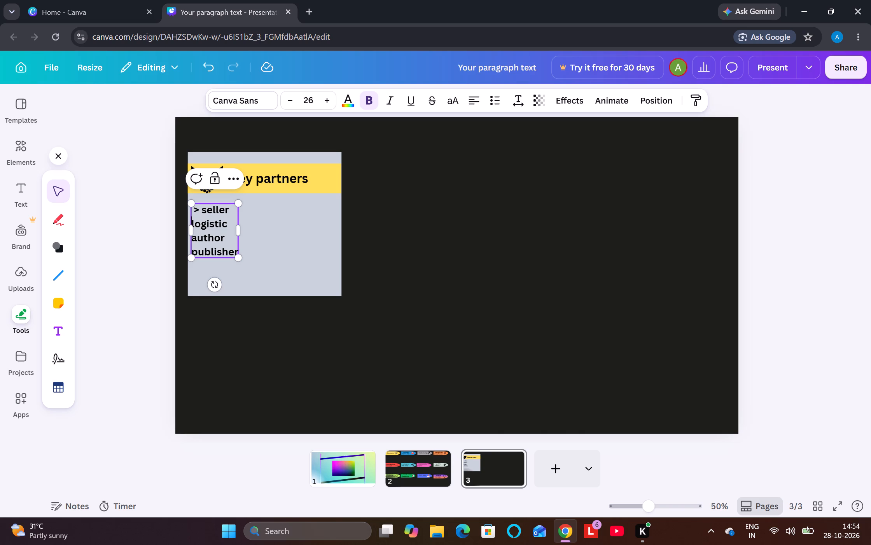
key("space")
key("shift+greater")
key("Down")
key("Left")
key("space")
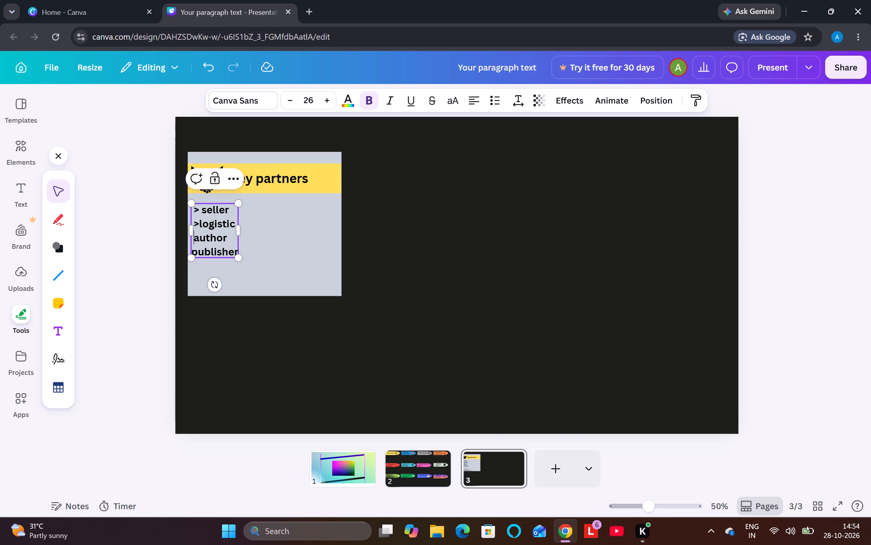
key("shift+greater")
key("Down")
key("Left")
key("shift+greater")
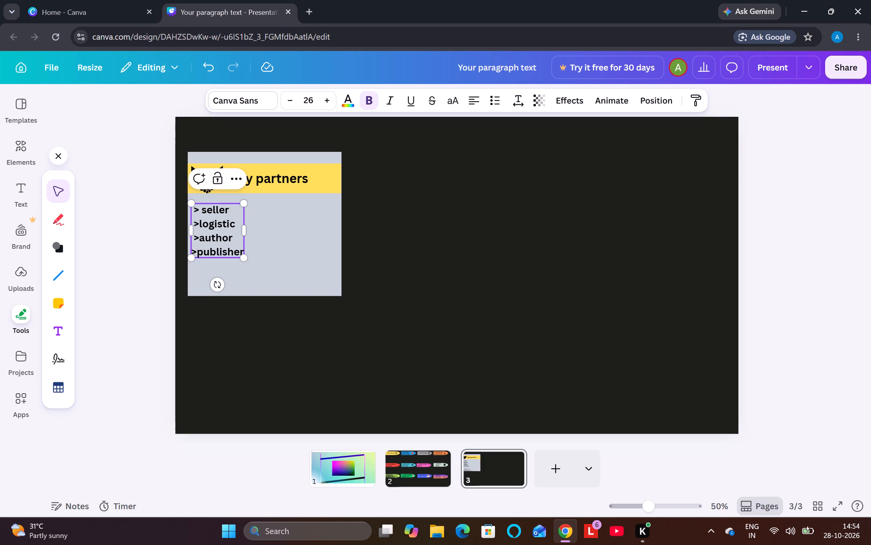
key("Left")
key("space")
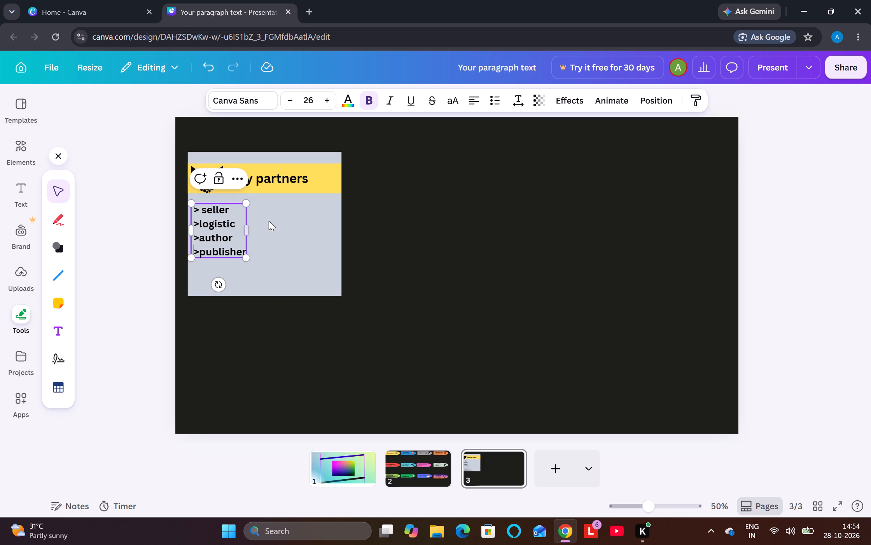
Narrow the grey block behind the partner list from its right edge to roughly four-fifths of its width.
left_click(441, 251)
left_click_drag(349, 126, 343, 144)
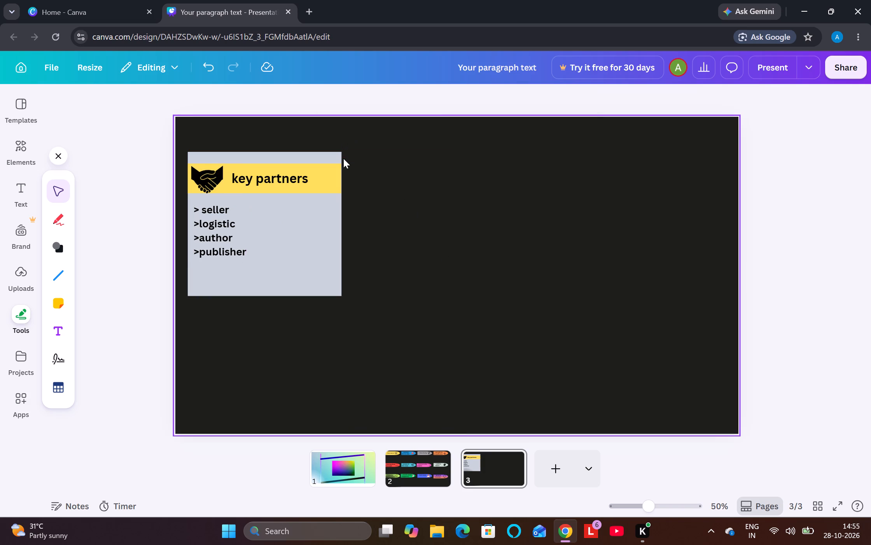
left_click(343, 158)
left_click(337, 238)
left_click_drag(341, 225, 322, 222)
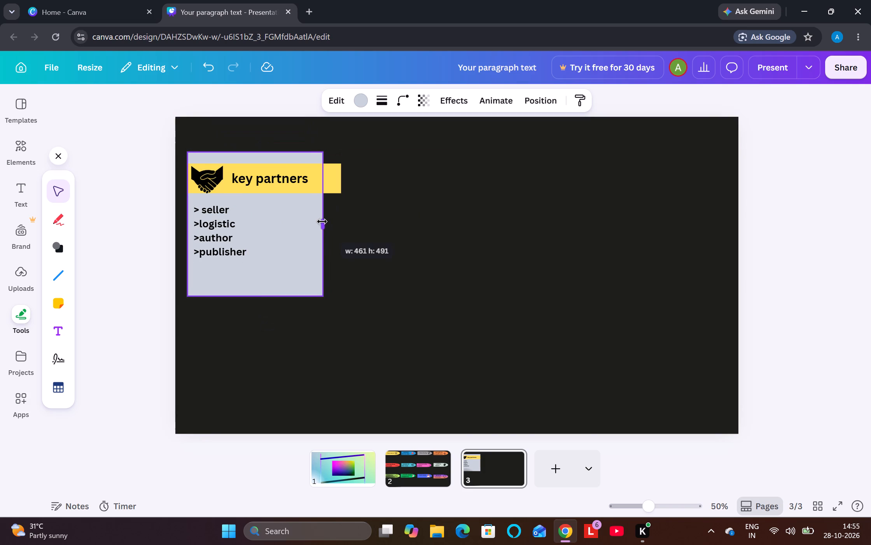
left_click_drag(322, 222, 313, 220)
Shift the "key partners" heading closer to the handshake icon and narrow the yellow banner to match the grey block's width.
left_click_drag(286, 172, 279, 171)
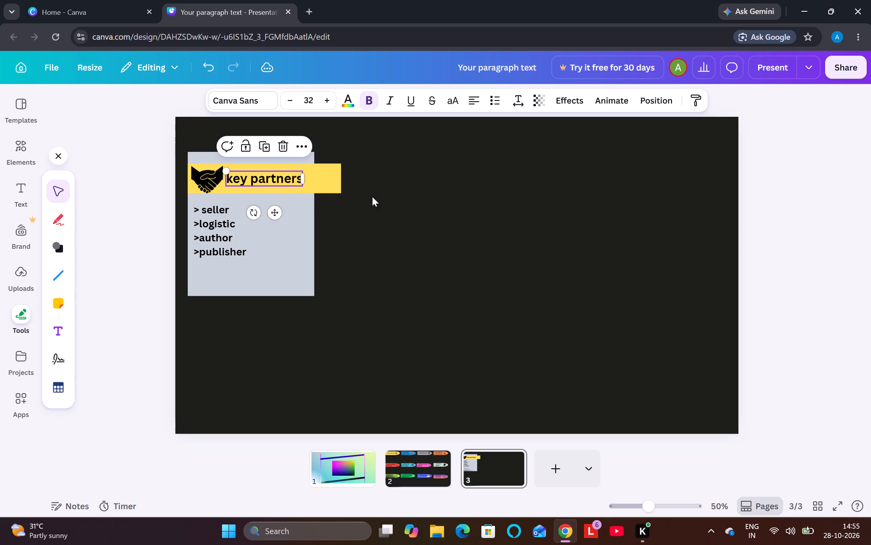
left_click(401, 200)
left_click(345, 176)
left_click(326, 175)
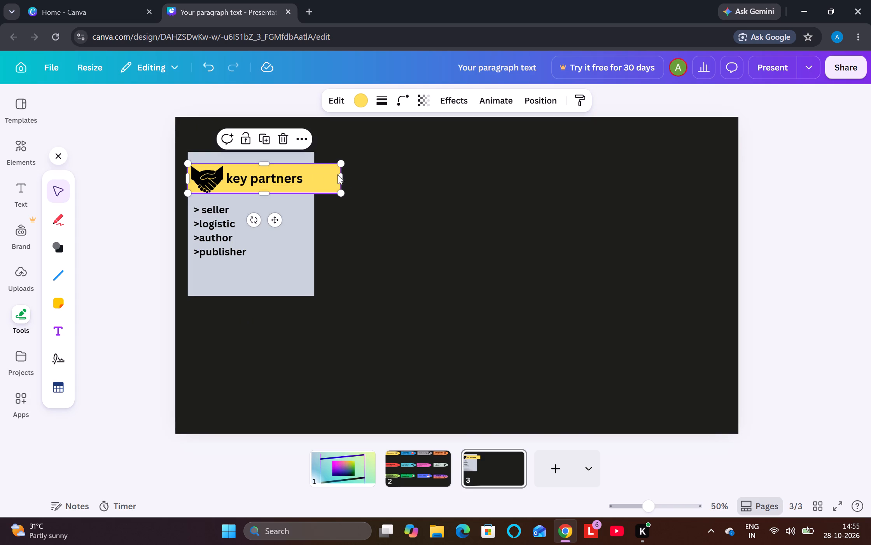
left_click_drag(343, 177, 310, 176)
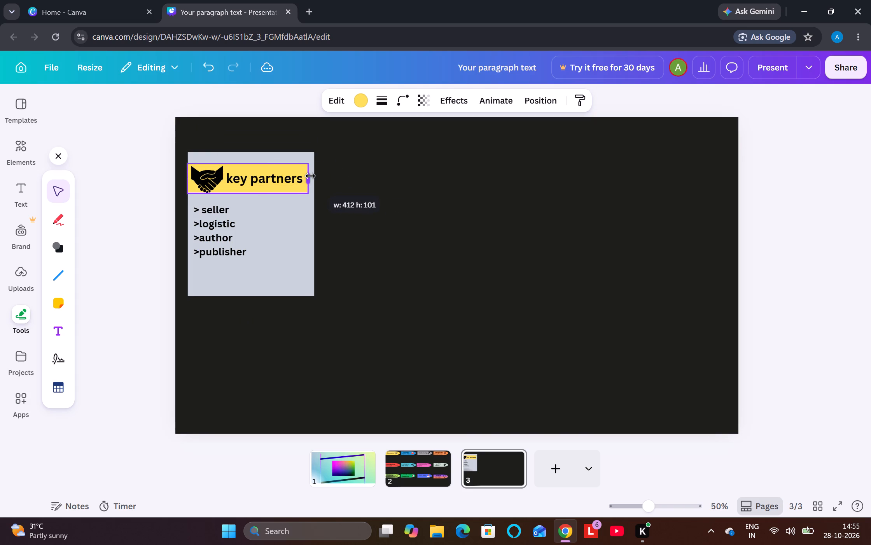
left_click_drag(310, 176, 313, 177)
left_click(409, 185)
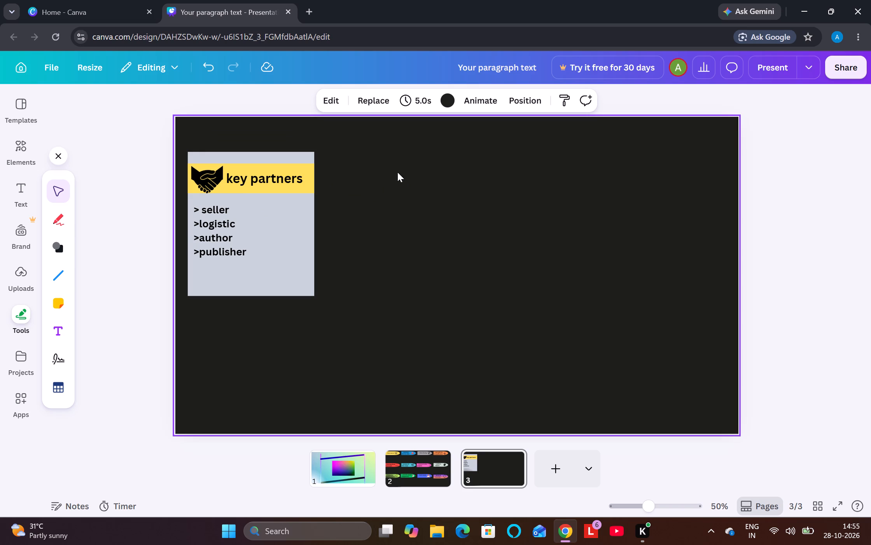
Move the grey block left and slightly up so it sits against the slide's left edge.
left_click(397, 172)
left_click(266, 146)
left_click(265, 149)
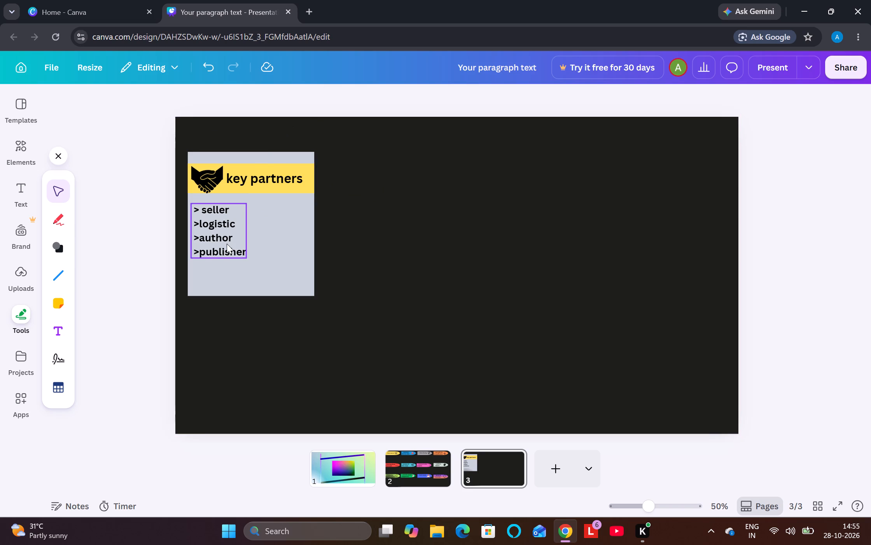
left_click_drag(190, 278, 174, 272)
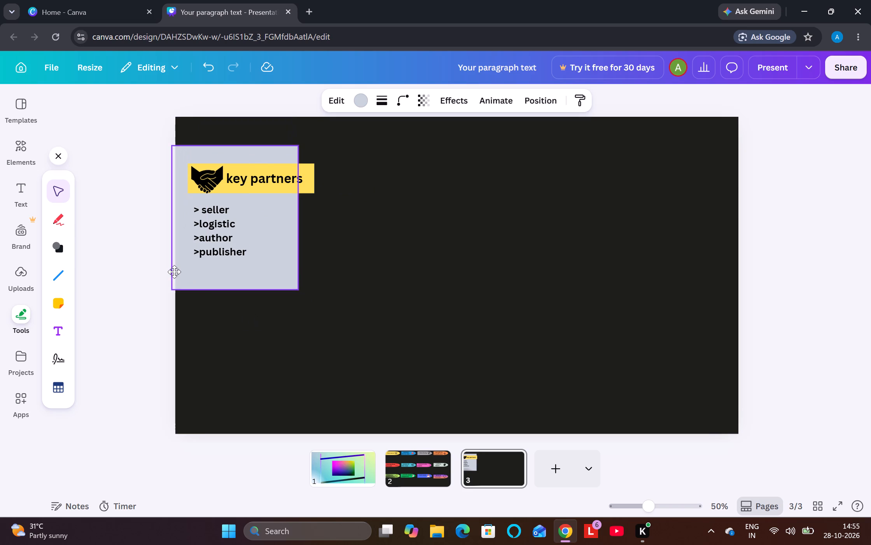
left_click_drag(174, 272, 178, 274)
left_click(378, 265)
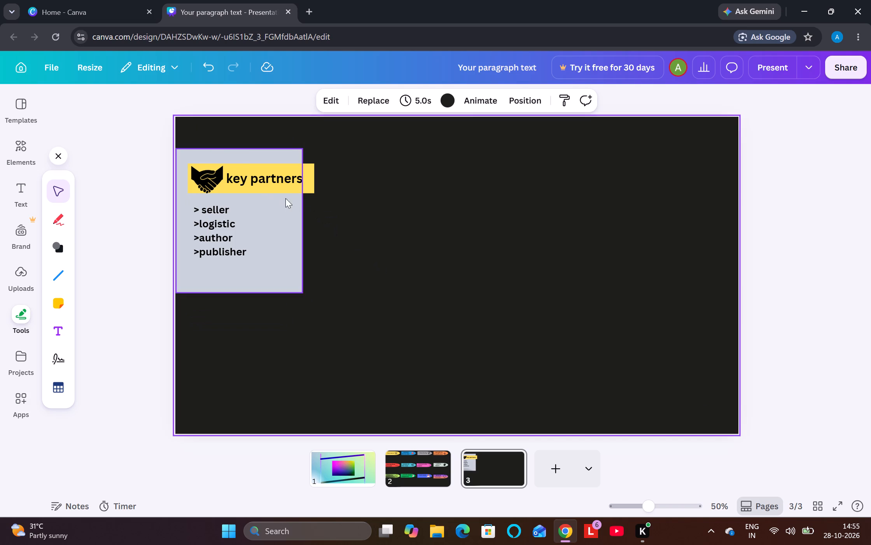
Nudge the "key partners" heading left and align the yellow banner with the grey block's sides, behind the icon and heading.
left_click(273, 185)
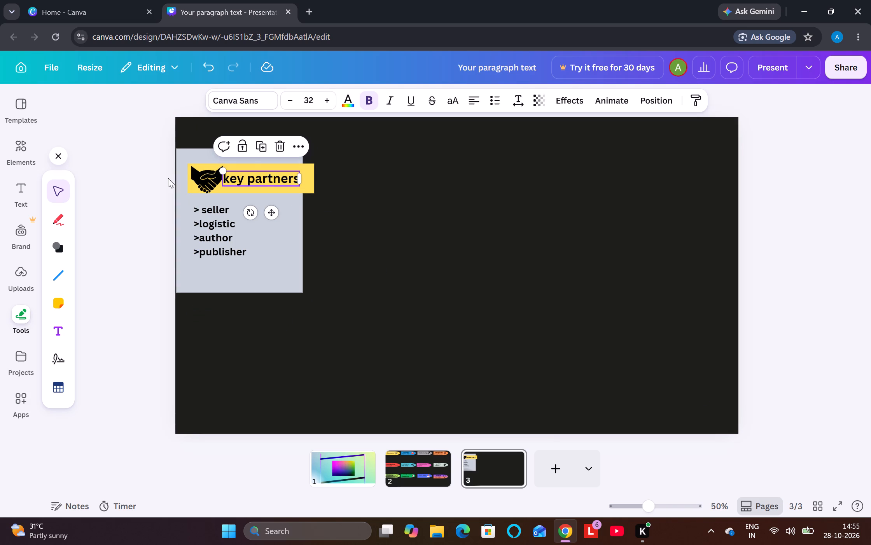
left_click_drag(188, 186, 176, 181)
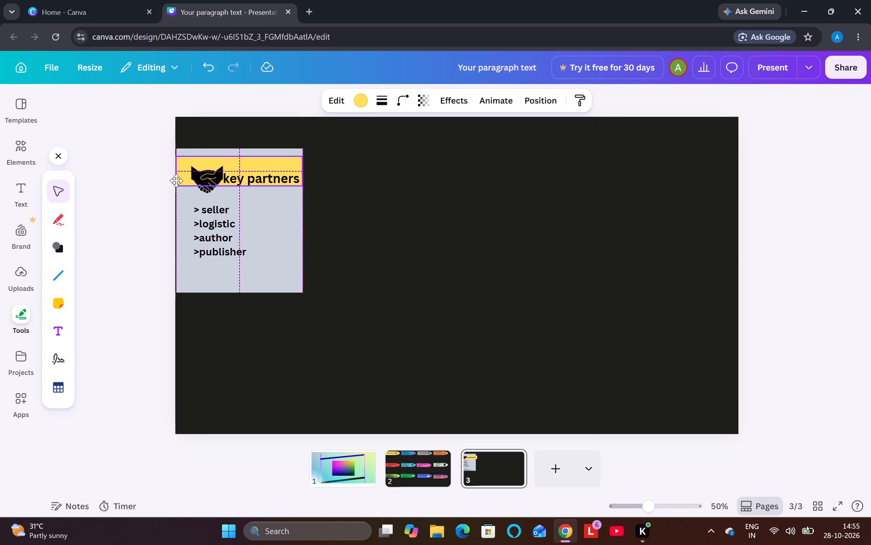
left_click_drag(176, 181, 177, 181)
left_click_drag(202, 177, 202, 183)
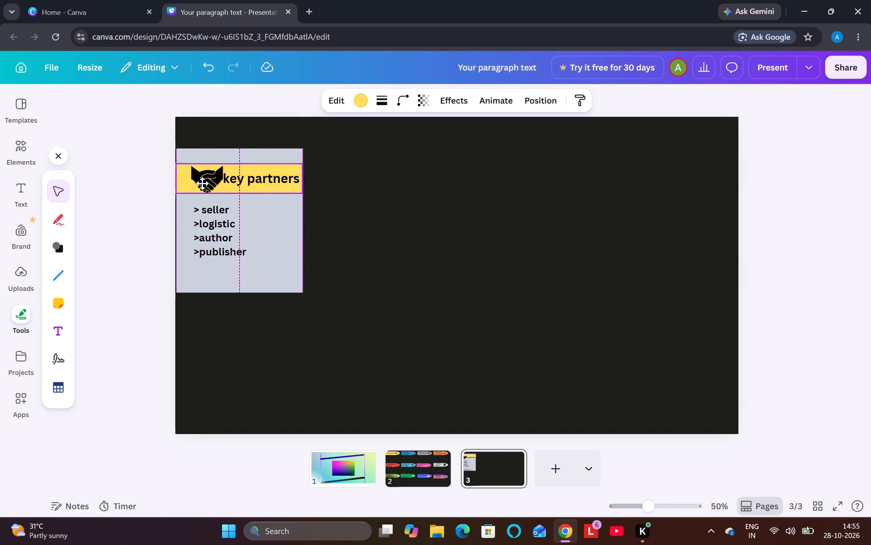
left_click_drag(202, 183, 205, 183)
Shift the handshake icon, "key partners" heading and partner list left to fit the repositioned banner and grey block.
left_click_drag(207, 178, 197, 177)
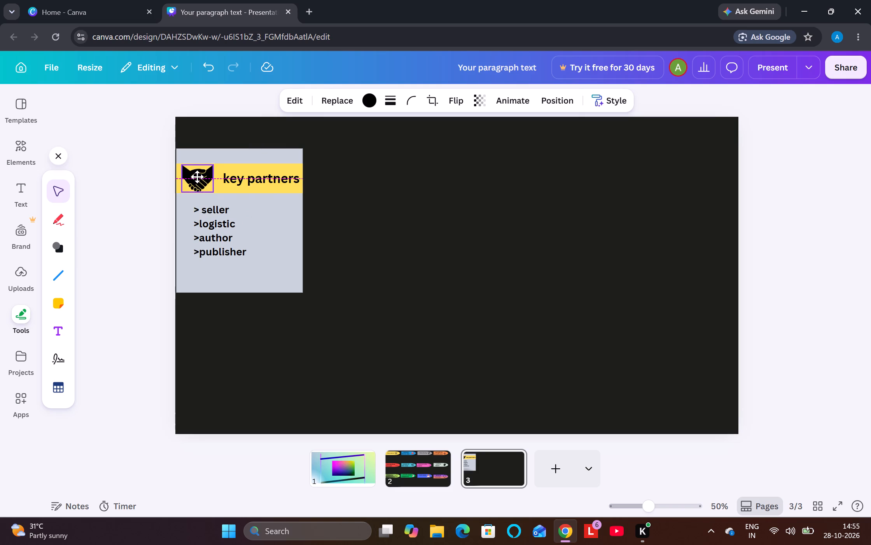
left_click_drag(197, 177, 194, 179)
left_click_drag(393, 192, 389, 194)
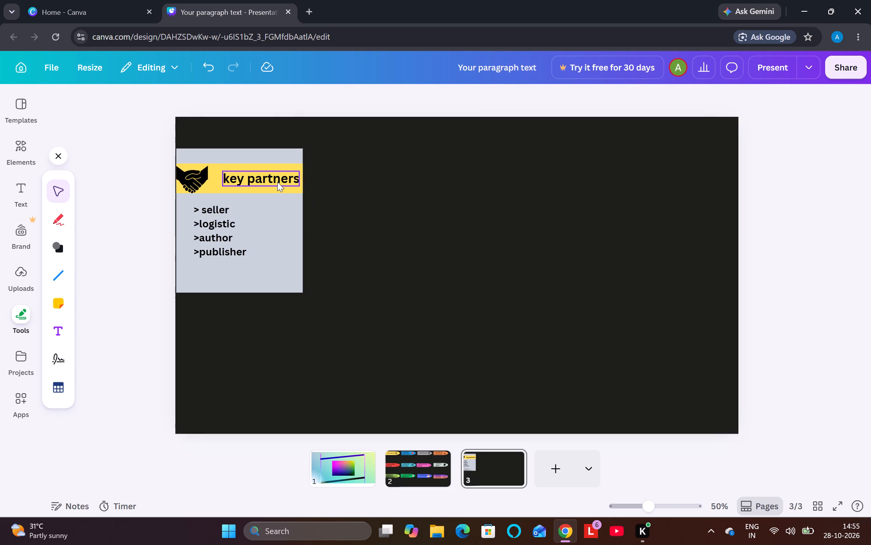
left_click_drag(277, 182, 269, 180)
left_click_drag(442, 194, 439, 199)
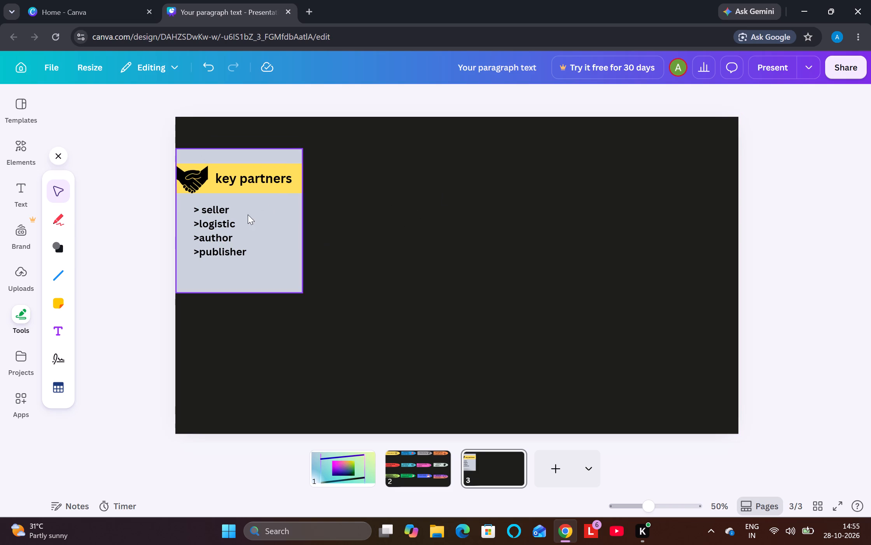
left_click_drag(232, 210, 219, 206)
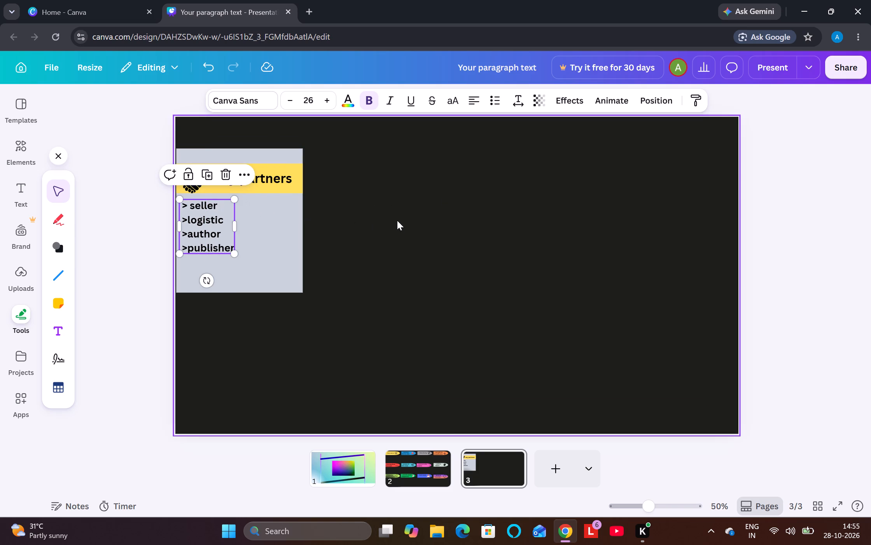
left_click(399, 222)
left_click(427, 201)
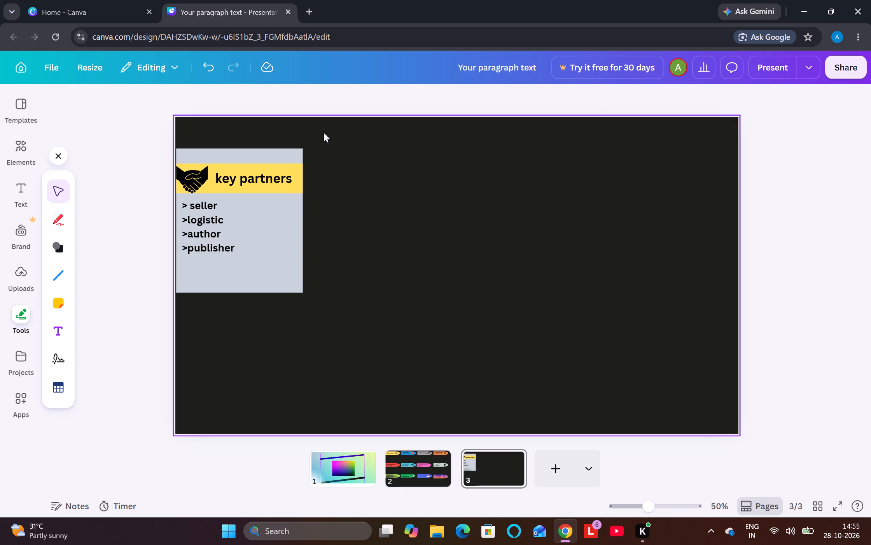
Move the grey block slightly down, keeping it against the slide's left edge behind the banner.
left_click(252, 132)
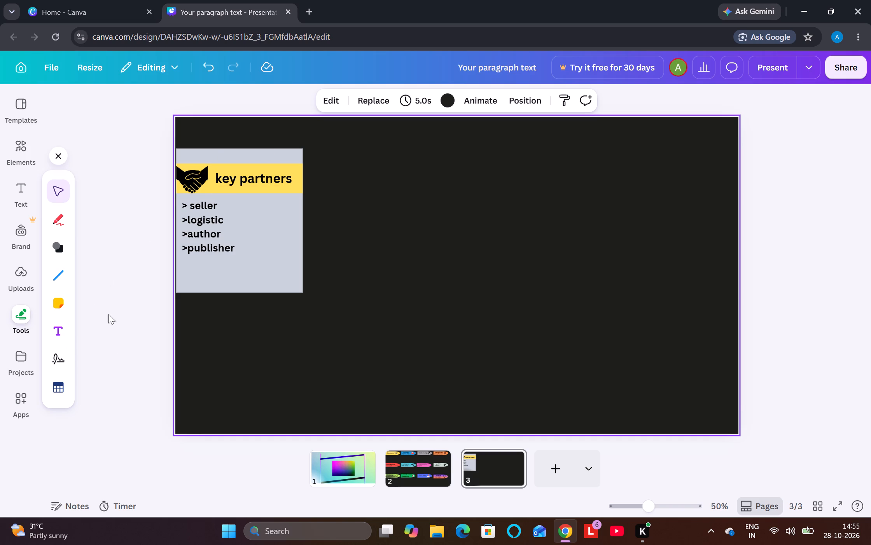
left_click(247, 149)
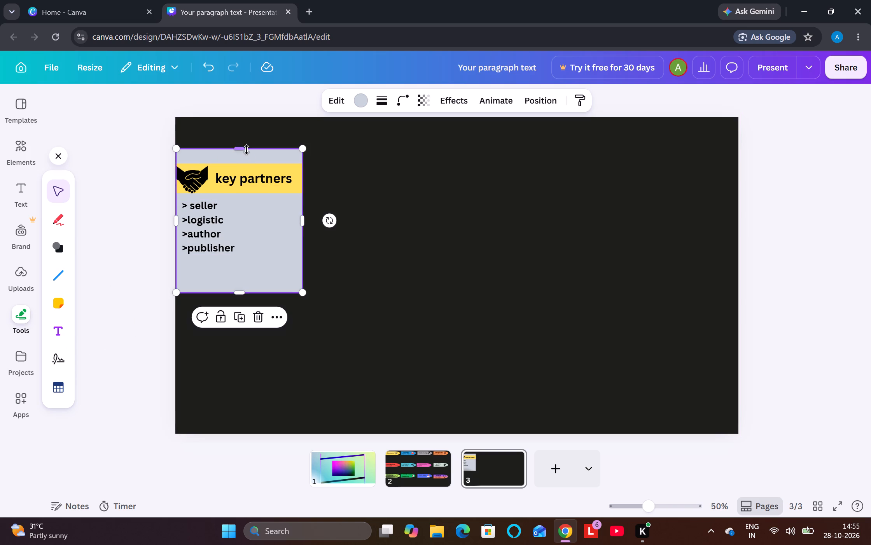
left_click_drag(241, 231, 233, 235)
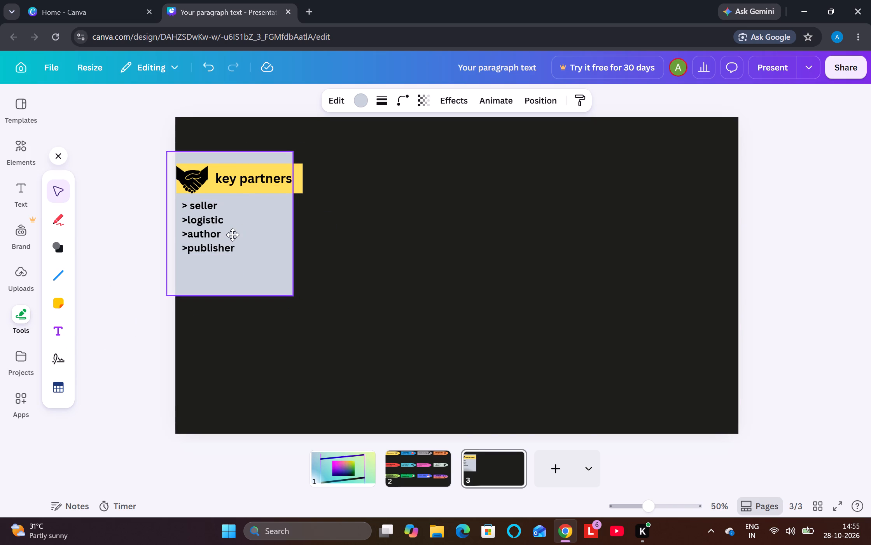
left_click_drag(233, 235, 240, 240)
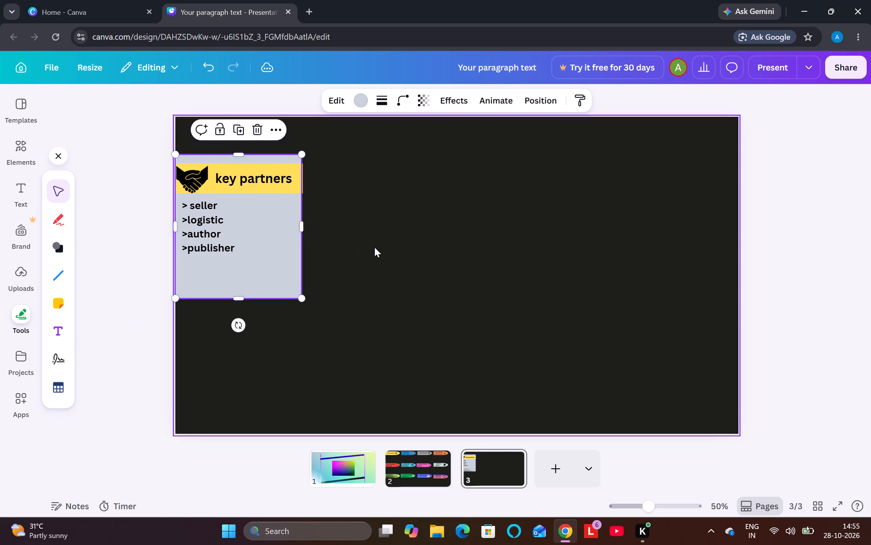
left_click(374, 247)
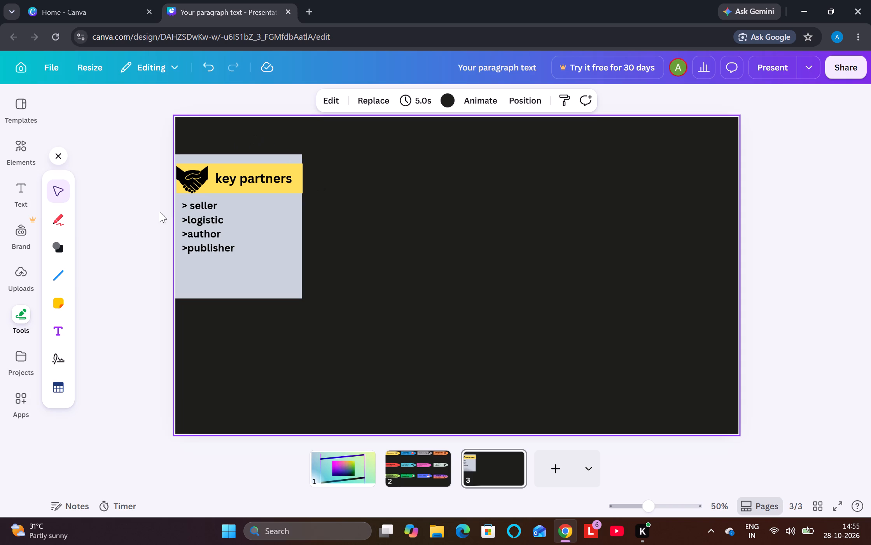
Add a straight line and place it horizontally just above the grey block's top edge.
left_click(68, 280)
left_click(97, 262)
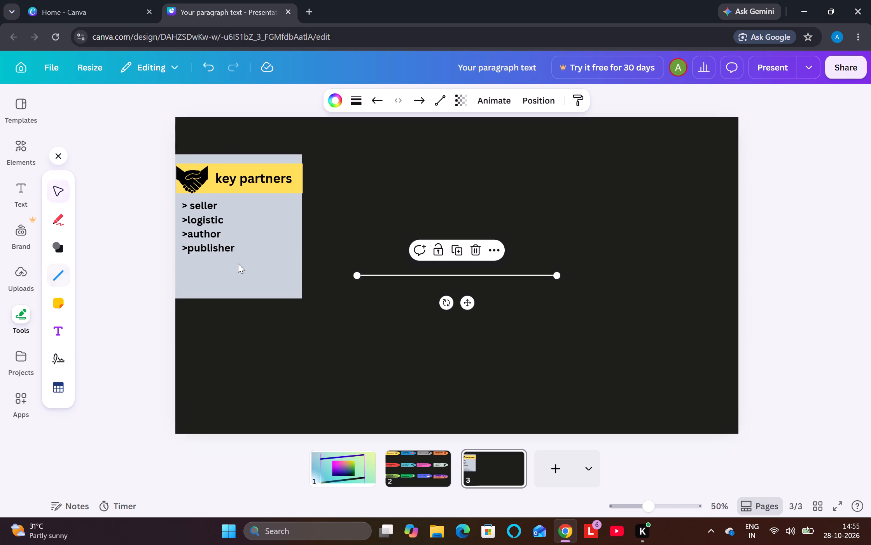
left_click_drag(436, 274, 333, 168)
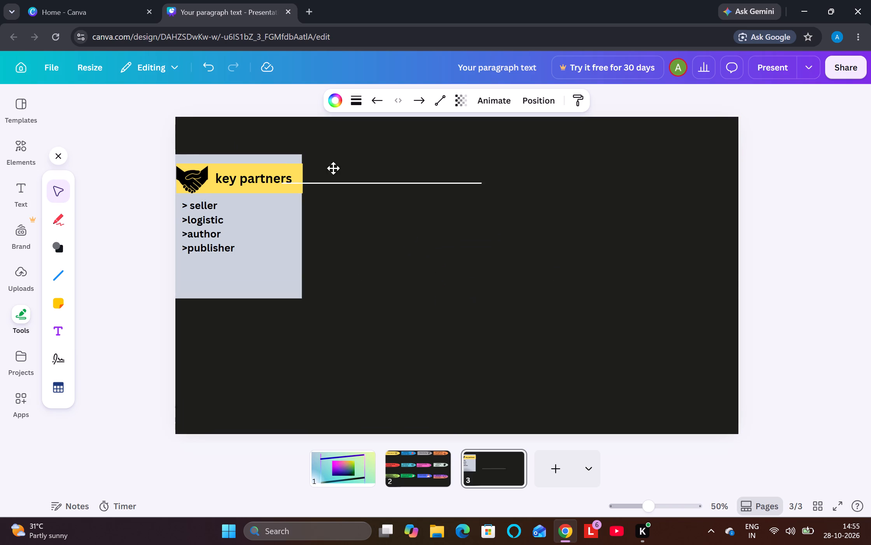
left_click_drag(333, 168, 249, 147)
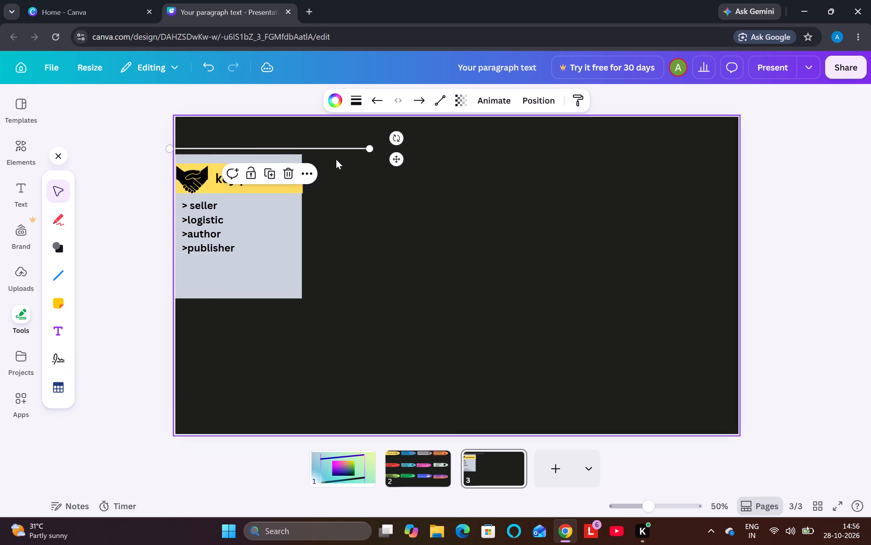
Extend the horizontal line above the grey block to the slide's far right edge.
left_click_drag(370, 148, 734, 157)
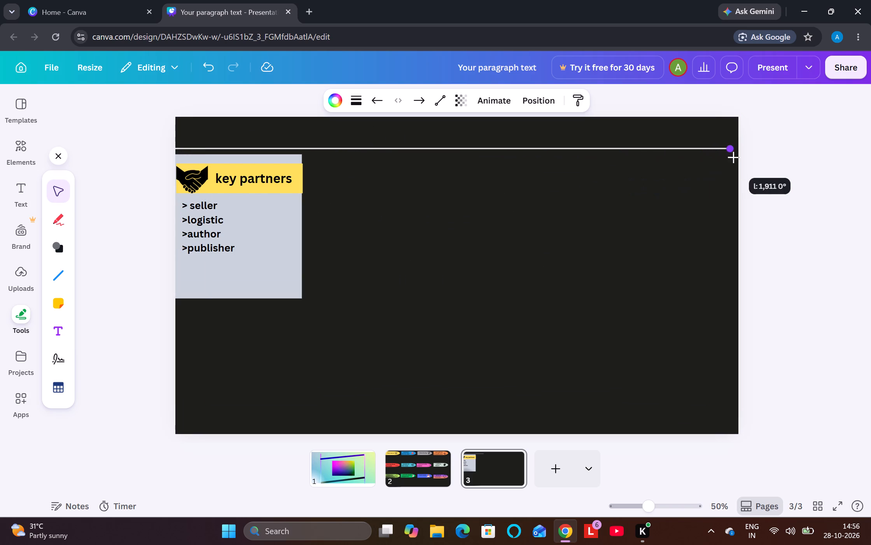
left_click_drag(734, 157, 738, 156)
left_click(807, 159)
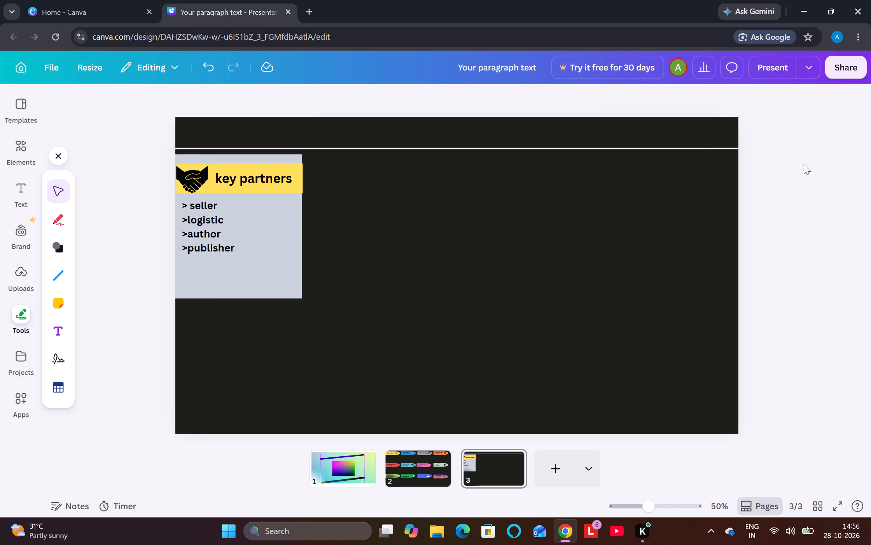
Add a text box and place it above the horizontal line, over the "key partners" block.
left_click(59, 321)
left_click(472, 279)
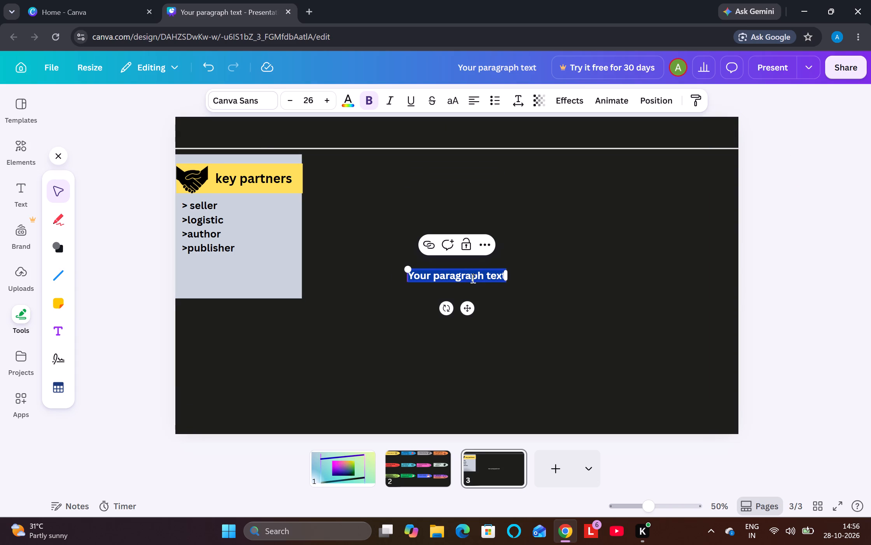
left_click_drag(480, 274, 462, 237)
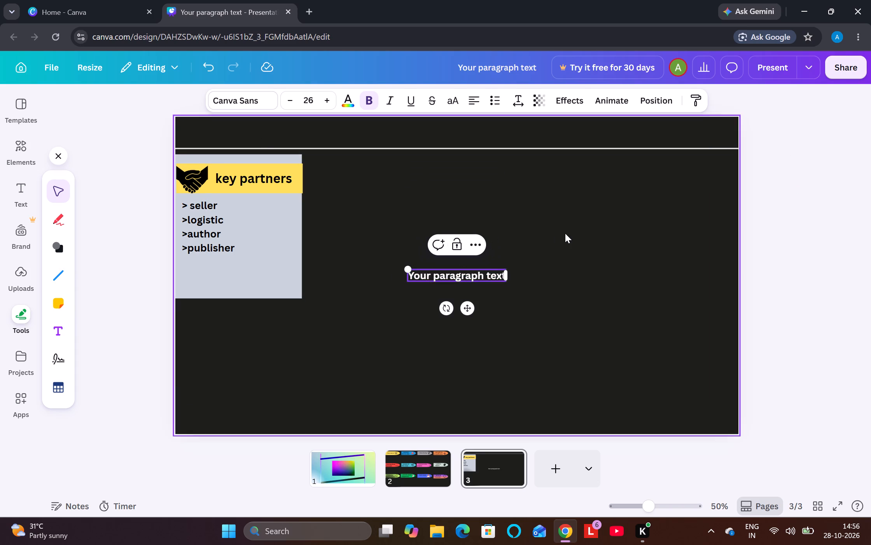
left_click(565, 233)
left_click_drag(463, 281, 256, 146)
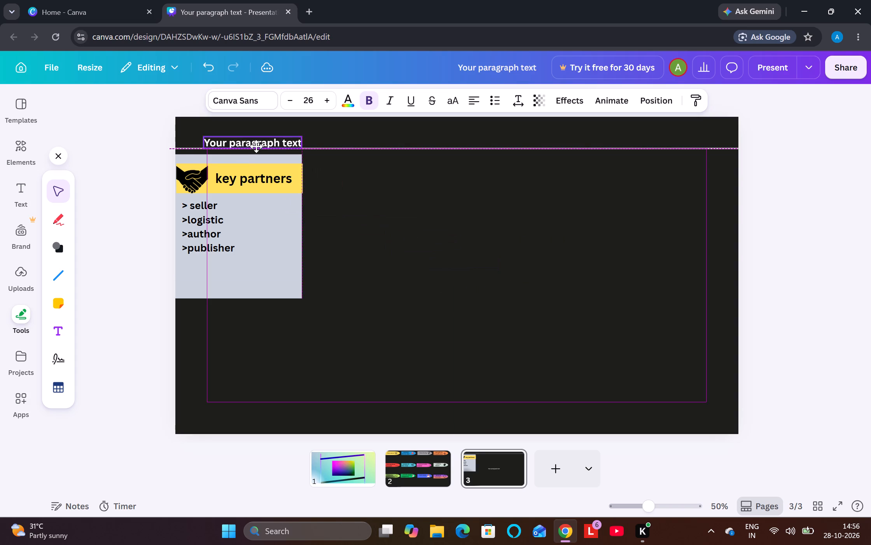
left_click_drag(256, 146, 256, 139)
Replace the placeholder text with the title "Business model canvas for online marketplace with key players and activities".
left_click(256, 139)
key("BackSpace")
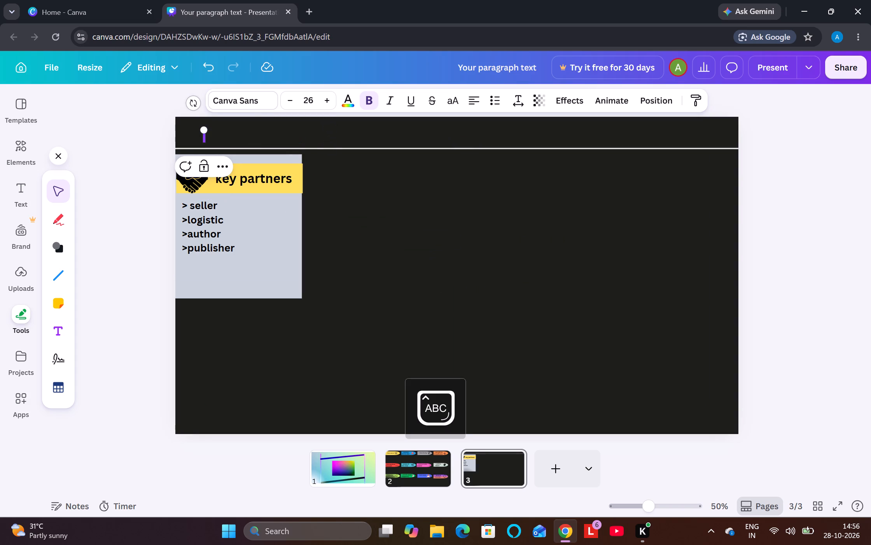
key("u")
type("siness")
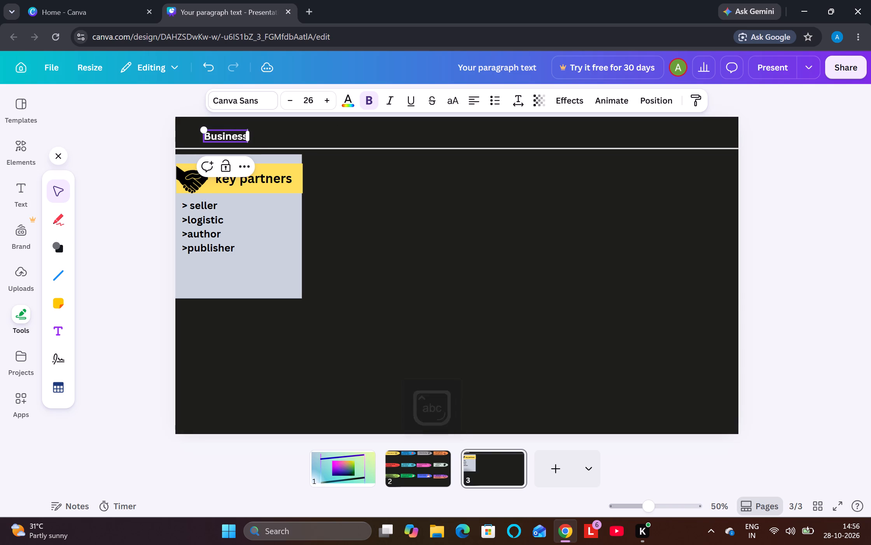
key("space")
type("mof")
key("BackSpace")
type("del")
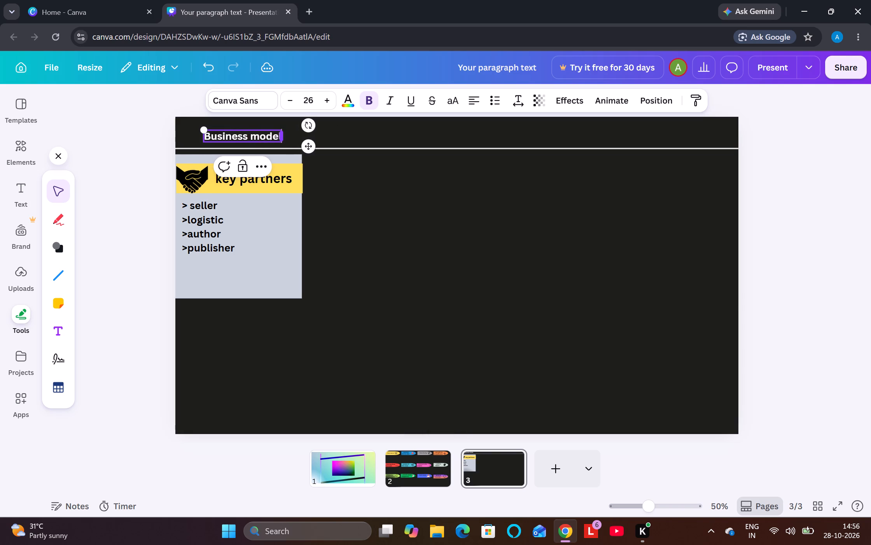
key("space")
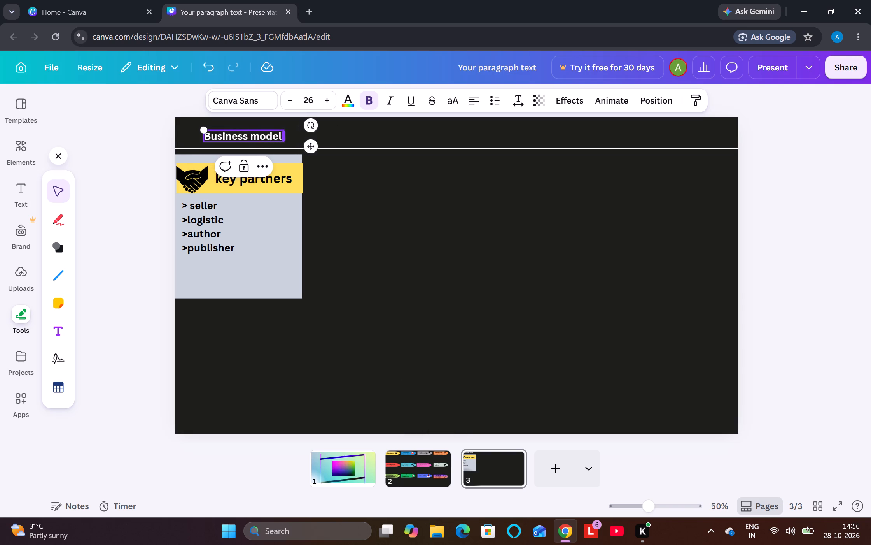
type("canvas")
key("space")
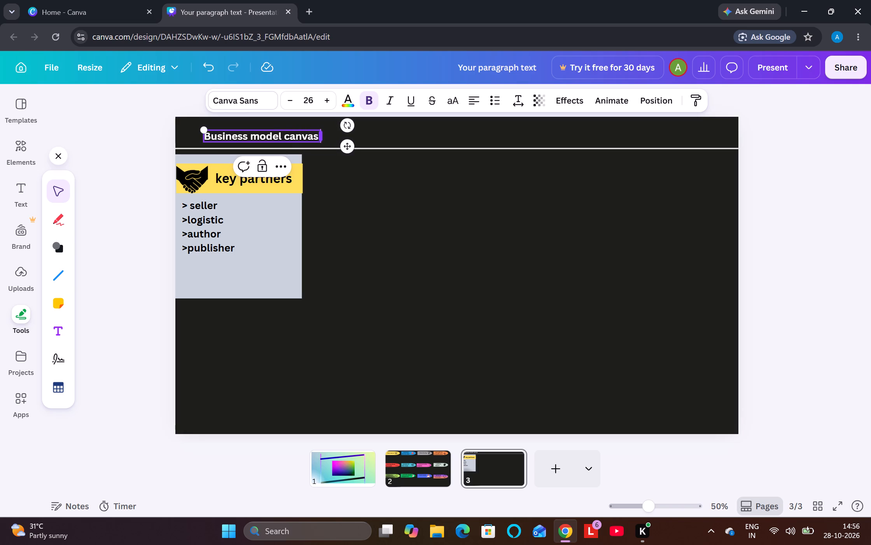
key("f")
type("or")
key("space")
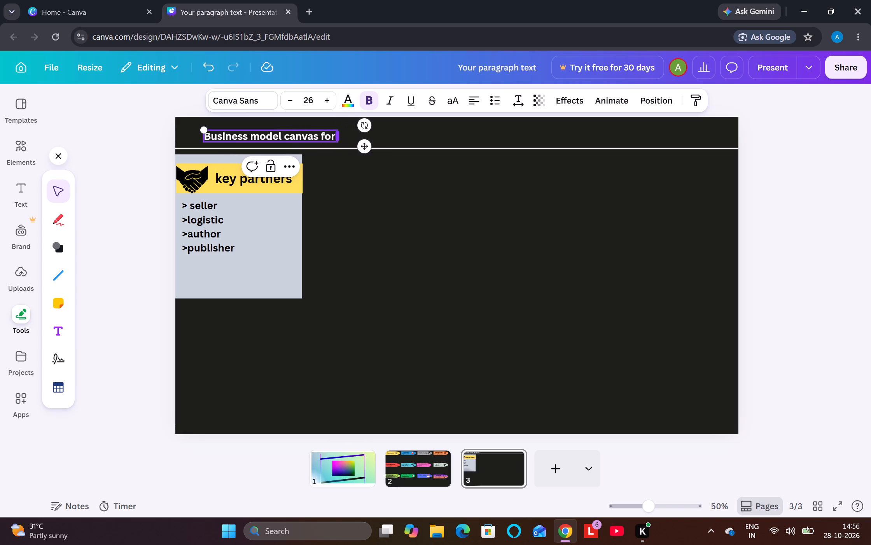
type("on")
type("linr")
key("BackSpace")
type("e")
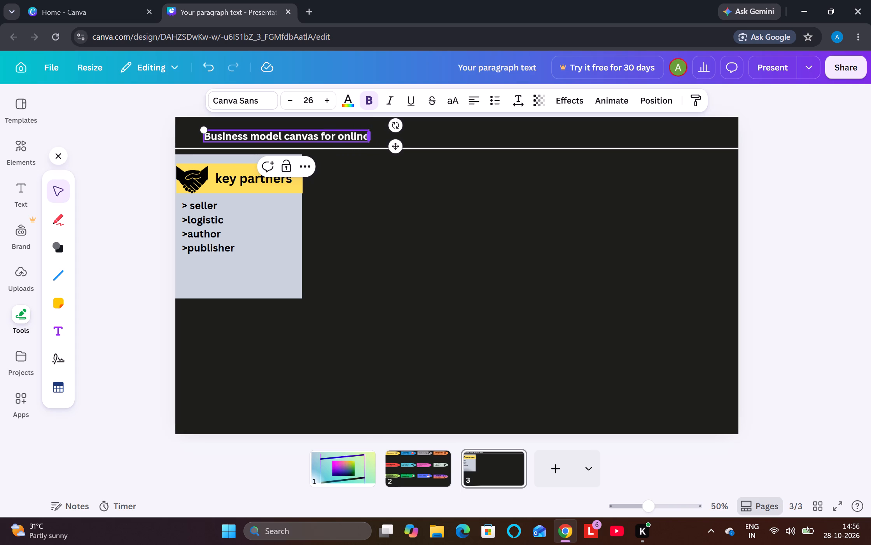
key("space")
type("mark")
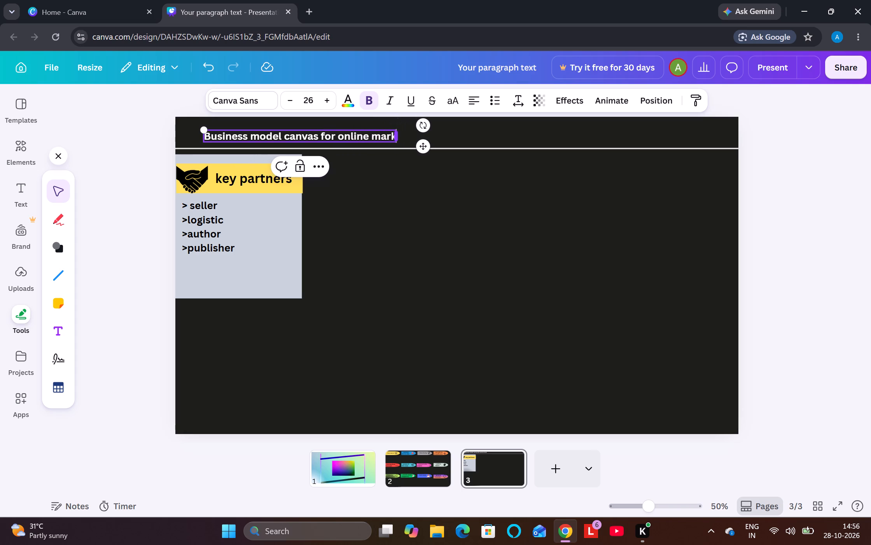
type("et")
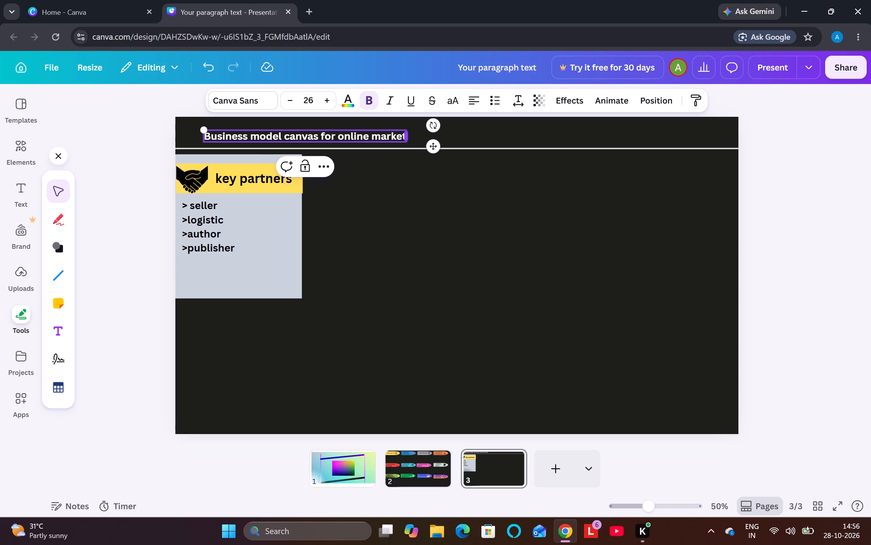
type("place")
key("space")
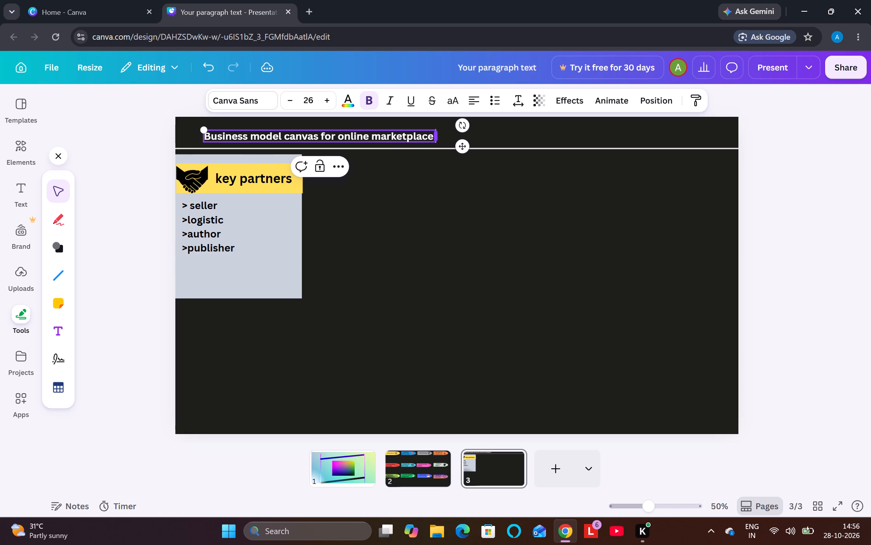
type("with")
key("space")
type("key")
key("space")
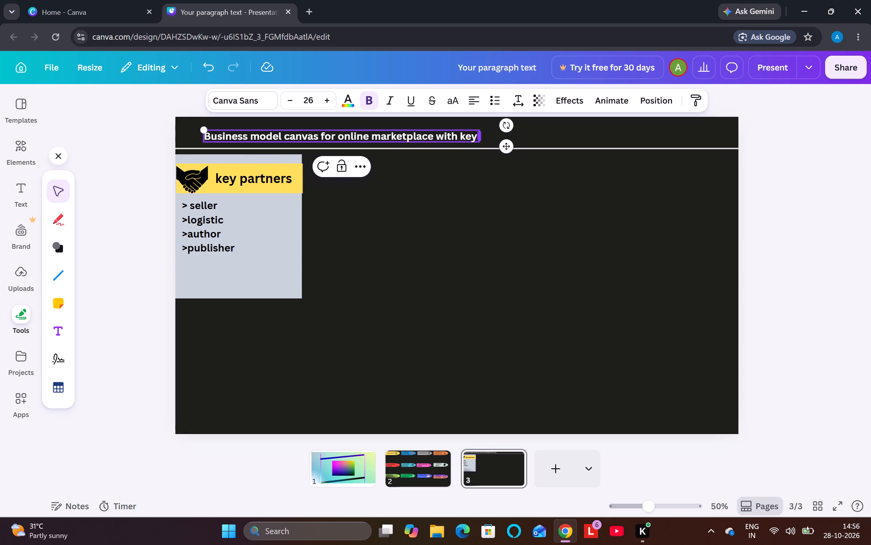
type("players")
key("space")
type("and")
key("space")
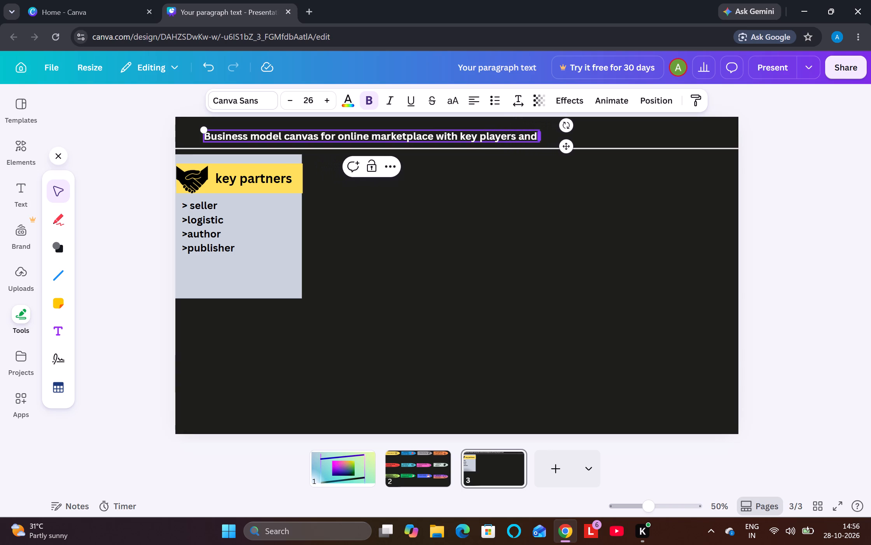
type("act")
type("ivi")
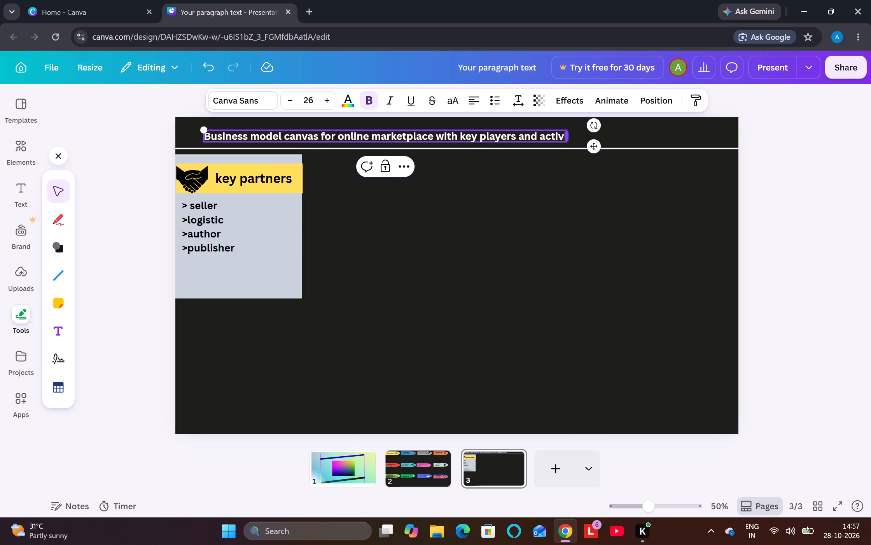
key("t")
type("ies")
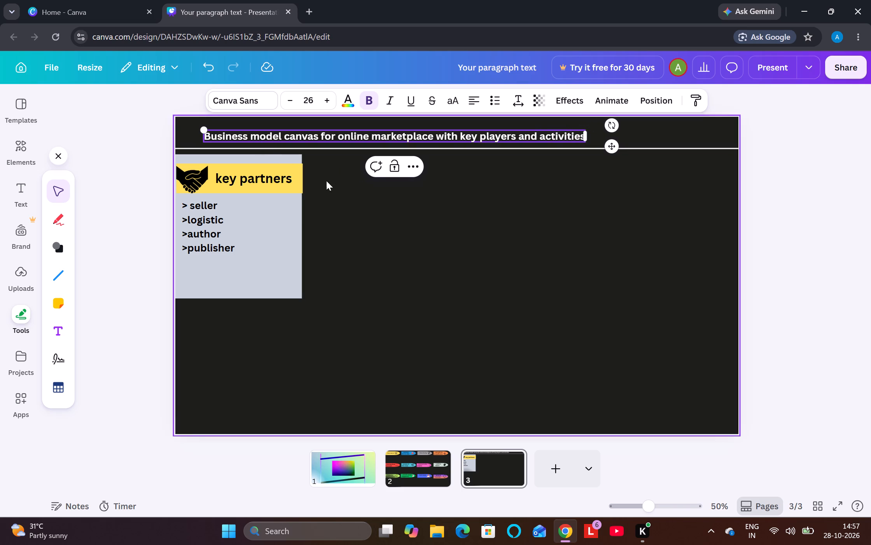
left_click(366, 187)
left_click(423, 260)
Move the title left so it starts in line with the partner list, above the horizontal line.
left_click_drag(422, 137, 379, 139)
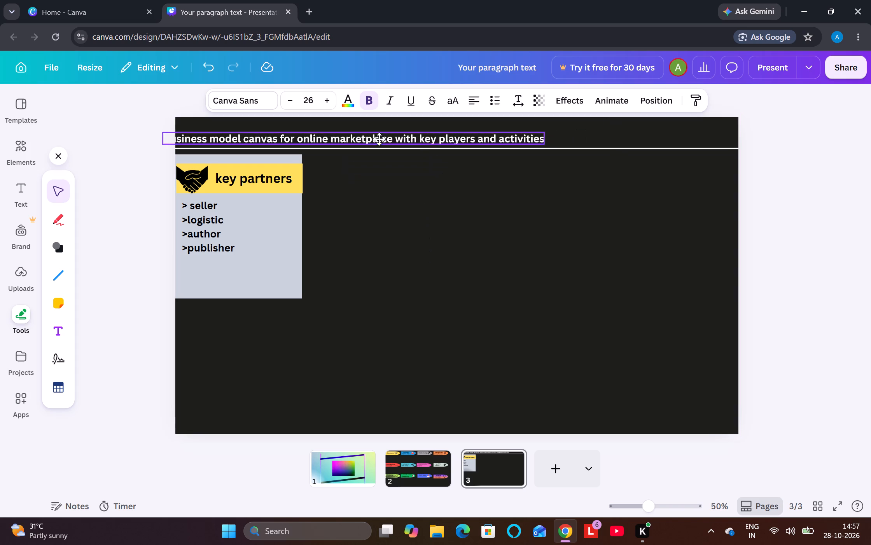
left_click_drag(379, 139, 400, 133)
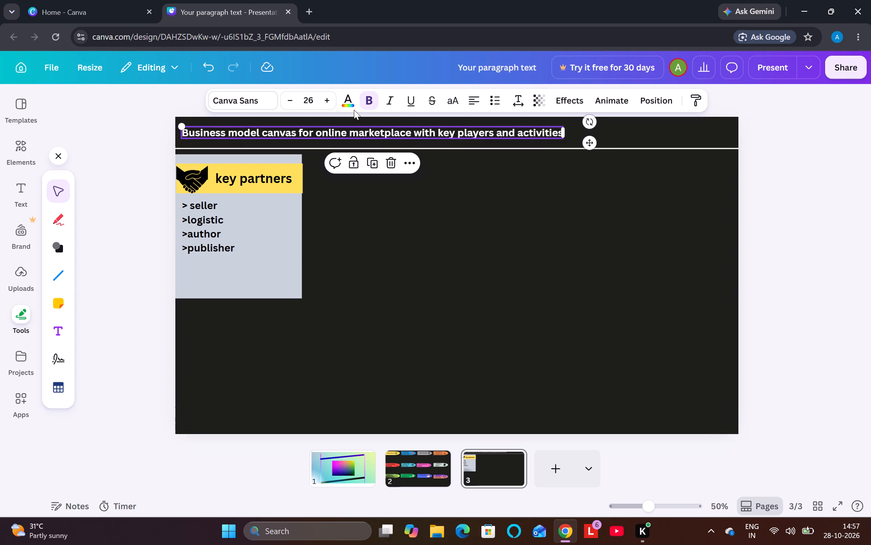
Enlarge the title's font so it spans most of the slide's width, and nudge it slightly left.
left_click(329, 96)
left_click_drag(329, 96, 329, 108)
triple_click(329, 108)
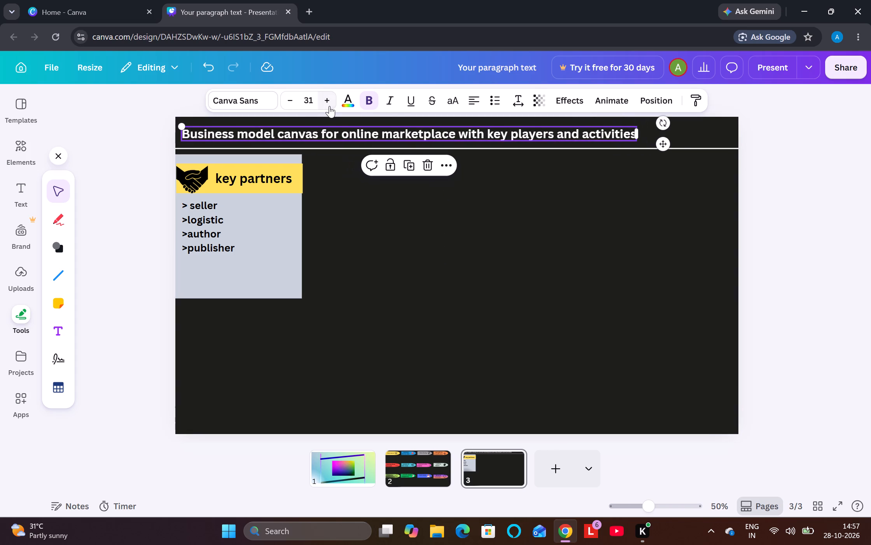
triple_click(329, 106)
left_click_drag(333, 299, 336, 292)
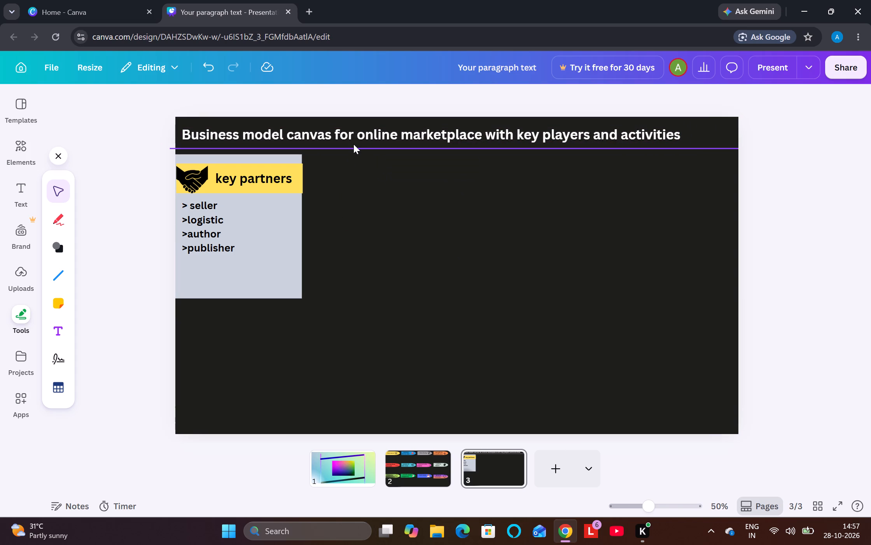
left_click(354, 141)
left_click(455, 270)
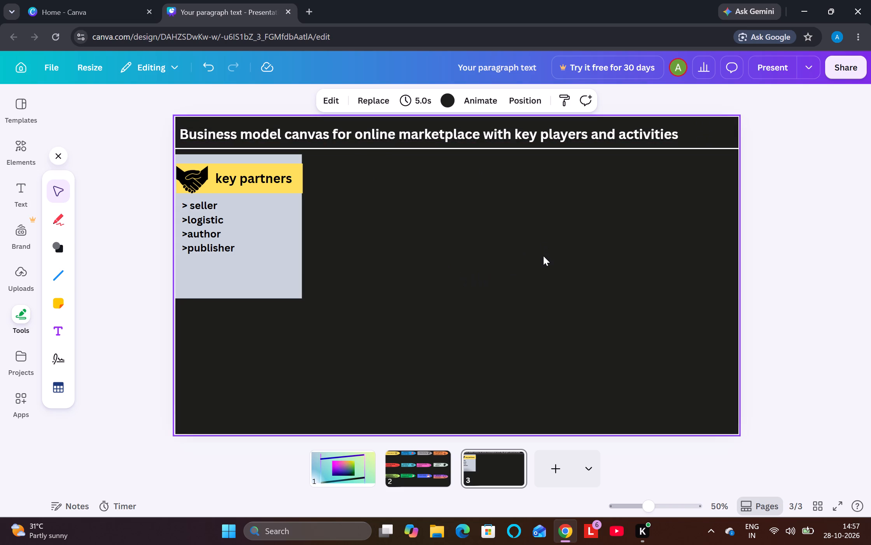
left_click(376, 219)
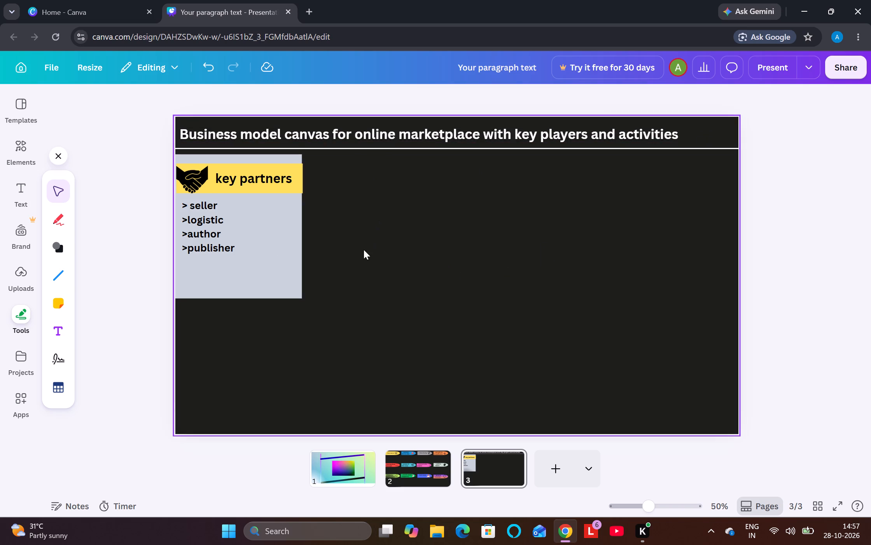
Trim the yellow "key partners" banner's right side flush with the grey block's edge.
left_click(302, 179)
left_click_drag(302, 179, 299, 177)
left_click(434, 185)
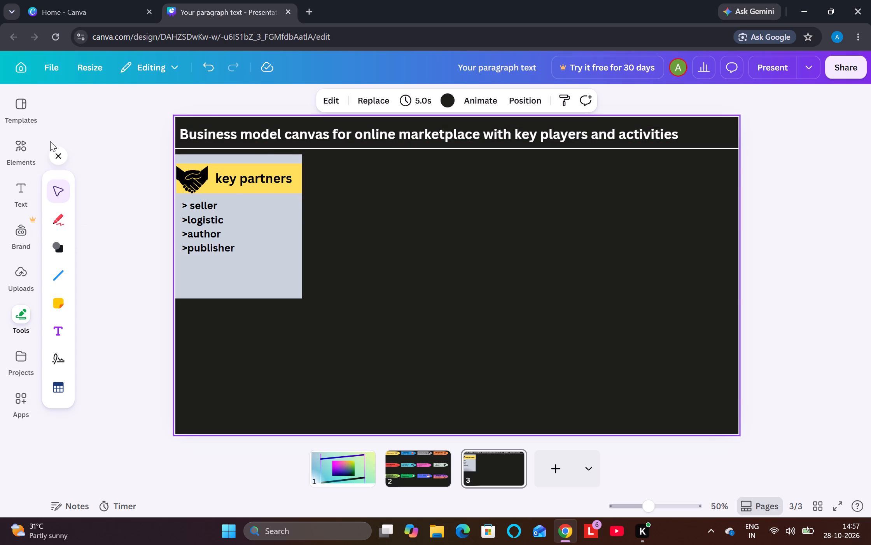
Add a second grey square shape and resize it into a rectangle about 443 wide by 350 high.
left_click(5, 142)
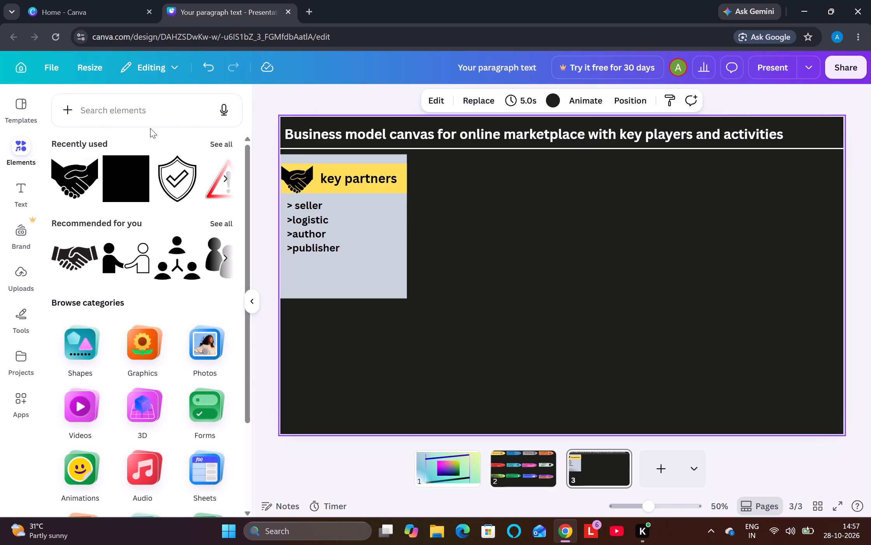
left_click(76, 362)
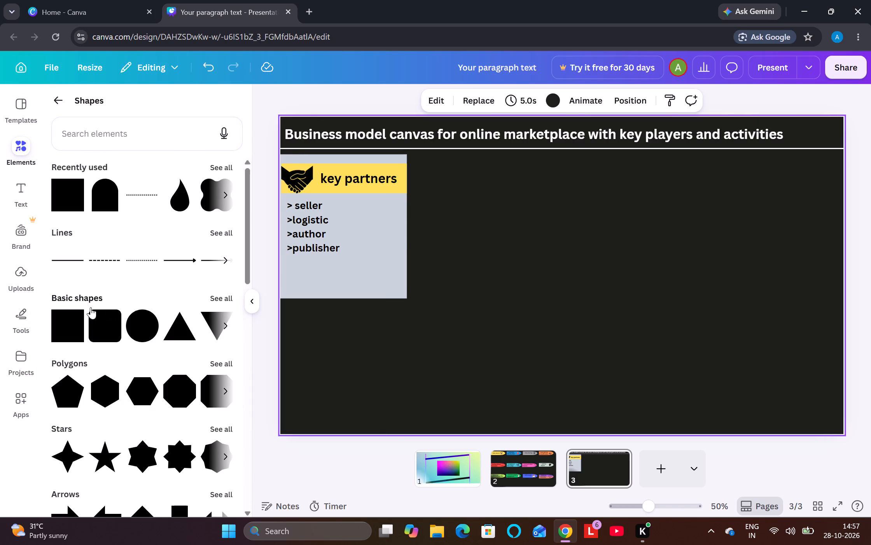
left_click(60, 332)
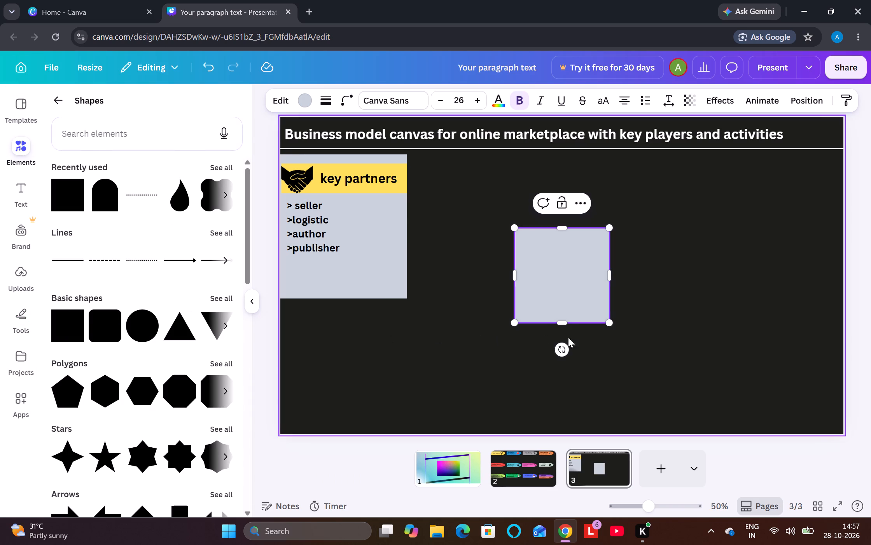
left_click_drag(562, 324, 555, 274)
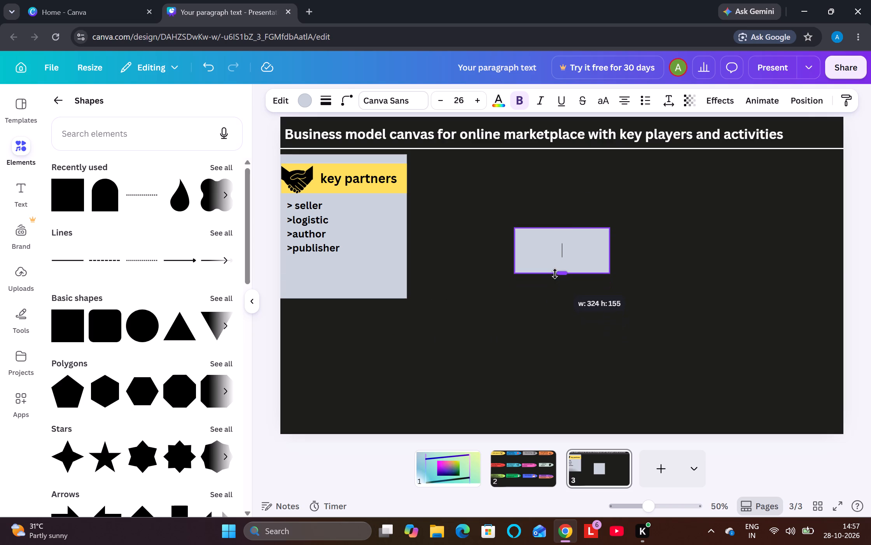
left_click_drag(555, 274, 570, 320)
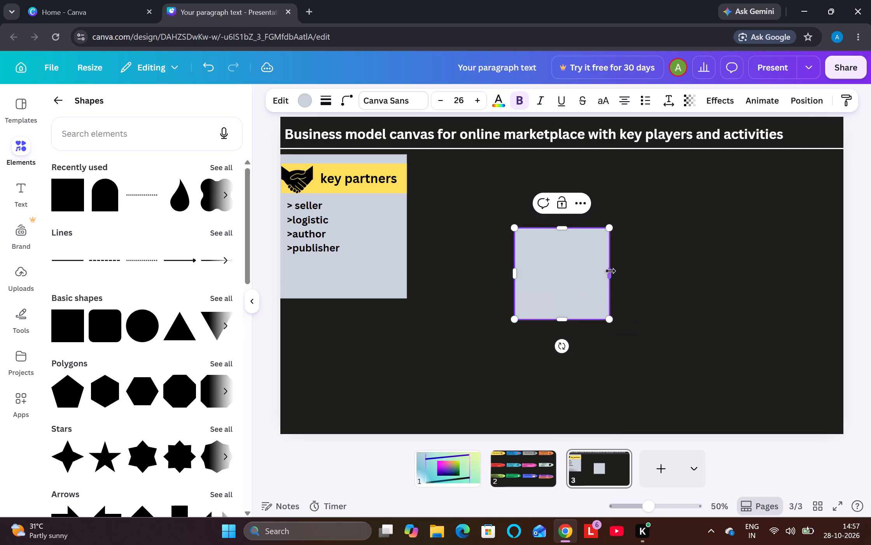
left_click_drag(600, 271, 611, 271)
left_click_drag(611, 271, 646, 271)
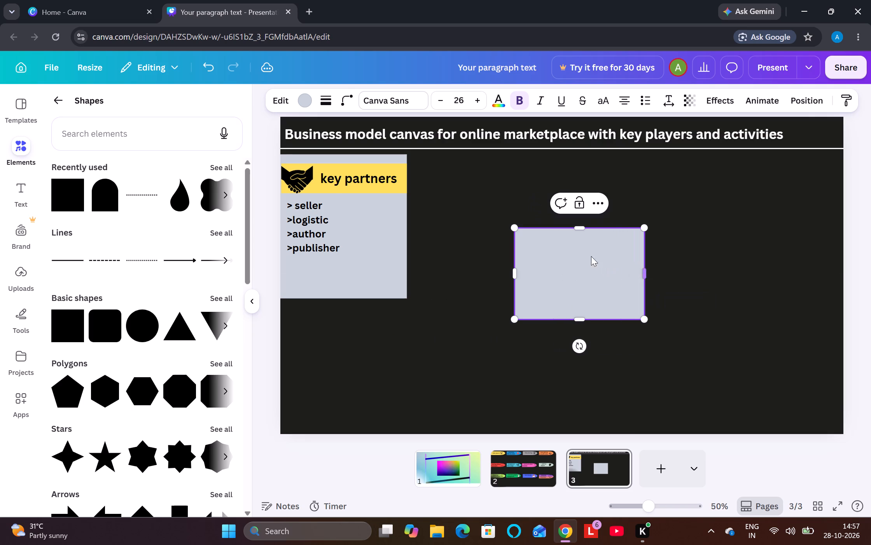
left_click_drag(578, 229, 580, 218)
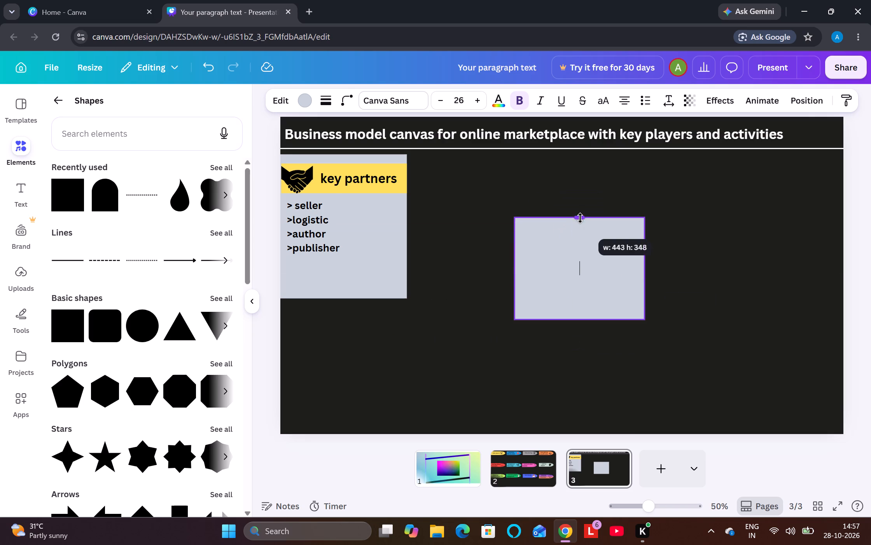
left_click_drag(580, 218, 581, 216)
Place the new grey rectangle just right of the "key partners" block, with their top edges aligned.
left_click_drag(583, 249, 480, 188)
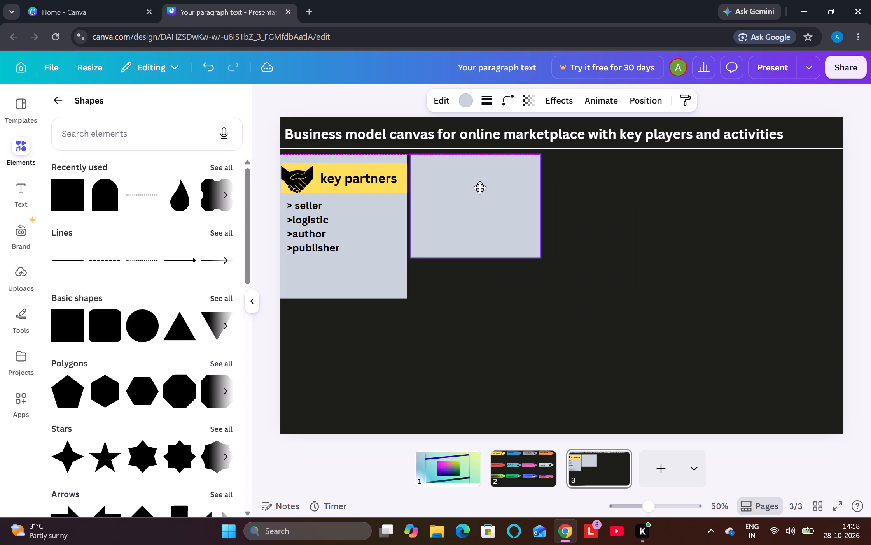
left_click_drag(480, 188, 482, 188)
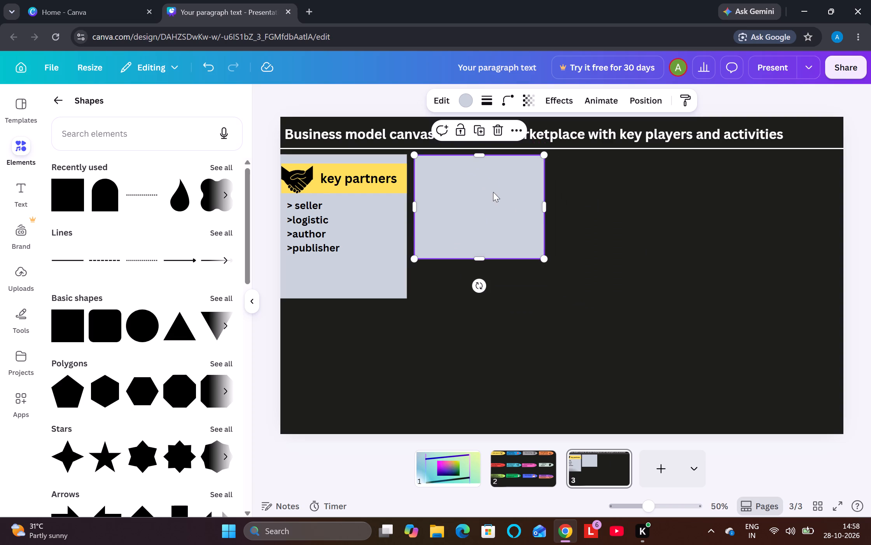
Shorten the second grey block by raising its bottom edge to about the level of "author" in the key partners list.
left_click(698, 244)
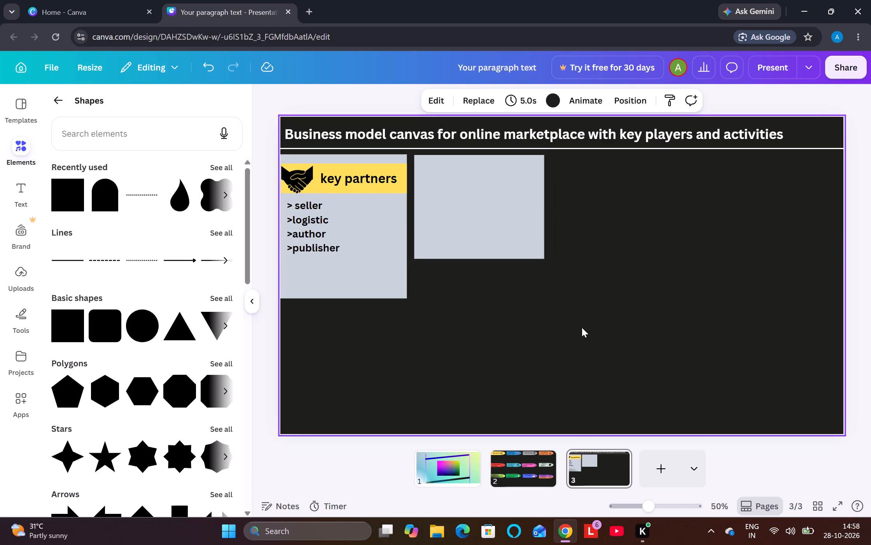
left_click(470, 256)
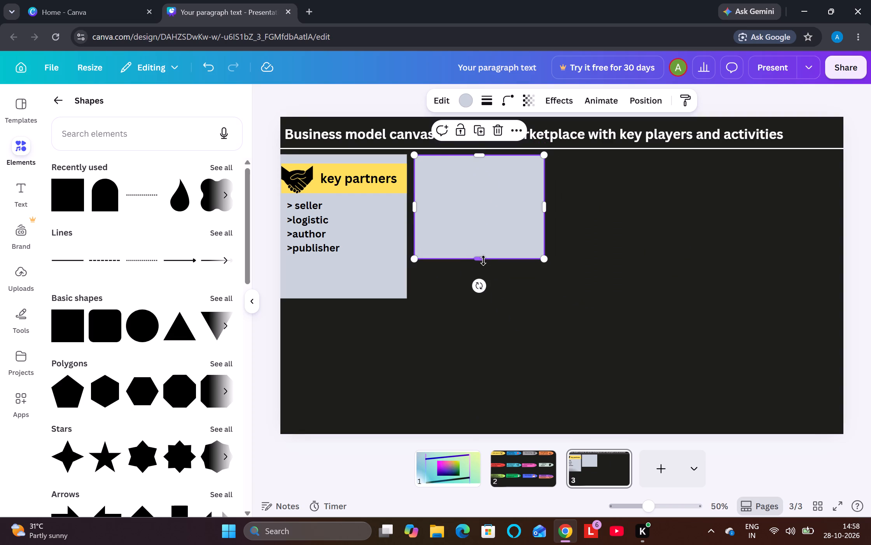
left_click_drag(483, 260, 481, 236)
left_click(745, 262)
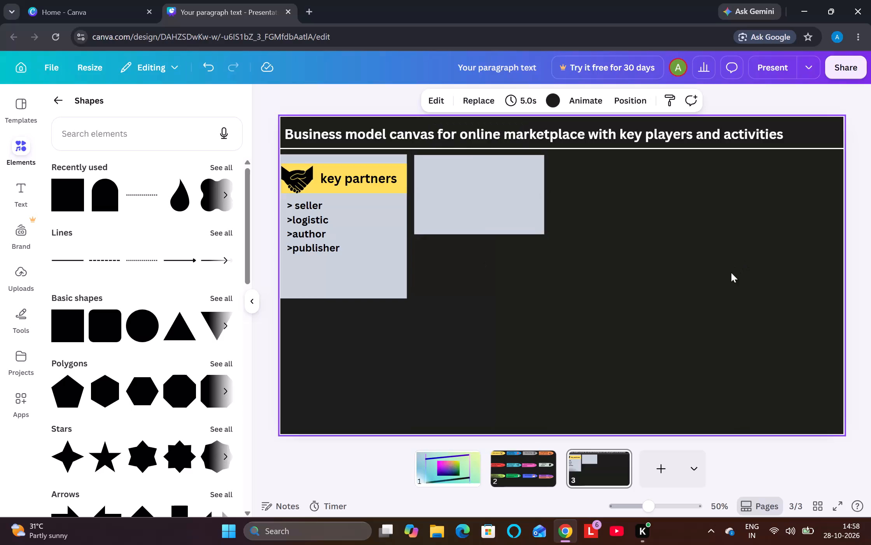
Add a third grey rectangle just below the second block, matching its width and ending level with the "key partners" block's bottom.
left_click(70, 325)
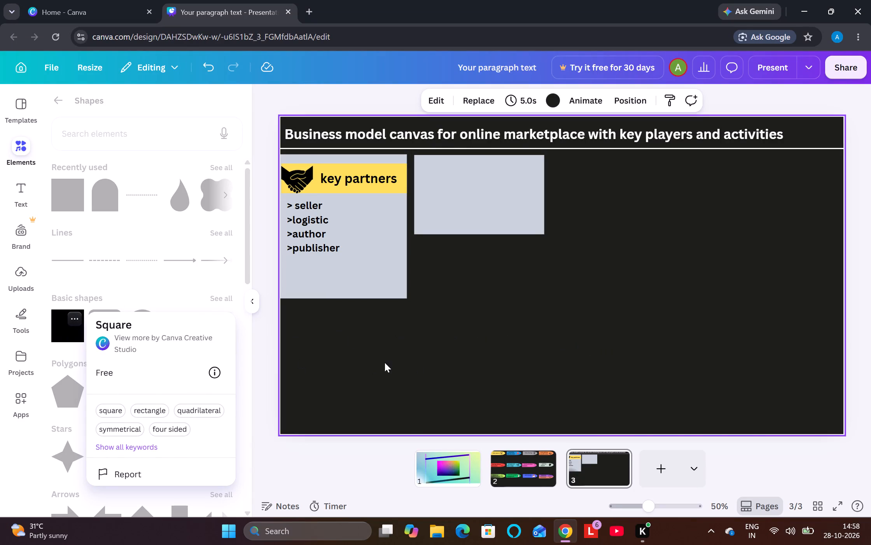
left_click(385, 362)
left_click(69, 331)
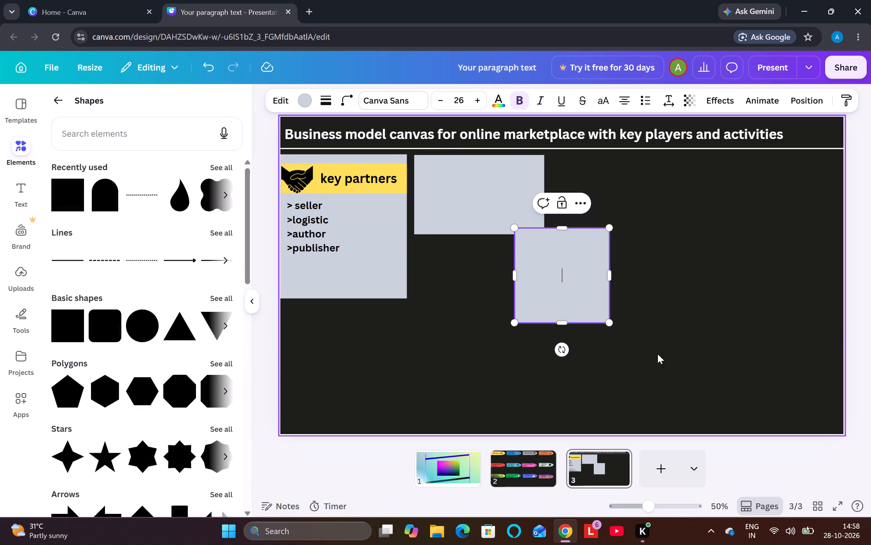
left_click_drag(564, 320, 573, 292)
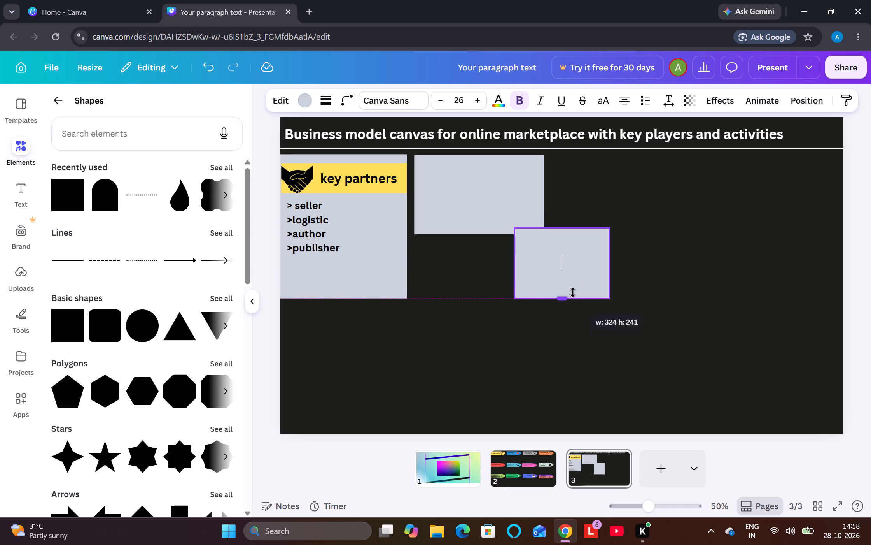
left_click_drag(573, 292, 574, 282)
left_click_drag(563, 239, 512, 257)
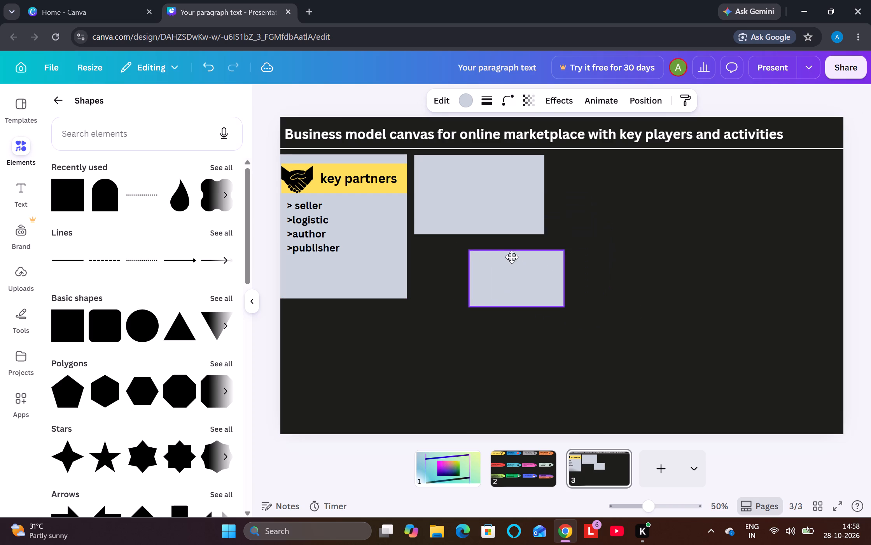
left_click_drag(512, 257, 463, 255)
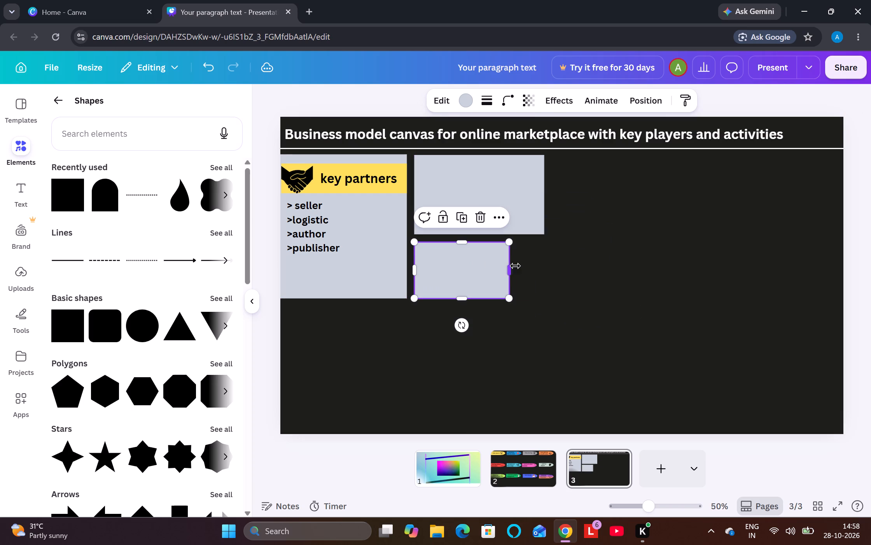
left_click_drag(509, 269, 544, 273)
left_click(755, 255)
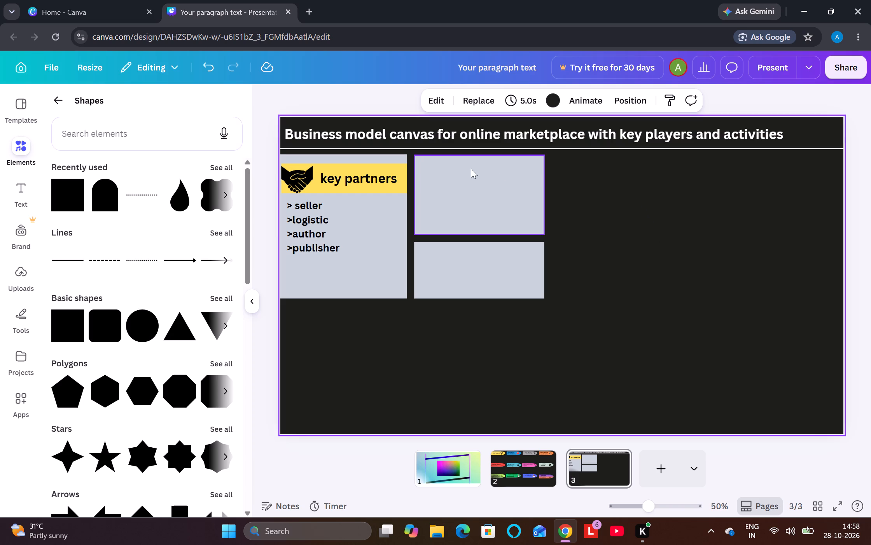
Add another grey square shape and resize it into a thin strip about 88 high, slightly narrower than the second block.
left_click(59, 329)
left_click_drag(607, 275, 746, 260)
left_click_drag(634, 319, 630, 258)
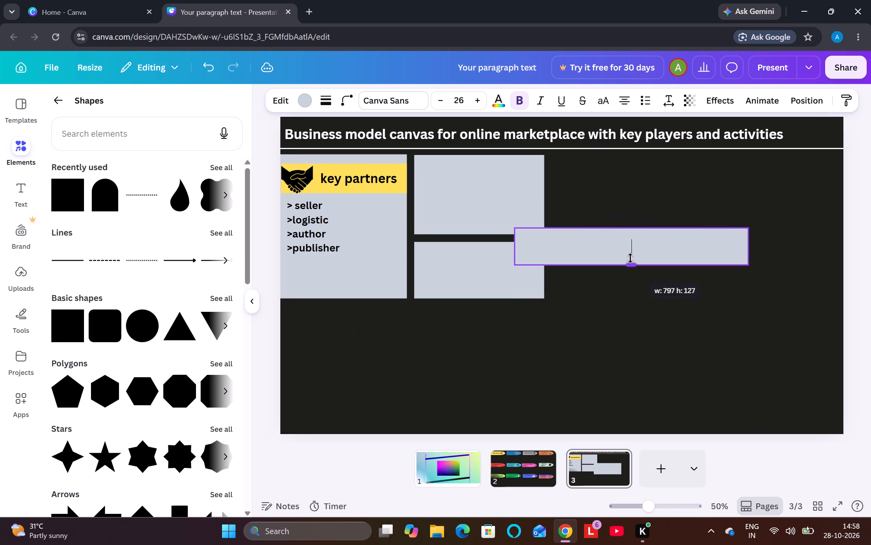
left_click_drag(630, 258, 630, 253)
left_click_drag(751, 244, 706, 245)
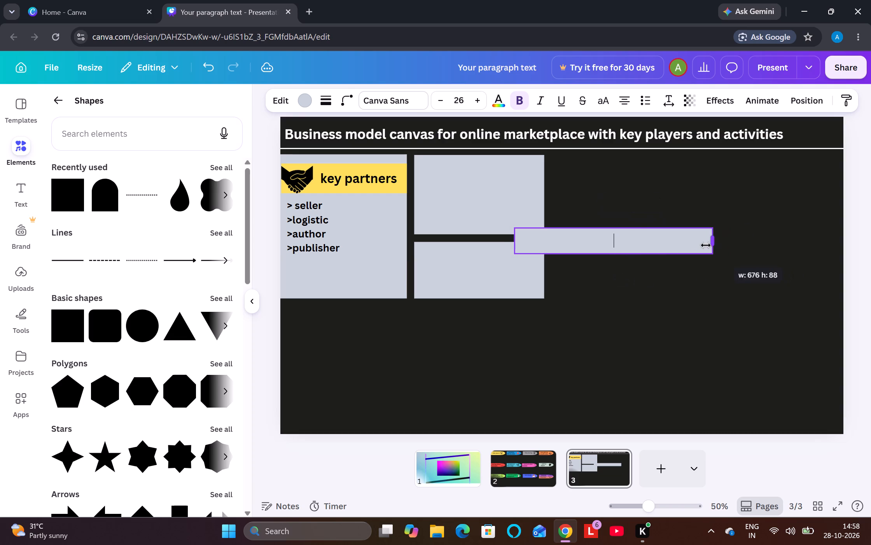
left_click_drag(706, 245, 629, 246)
Place the strip at the second block's left edge and extend its top to match the "key partners" banner's height and level.
left_click_drag(586, 239, 488, 194)
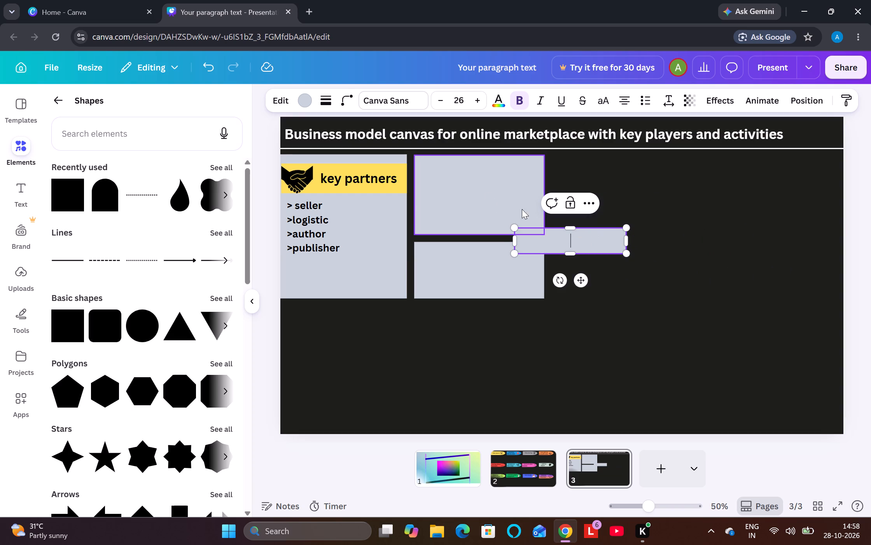
left_click(788, 229)
left_click_drag(569, 237, 469, 177)
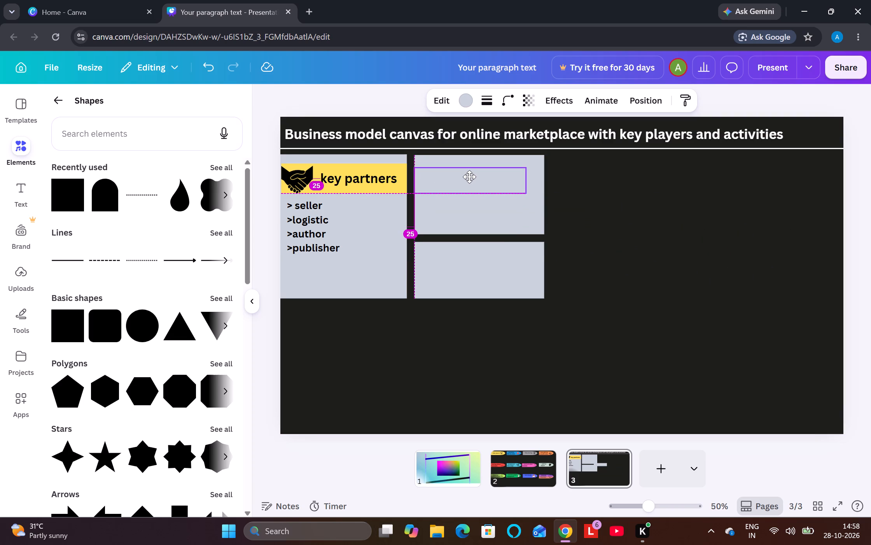
left_click_drag(469, 177, 469, 176)
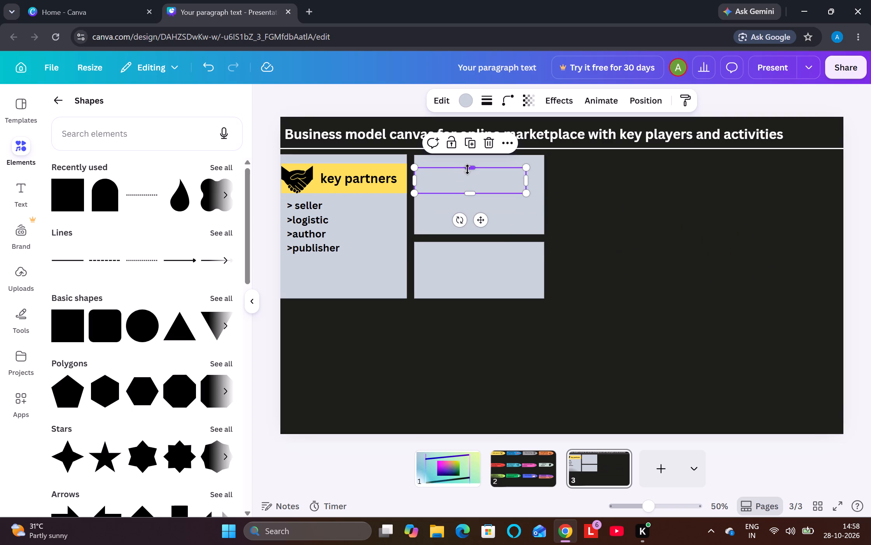
left_click(469, 167)
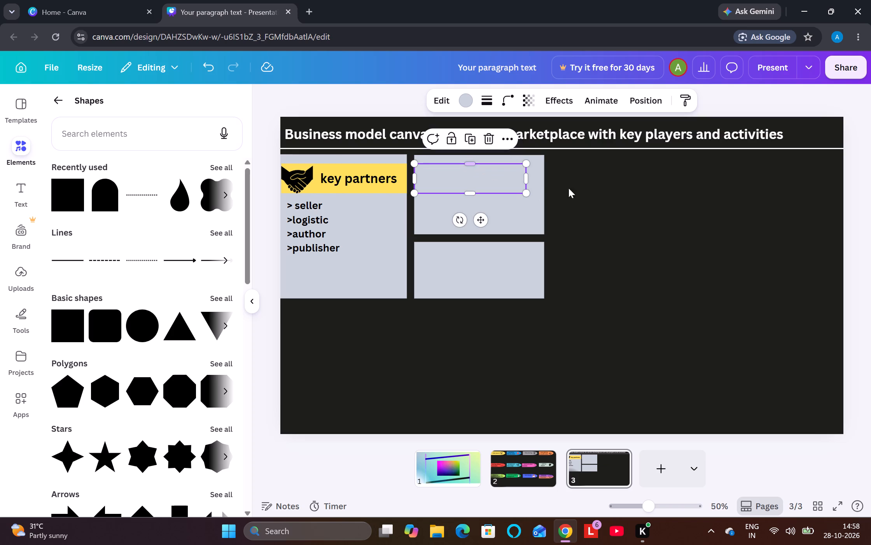
left_click(702, 209)
Fill the new strip on the second block with the same yellow as the "key partners" banner.
left_click(498, 186)
left_click(467, 98)
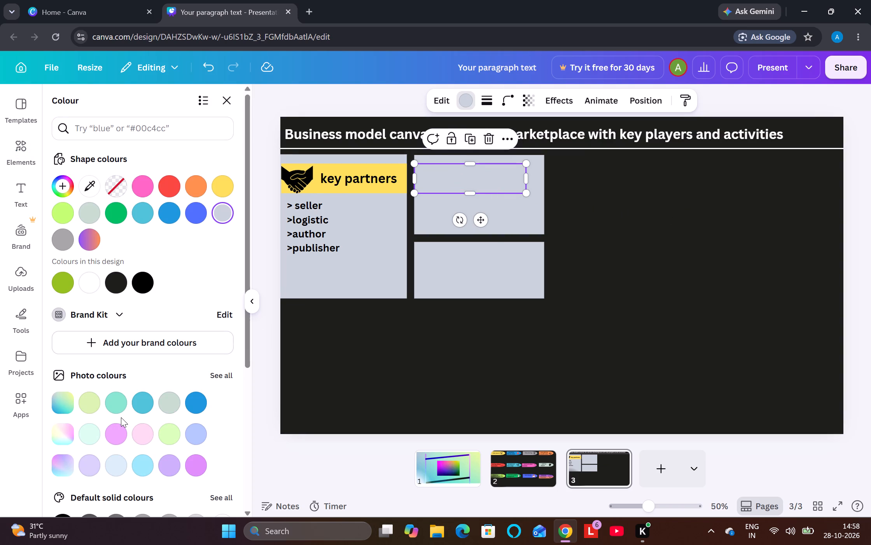
left_click(226, 187)
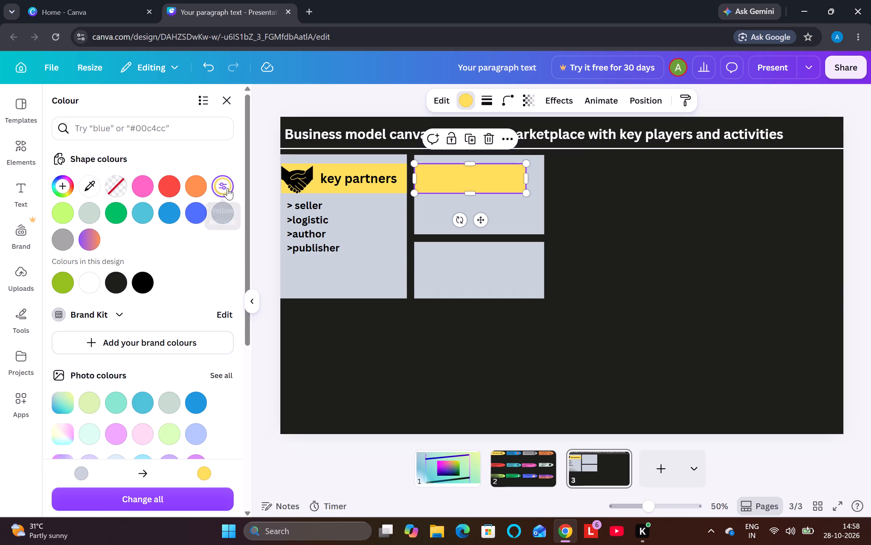
left_click(443, 378)
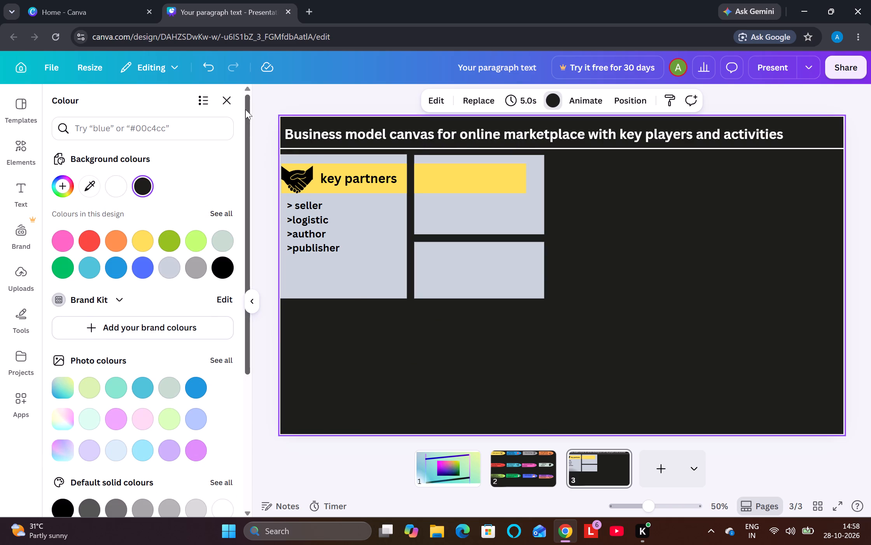
left_click(233, 91)
Add a text box reading "Key Activities" on the second block's yellow banner.
left_click(34, 326)
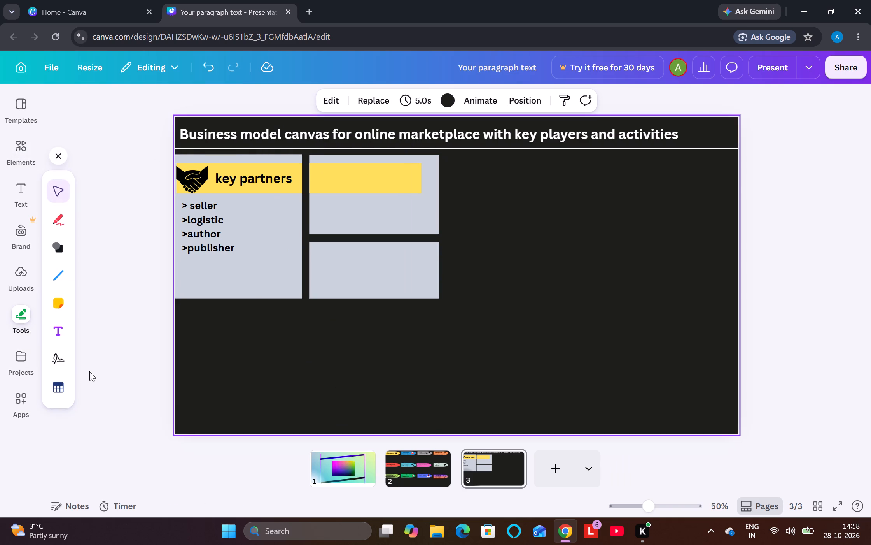
left_click(59, 334)
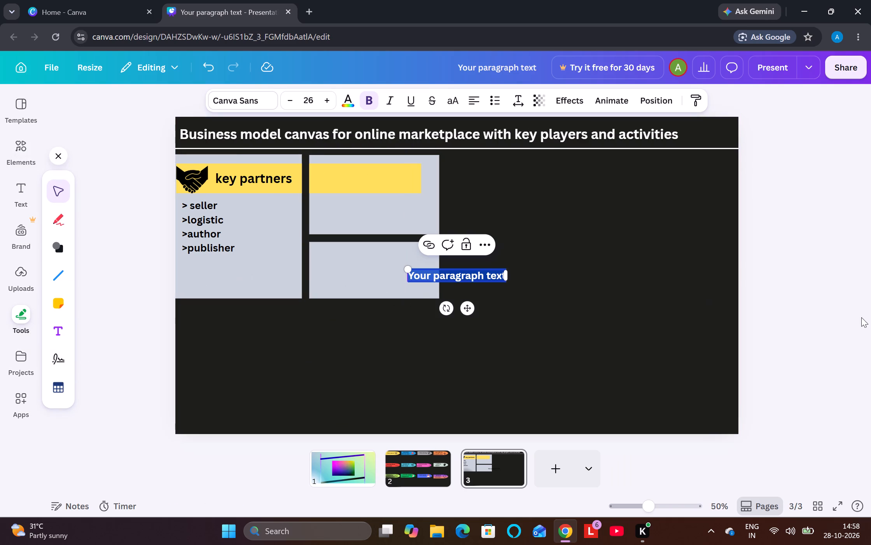
left_click_drag(862, 317, 854, 316)
left_click_drag(456, 271, 383, 198)
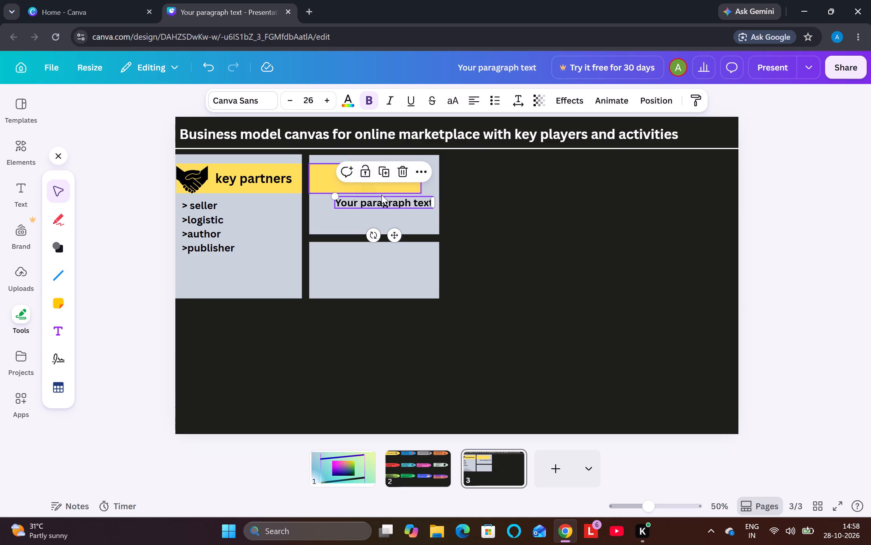
left_click_drag(383, 199, 374, 175)
left_click(385, 178)
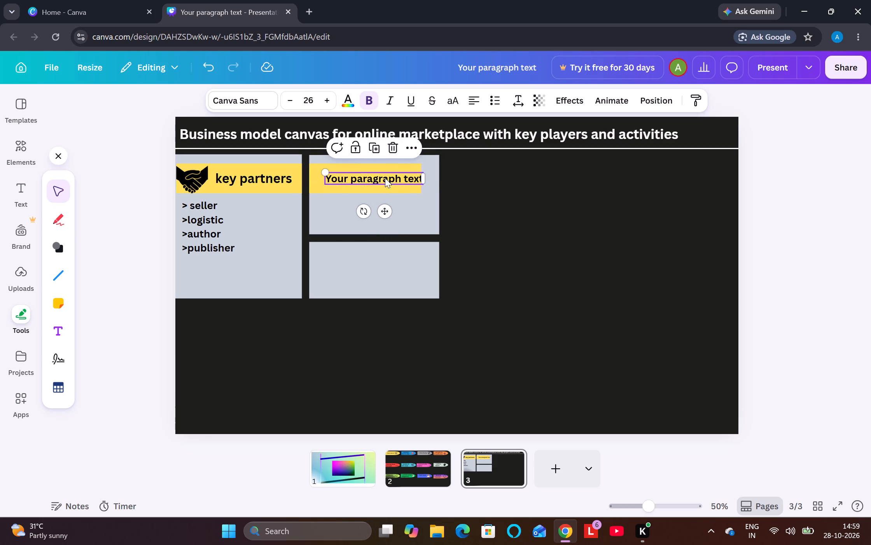
key("backslash")
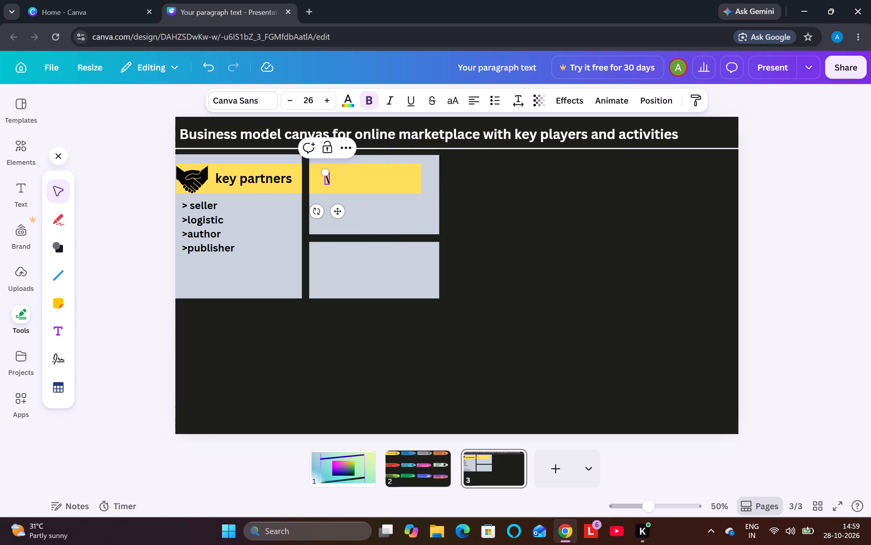
key("BackSpace")
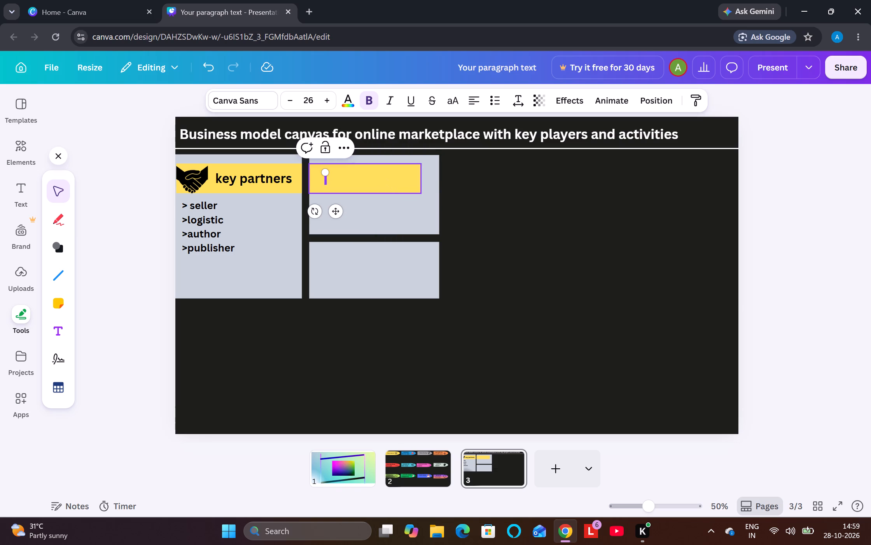
key("k")
type("ey")
key("space")
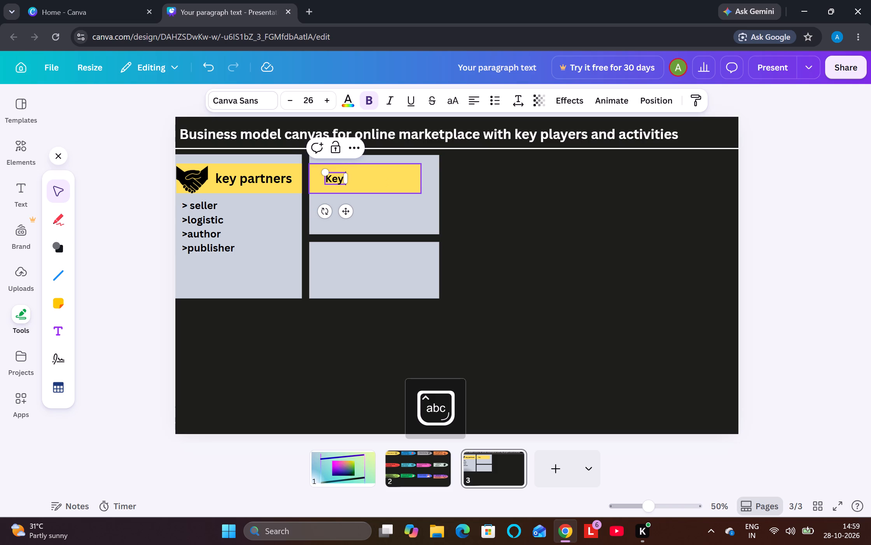
key("a")
type("ctivities")
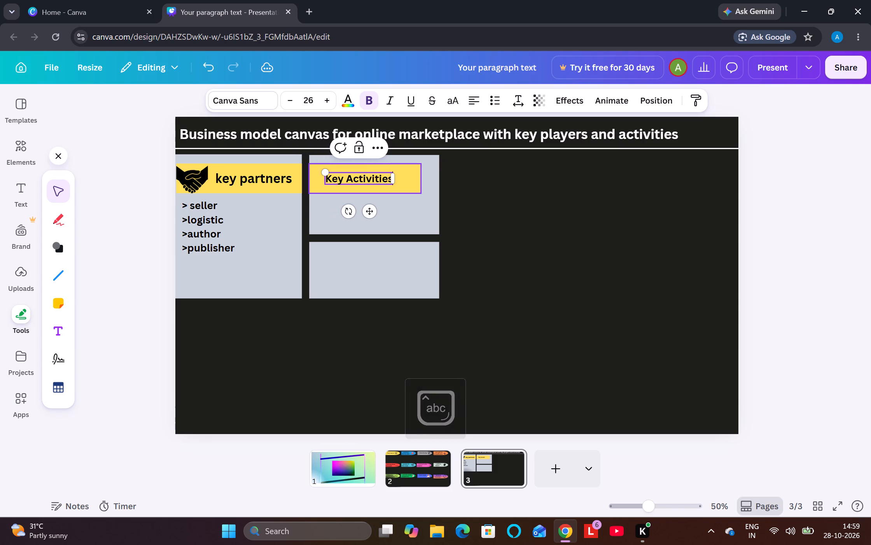
left_click(499, 206)
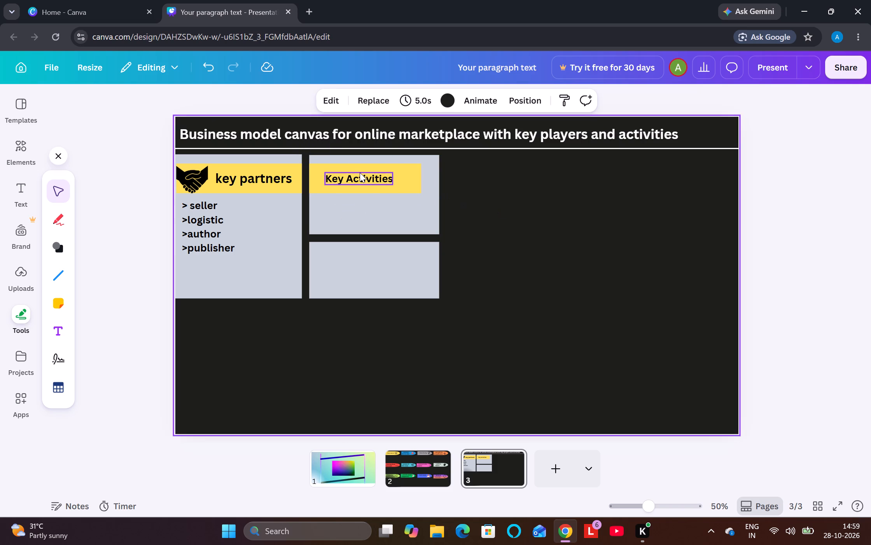
Move the "Key Activities" heading slightly right within its yellow banner.
left_click_drag(360, 172, 377, 171)
left_click(505, 217)
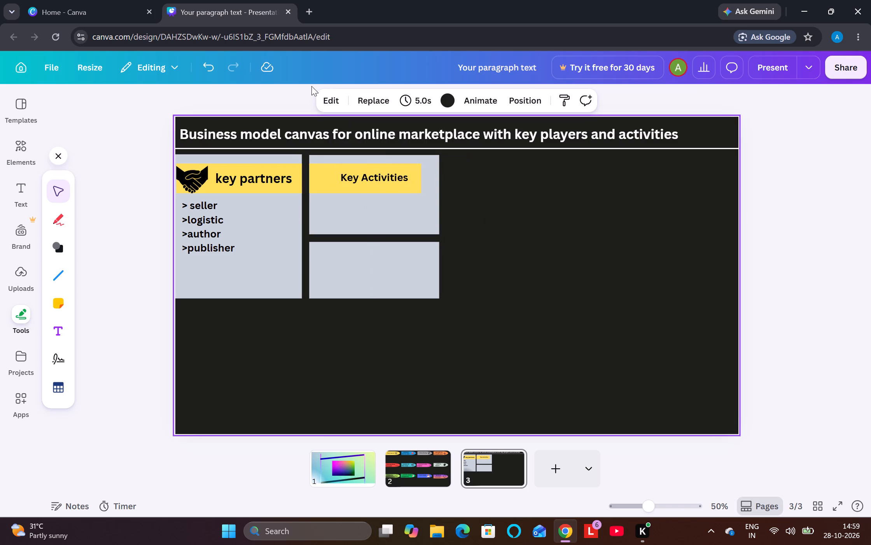
left_click(564, 241)
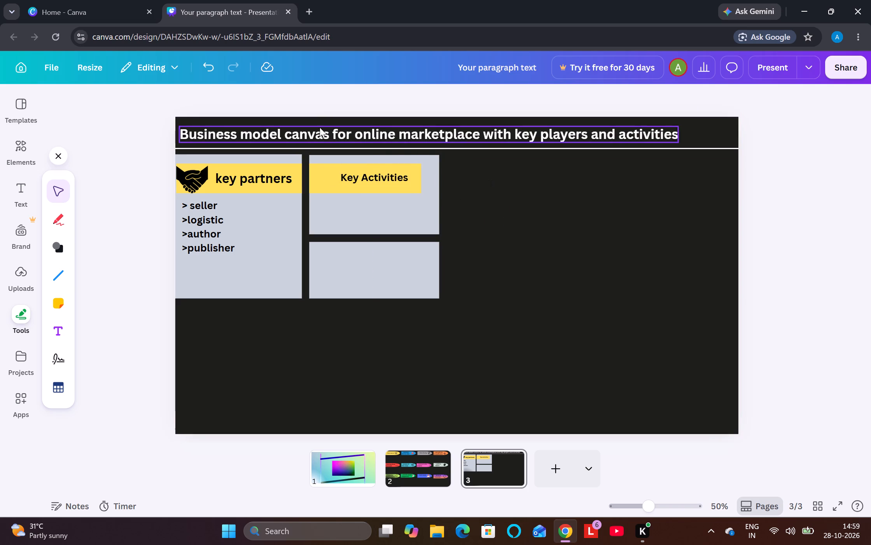
Increase the "Key Activities" heading's font size to 31.
left_click(386, 182)
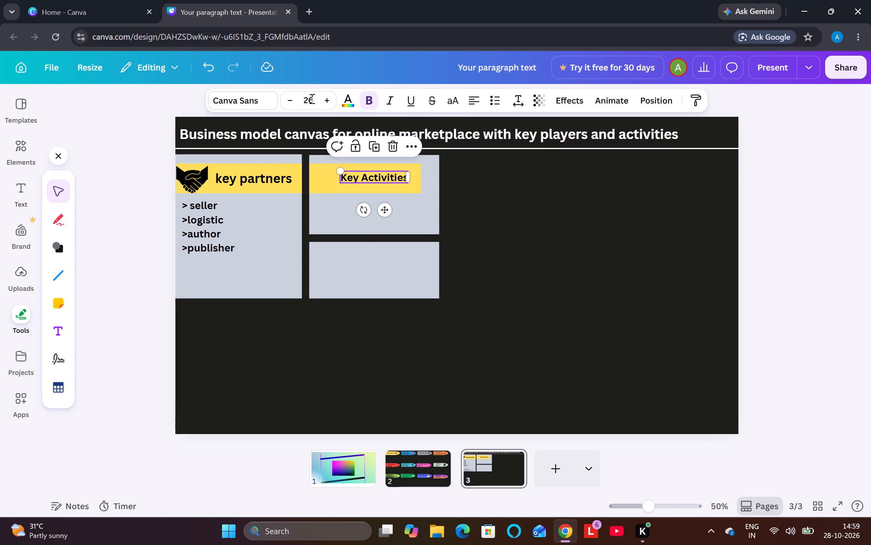
triple_click(320, 98)
double_click(324, 101)
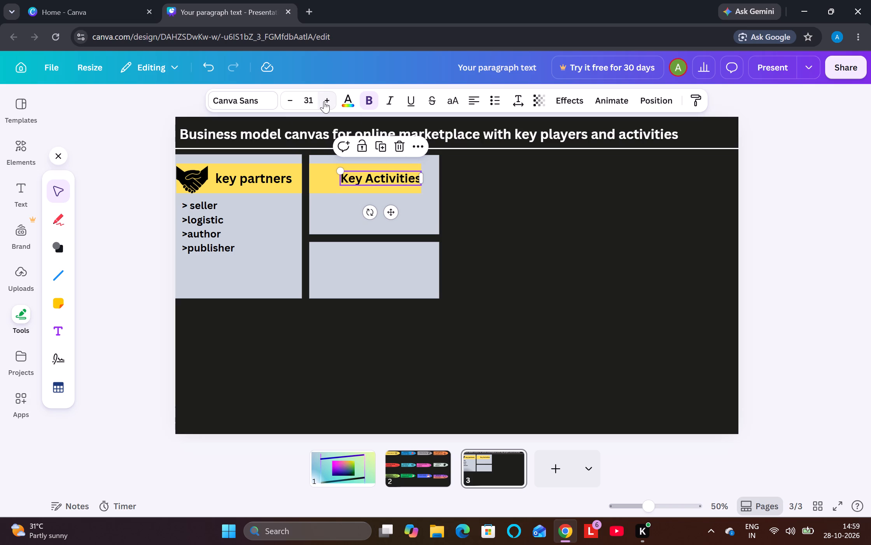
left_click_drag(533, 252, 530, 252)
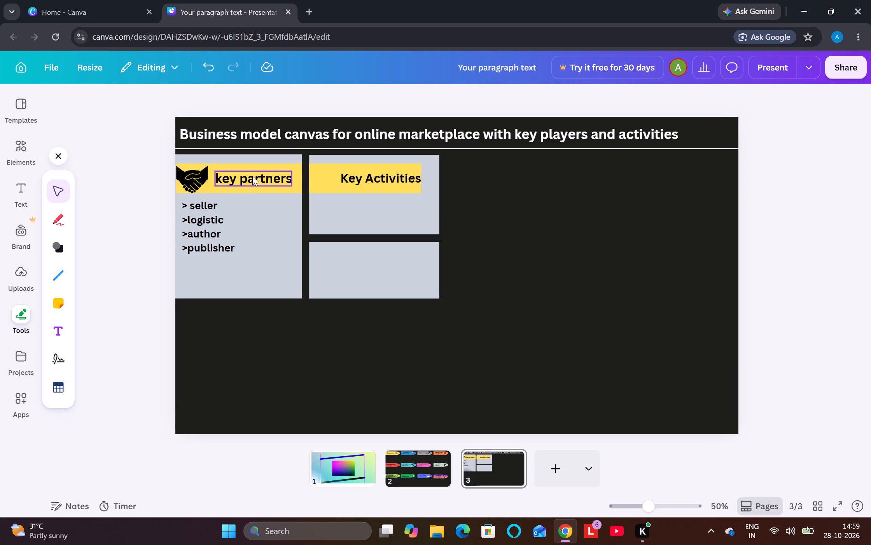
left_click(617, 271)
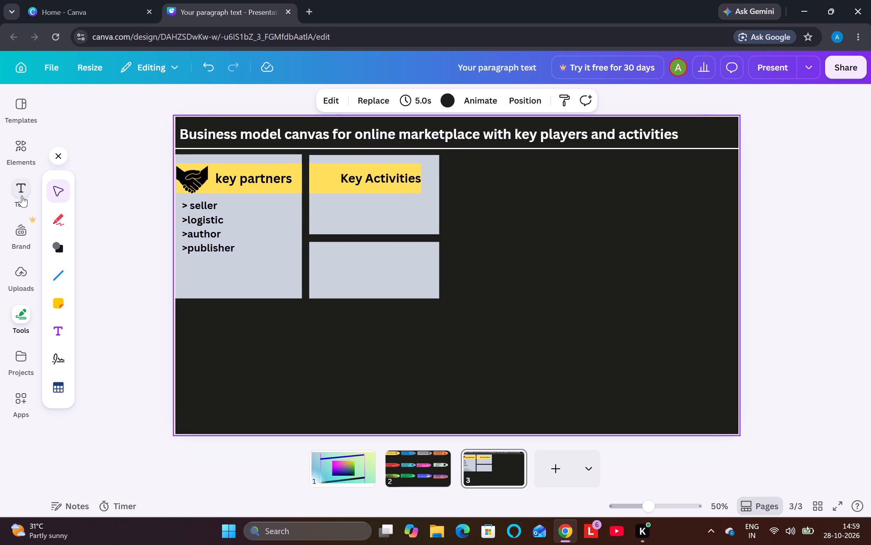
left_click(54, 162)
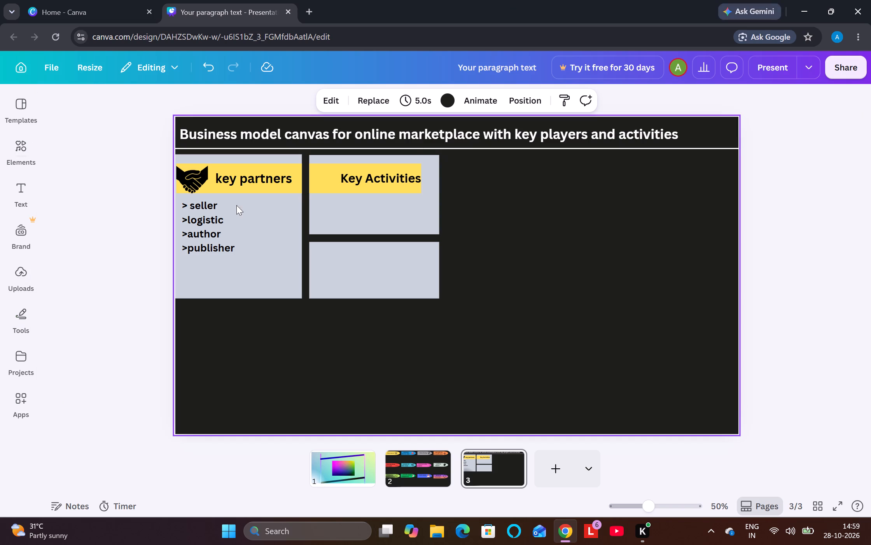
Search the shapes library for "tick icon".
left_click(509, 258)
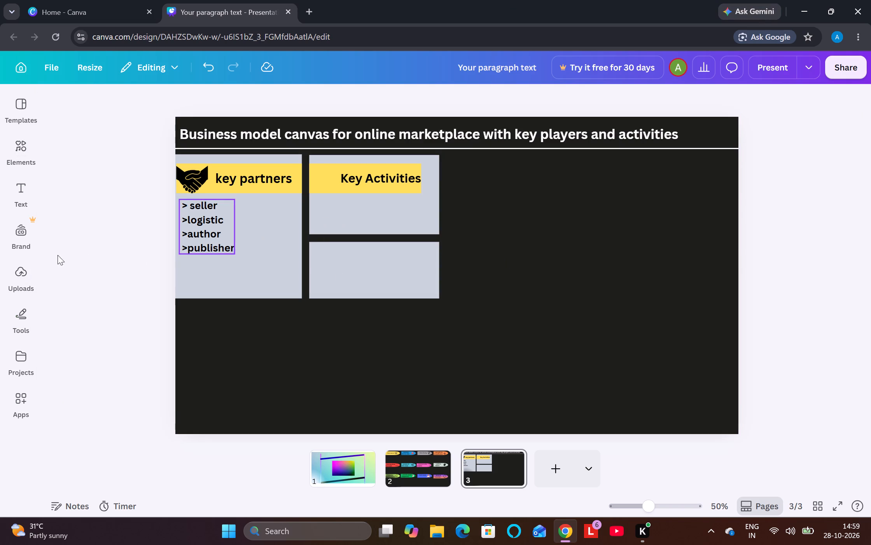
left_click(17, 155)
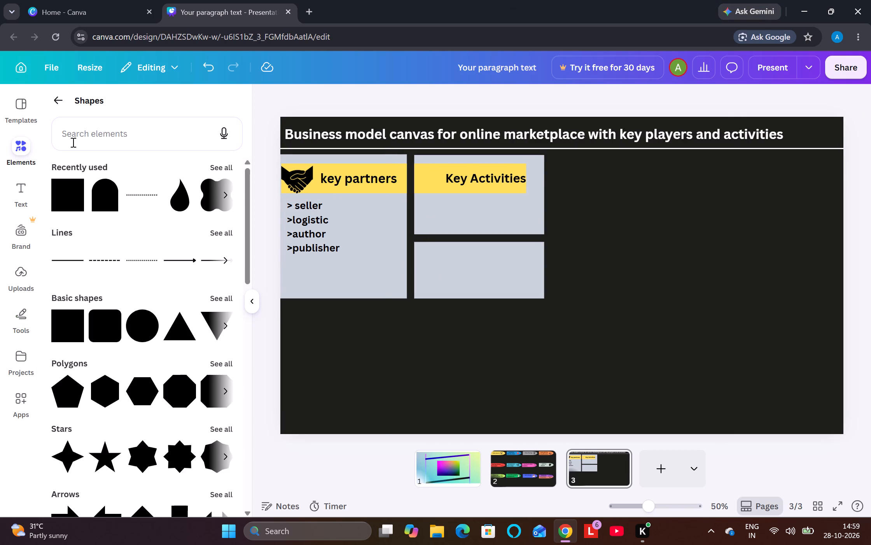
left_click(93, 134)
key("t")
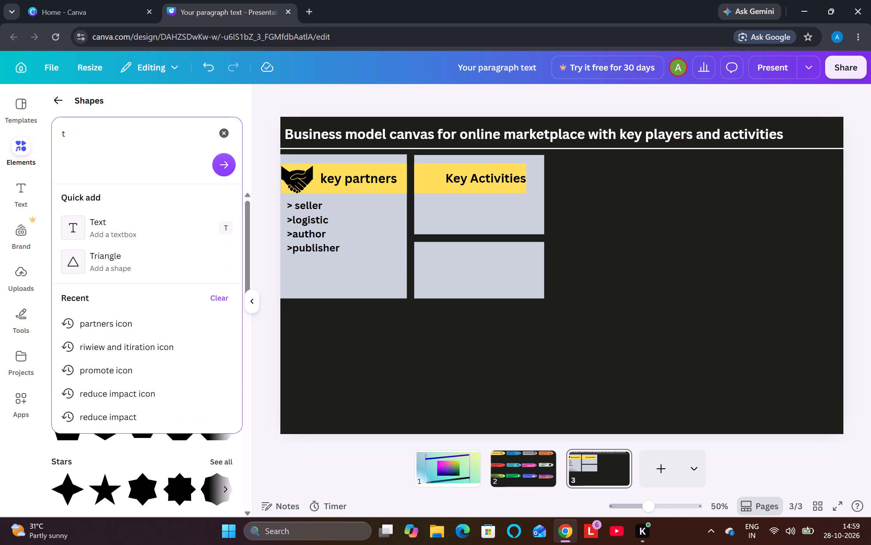
type("ick icon")
key("Return")
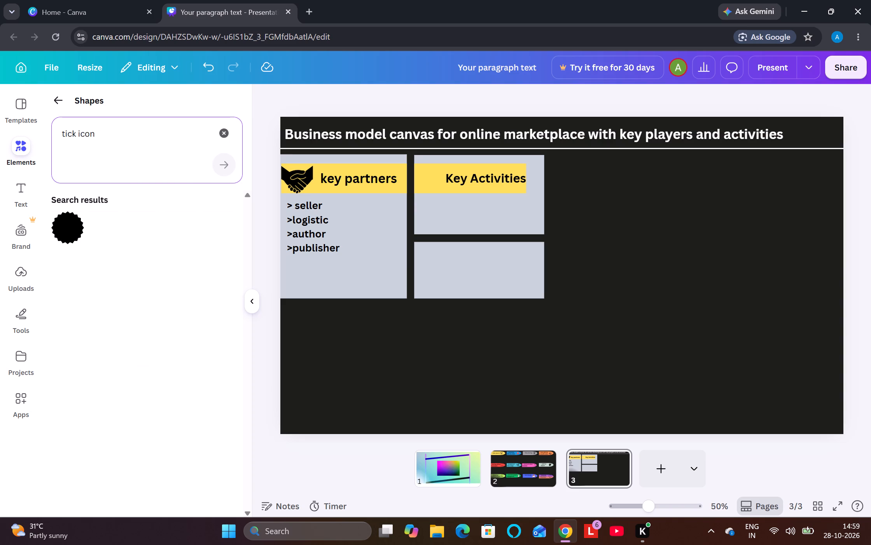
Replace the shapes search with the suggested term "correct icon".
left_click(121, 129)
key("BackSpace")
key("BackSpace")
key("BackSpace")
key("BackSpace")
key("BackSpace")
key("BackSpace")
key("BackSpace")
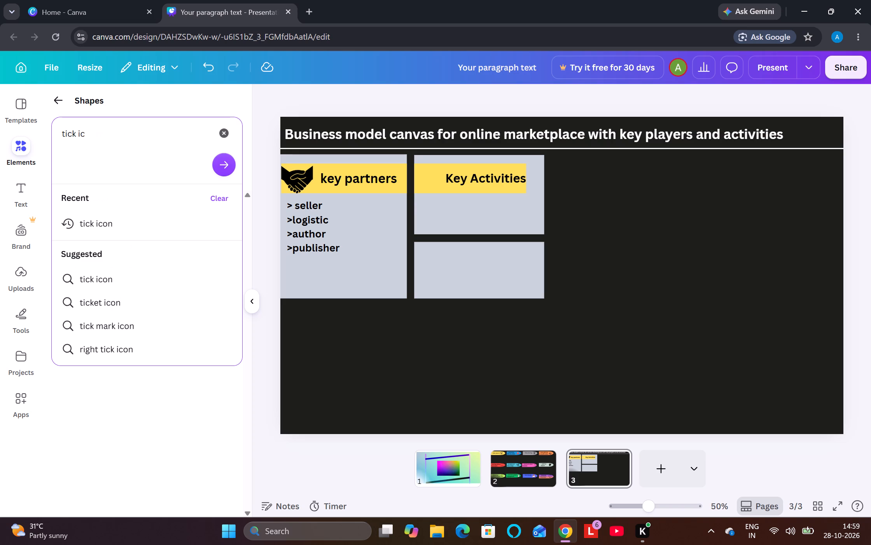
key("BackSpace")
key("BackSpace")
type("corr")
type("cet")
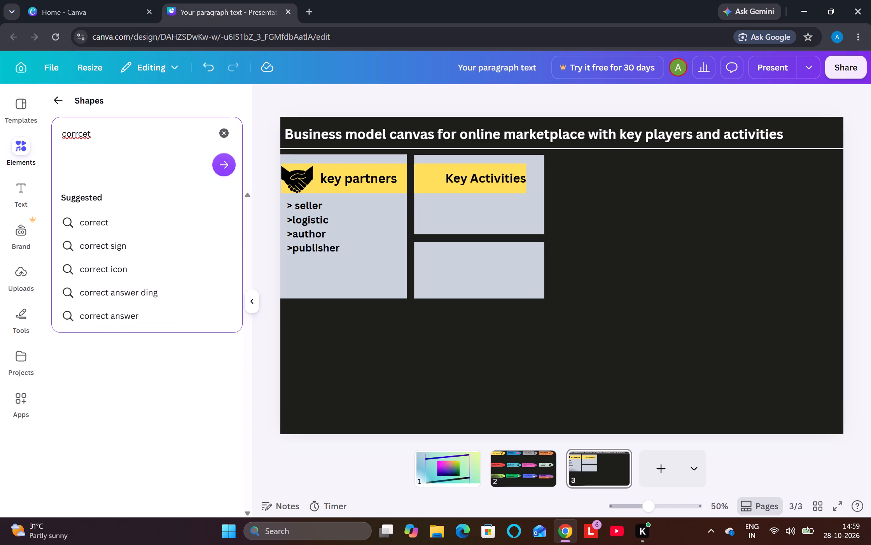
key("Down")
key("Down")
key("Down")
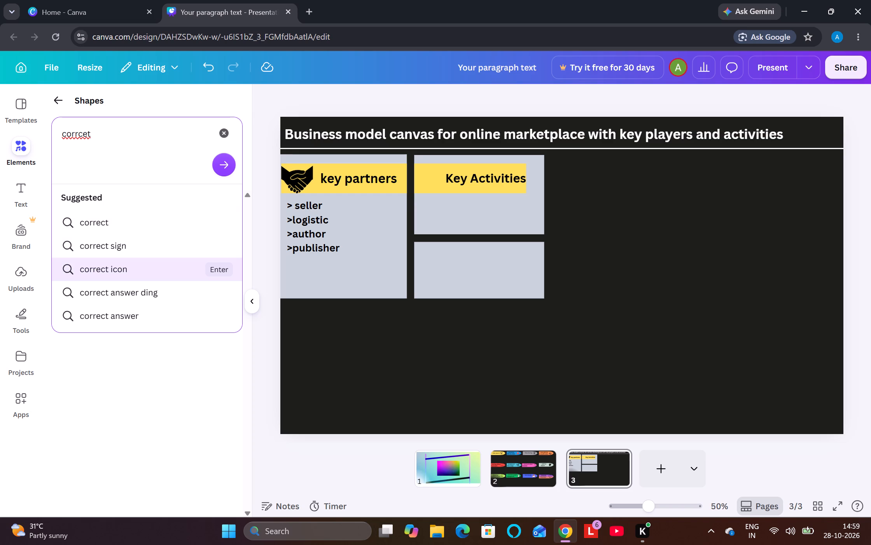
key("Return")
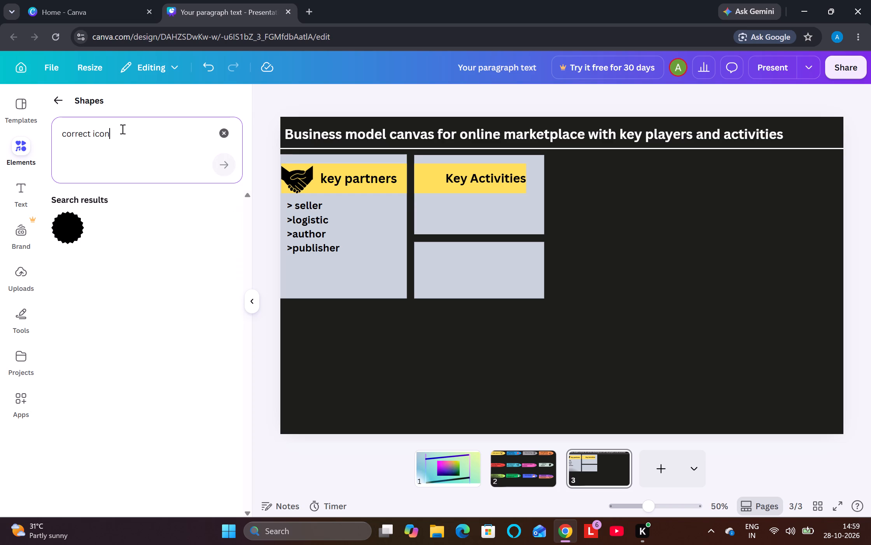
Add the scalloped badge shape to the slide and shrink it to a small icon size.
left_click(51, 238)
left_click(70, 228)
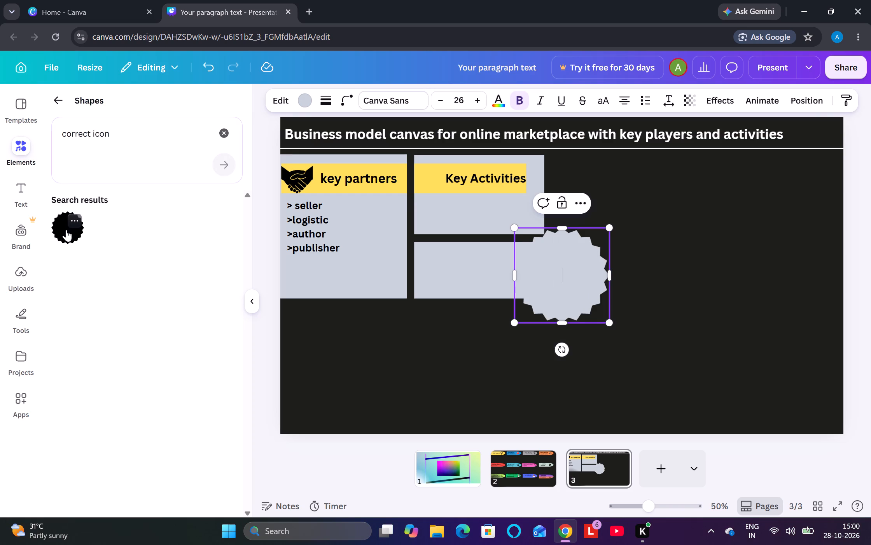
left_click_drag(607, 323, 554, 264)
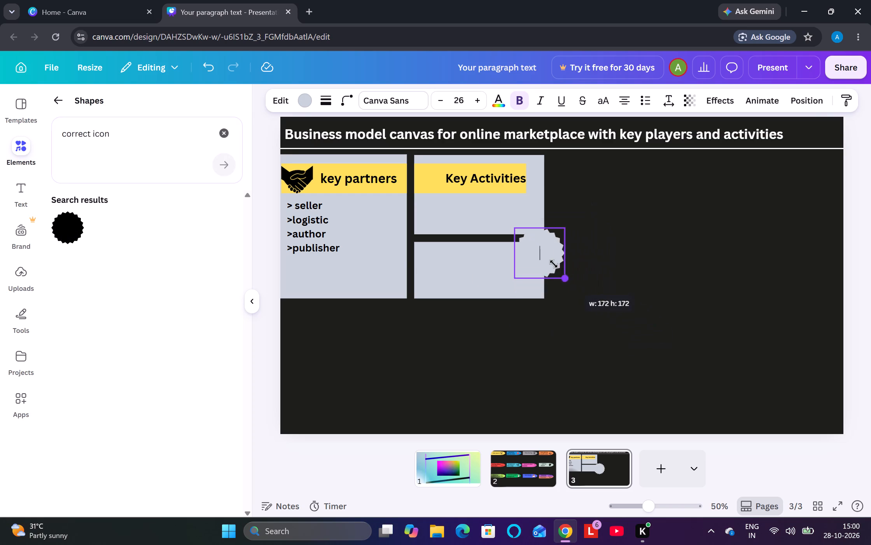
left_click_drag(554, 264, 539, 246)
left_click(518, 242)
left_click_drag(713, 260, 689, 260)
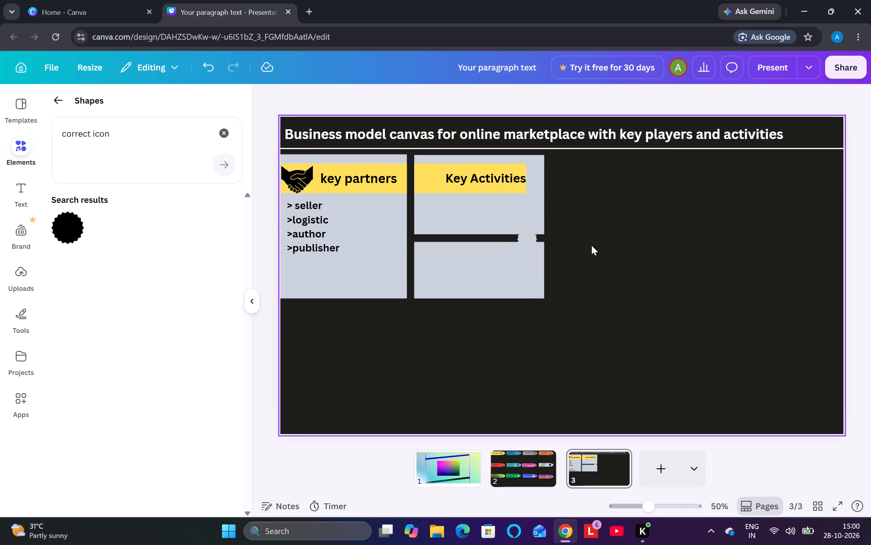
Place the small badge on the yellow banner before the "Key Activities" heading and enlarge it slightly to fit the banner height.
left_click_drag(519, 239, 422, 177)
left_click(696, 232)
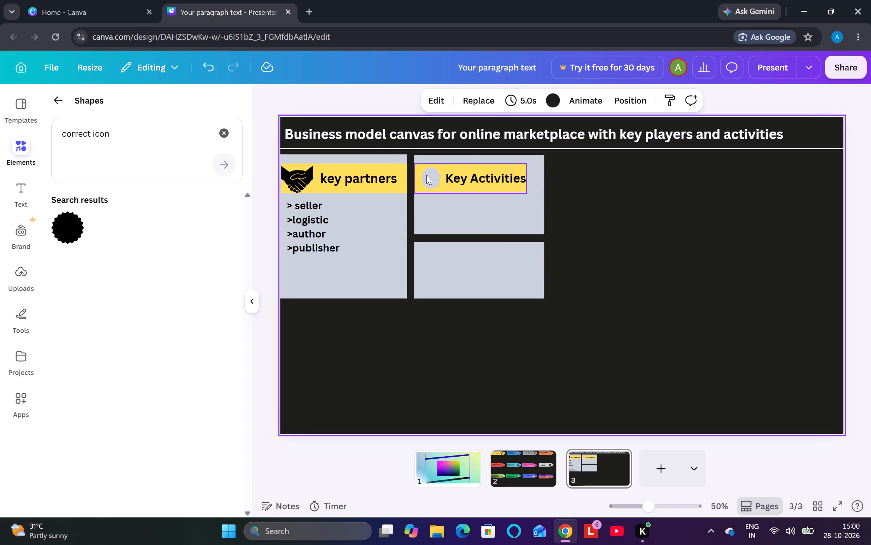
left_click(426, 175)
left_click_drag(442, 186, 446, 189)
left_click(437, 183)
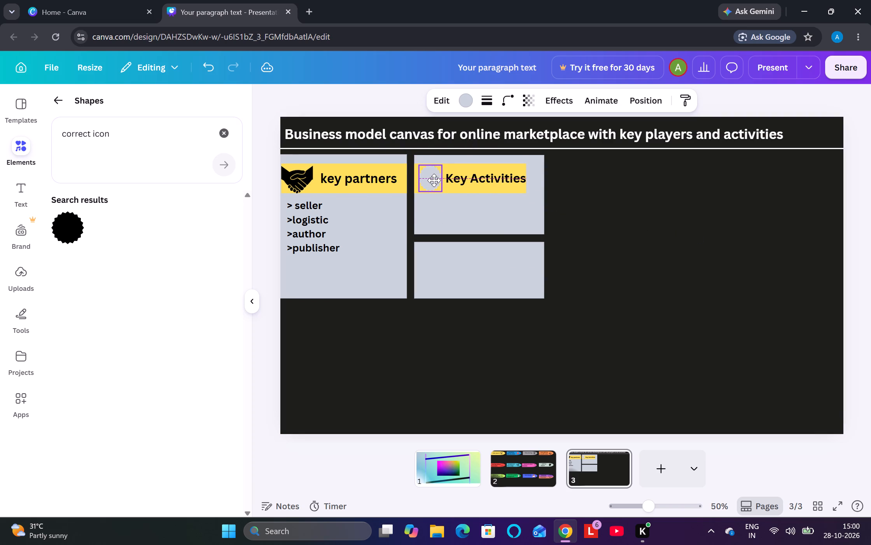
left_click(589, 201)
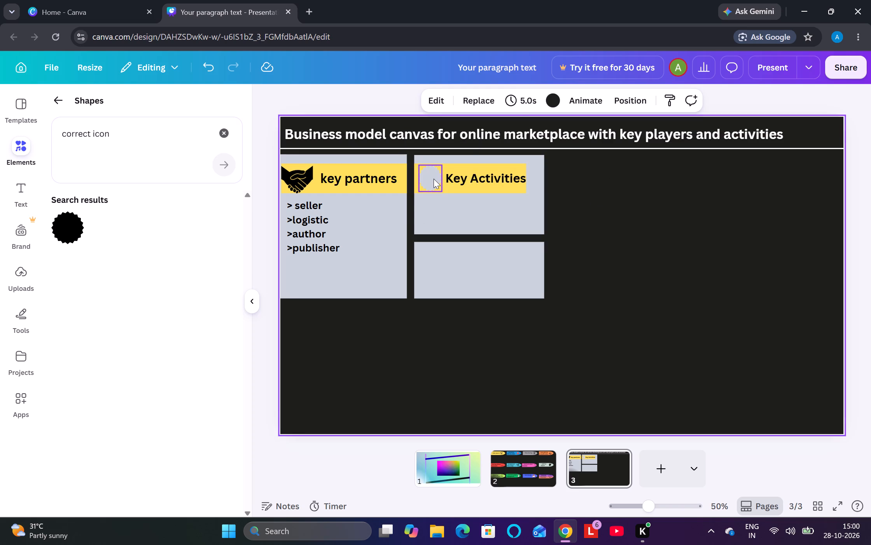
Fill the badge beside the "Key Activities" heading with black.
left_click(434, 179)
left_click(467, 99)
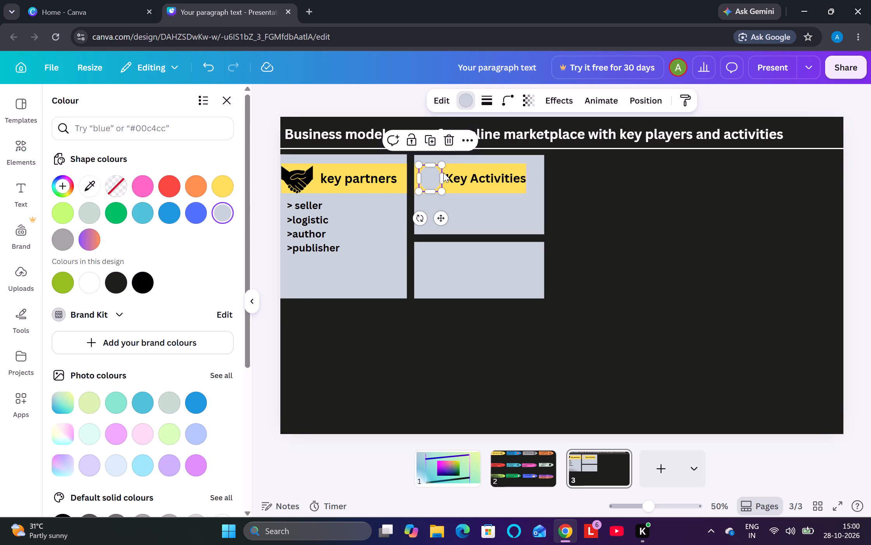
left_click(143, 289)
left_click_drag(782, 315, 775, 315)
left_click(792, 309)
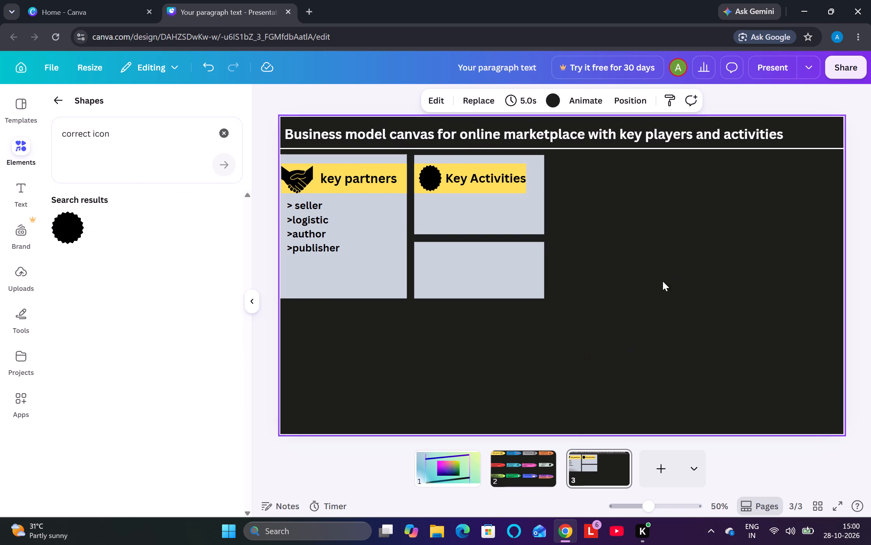
Widen the "Key Activities" yellow banner to span the full width of its grey block.
left_click(527, 176)
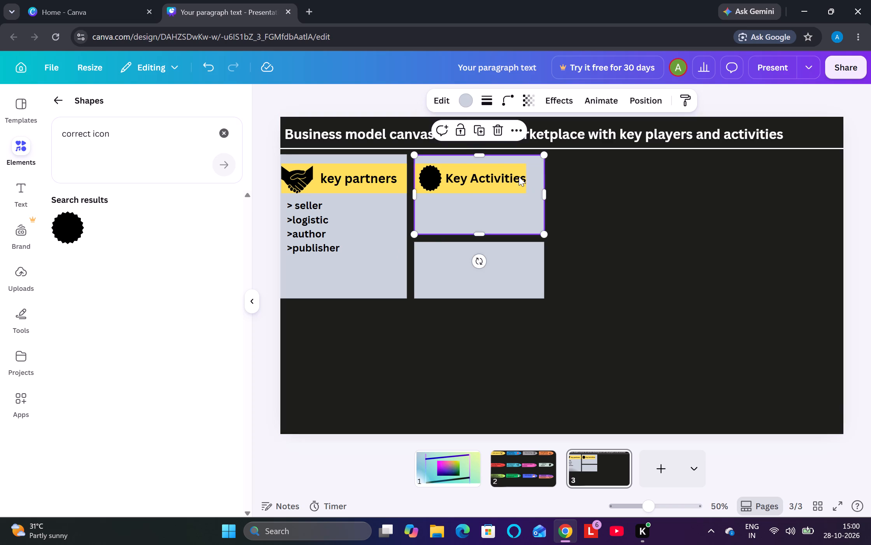
left_click(525, 176)
left_click(525, 175)
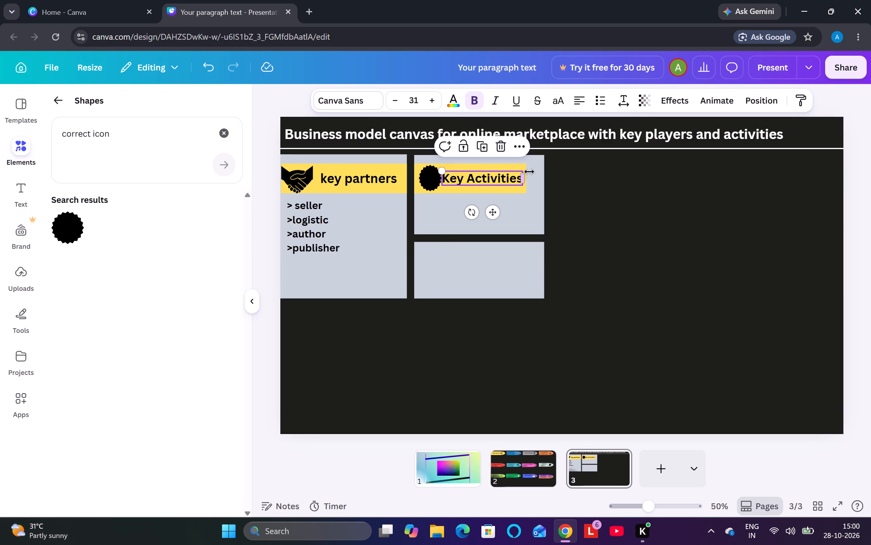
left_click(526, 169)
left_click(518, 165)
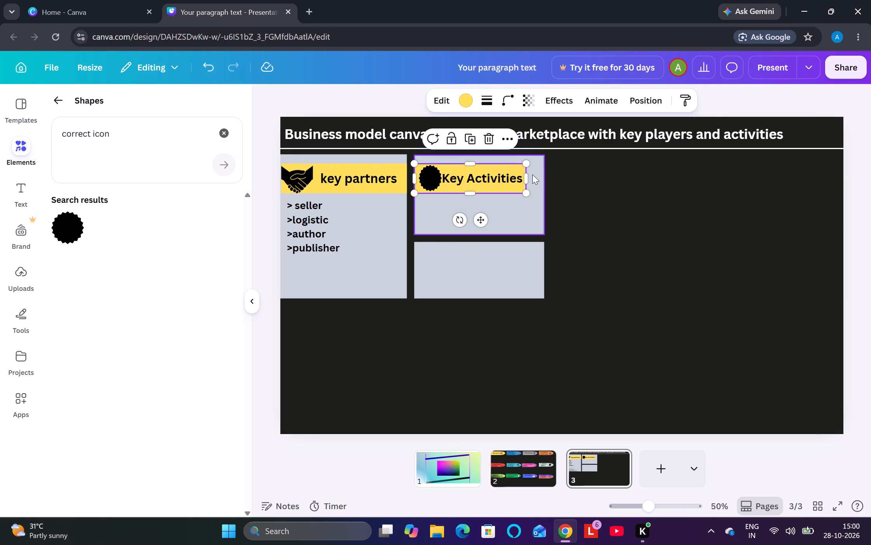
left_click_drag(526, 178, 544, 180)
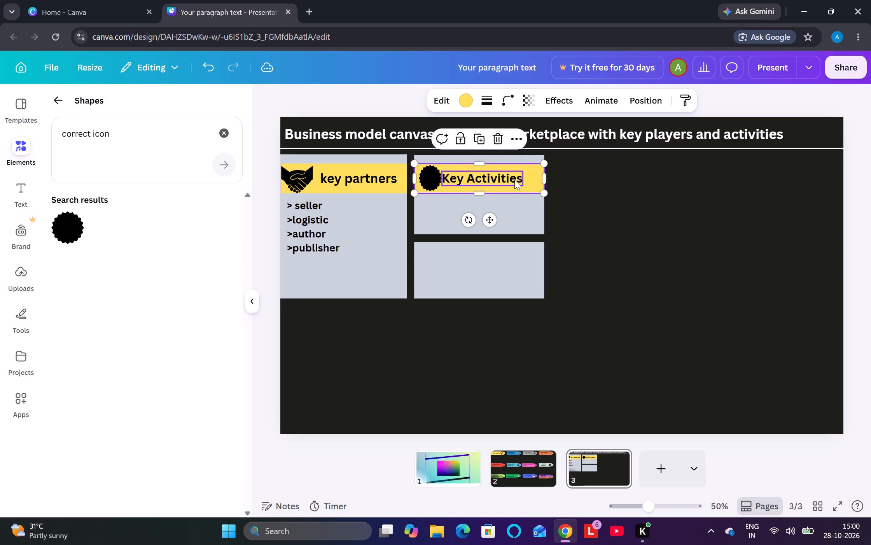
Move the "Key Activities" heading slightly right, clear of the black badge.
left_click_drag(516, 180, 521, 180)
left_click(626, 187)
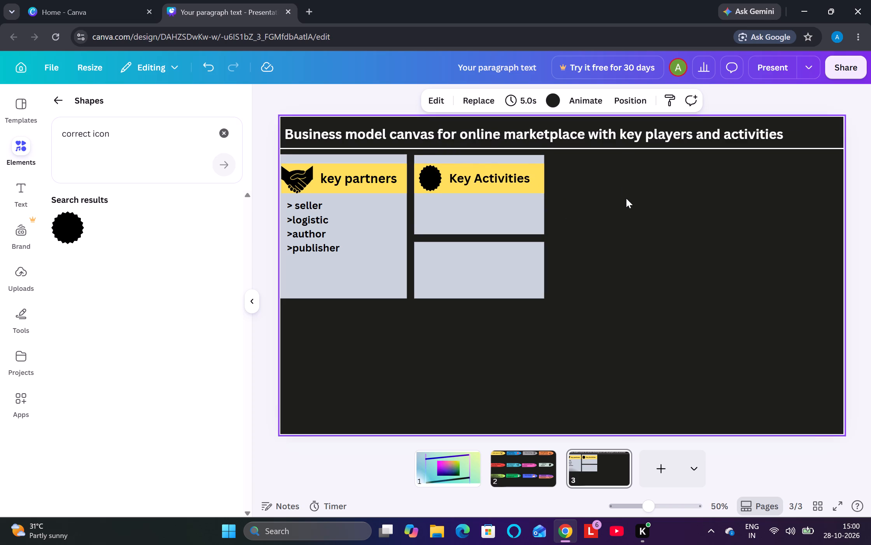
Add a text box to the second grey block, just below the "Key Activities" banner and level with "> seller".
left_click(460, 212)
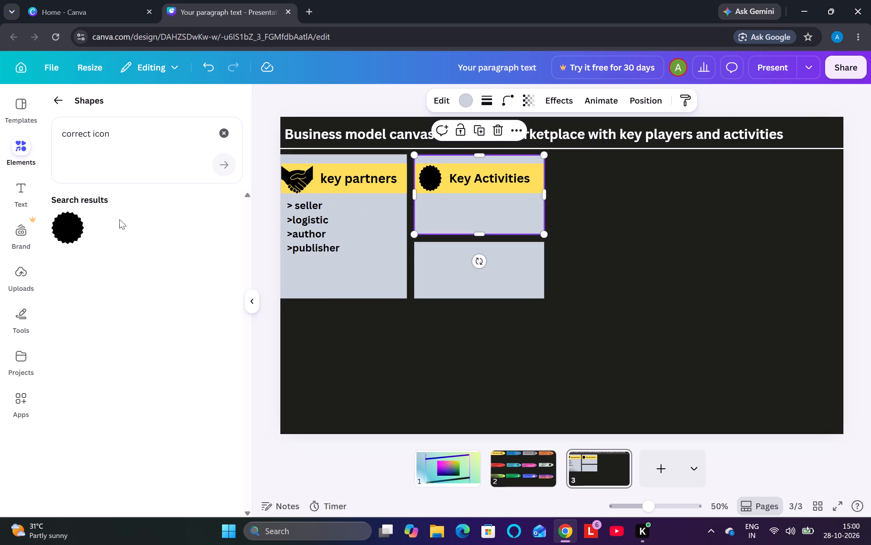
left_click(19, 309)
left_click(55, 331)
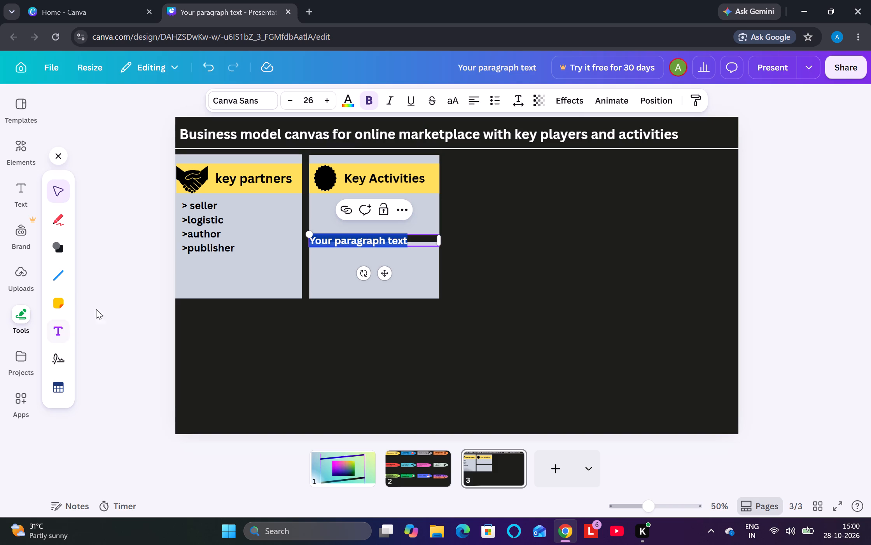
left_click_drag(338, 242, 352, 218)
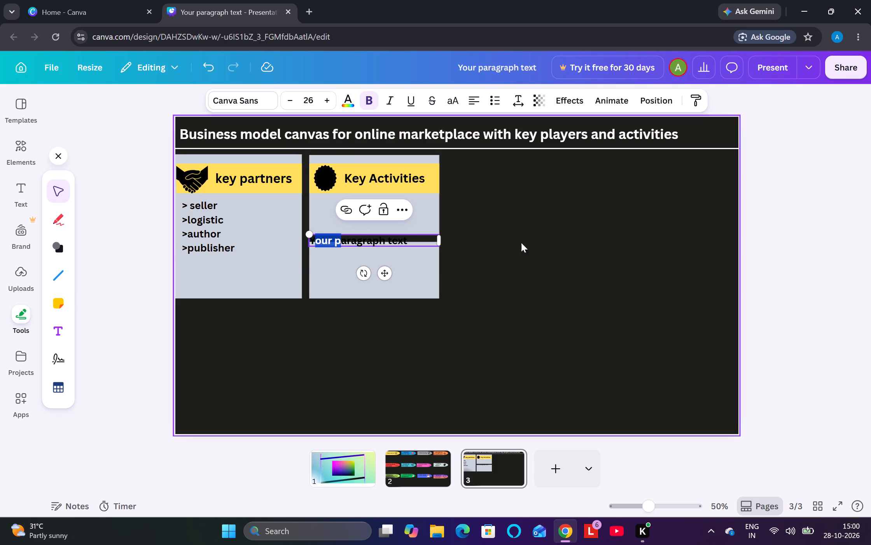
left_click(521, 243)
left_click_drag(377, 242, 381, 208)
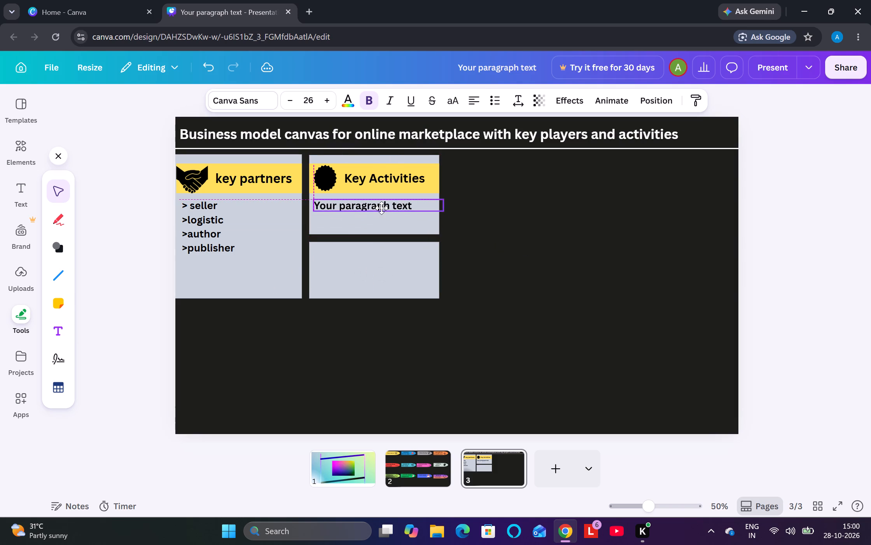
left_click_drag(381, 208, 379, 209)
left_click(379, 210)
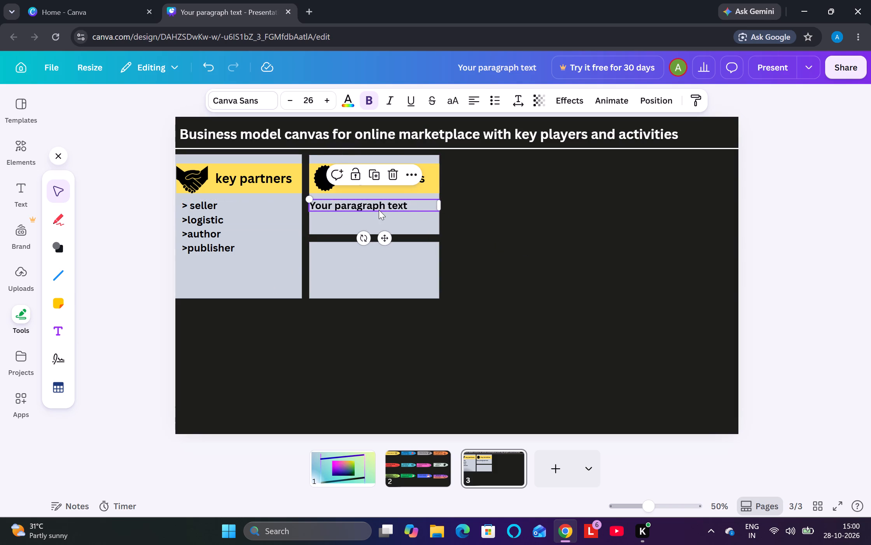
Replace the new text box's placeholder text with "> Merchandizing".
key("BackSpace")
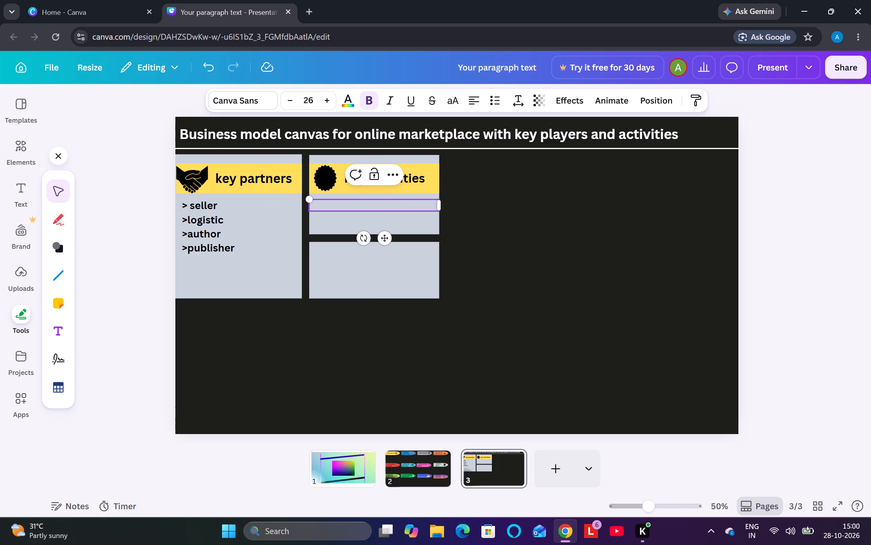
key("space")
key("shift+greater")
key("space")
type("com")
key("BackSpace")
key("BackSpace")
key("BackSpace")
key("m")
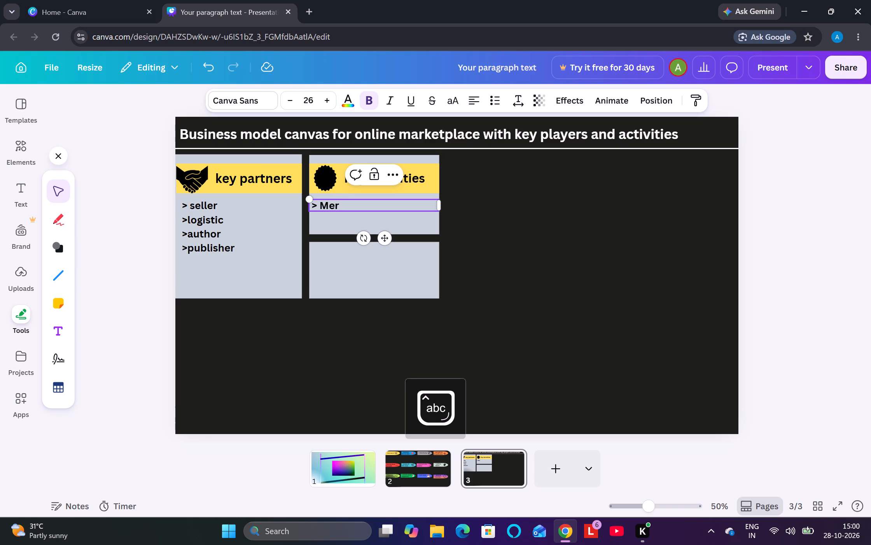
type("chan")
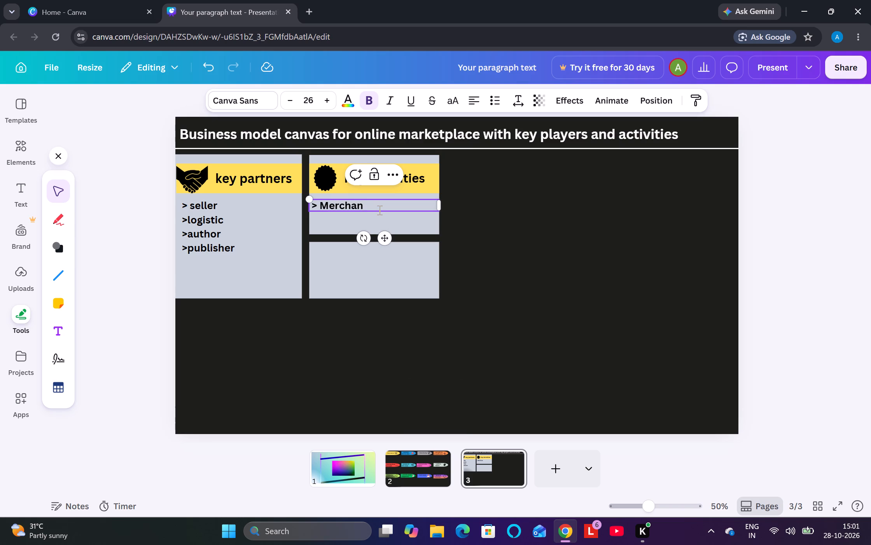
type("dizing")
Add "> supply chain and" under "> Merchandizing" in the Key Activities list, continuing with "logistic managment" on the following line.
key("Return")
key("space")
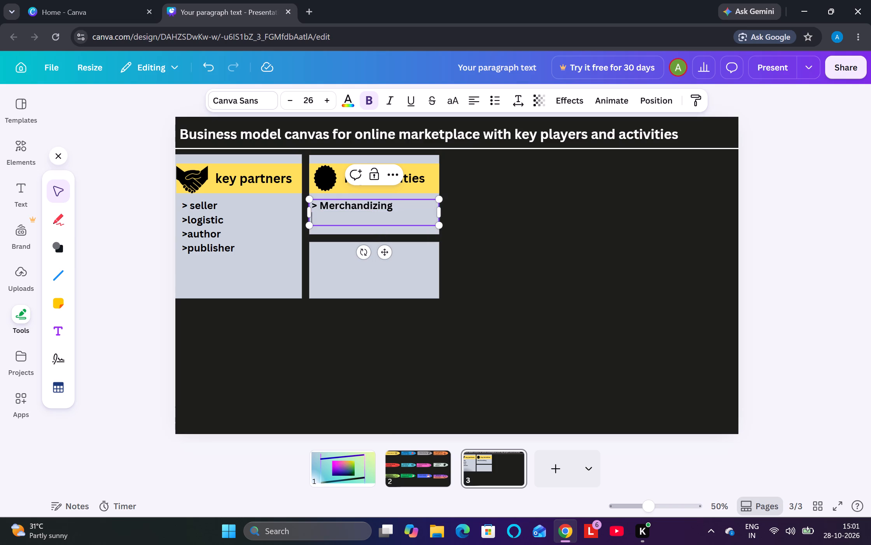
key("shift+greater")
key("space")
type("supplu")
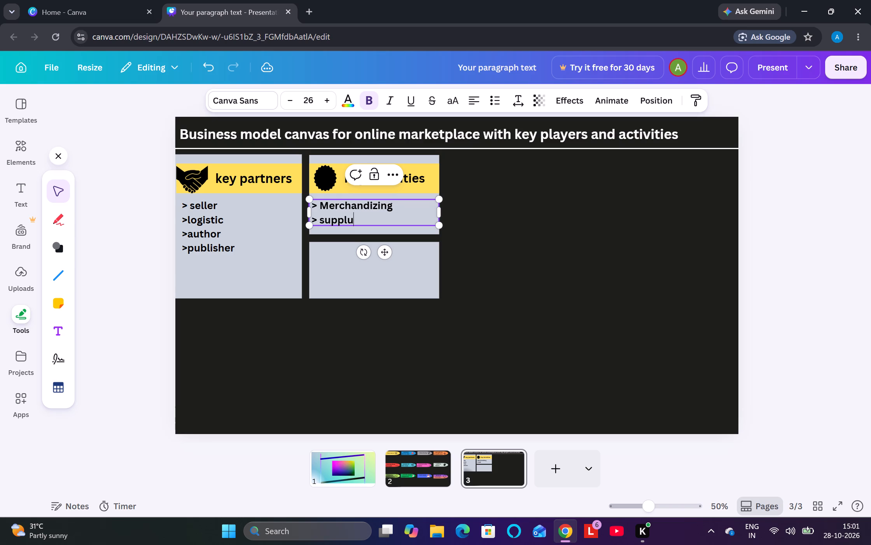
key("BackSpace")
type("y")
key("space")
type("chain and")
key("space")
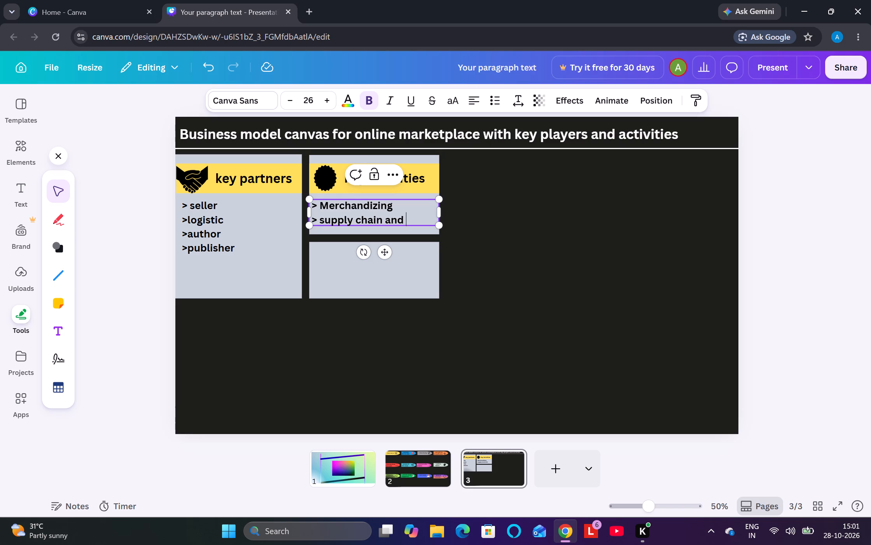
key("Return")
type("lo")
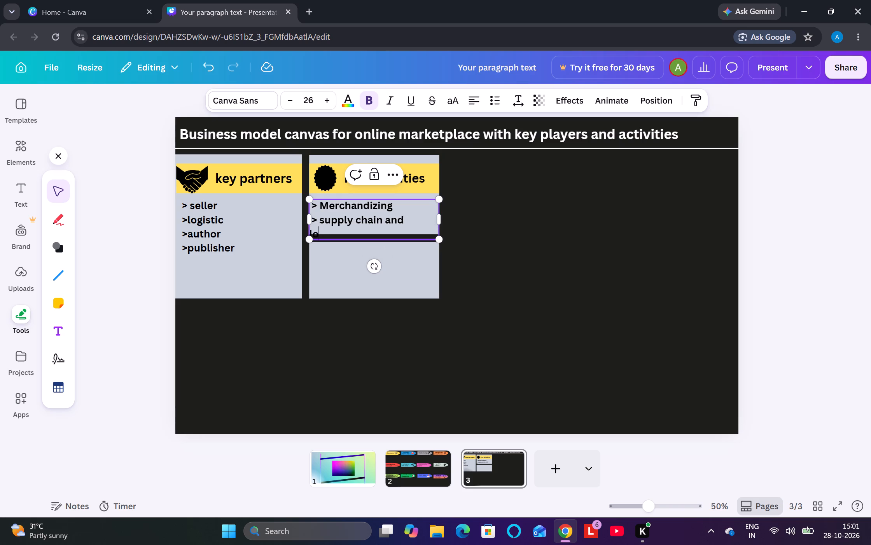
type("gist")
type("ic")
key("space")
type("managment")
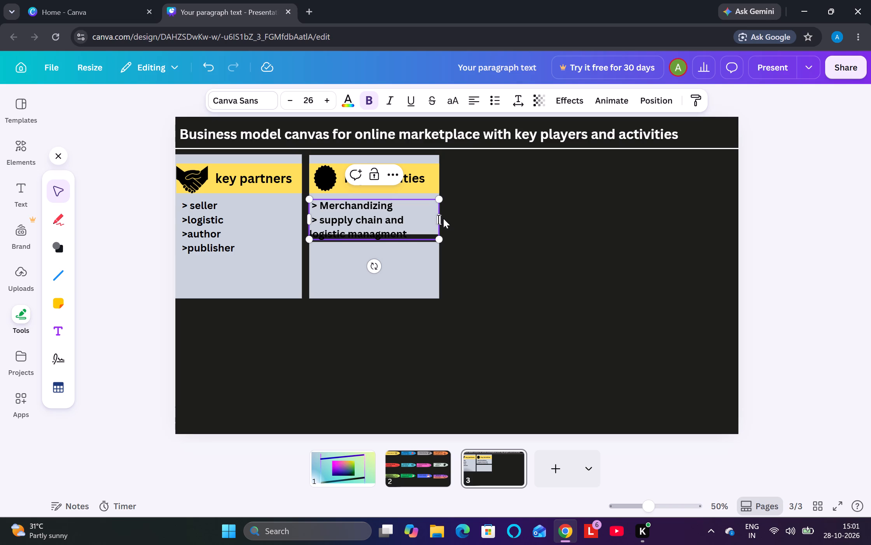
left_click(544, 208)
Move the empty grey block beneath Key Activities slightly down, keeping it aligned with the block above.
left_click_drag(397, 261, 396, 268)
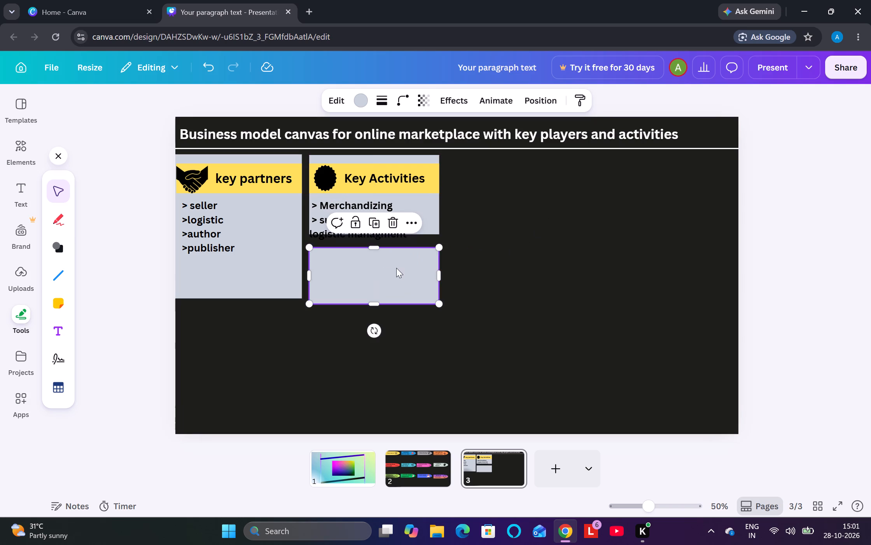
left_click(528, 252)
Extend the Key Activities grey block's bottom edge down to enclose the "logistic managment" line.
left_click(422, 213)
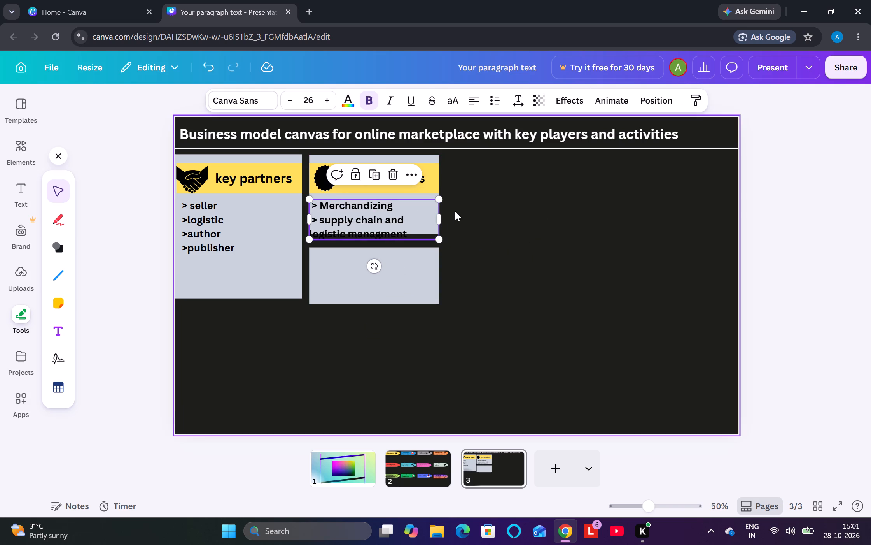
left_click(421, 214)
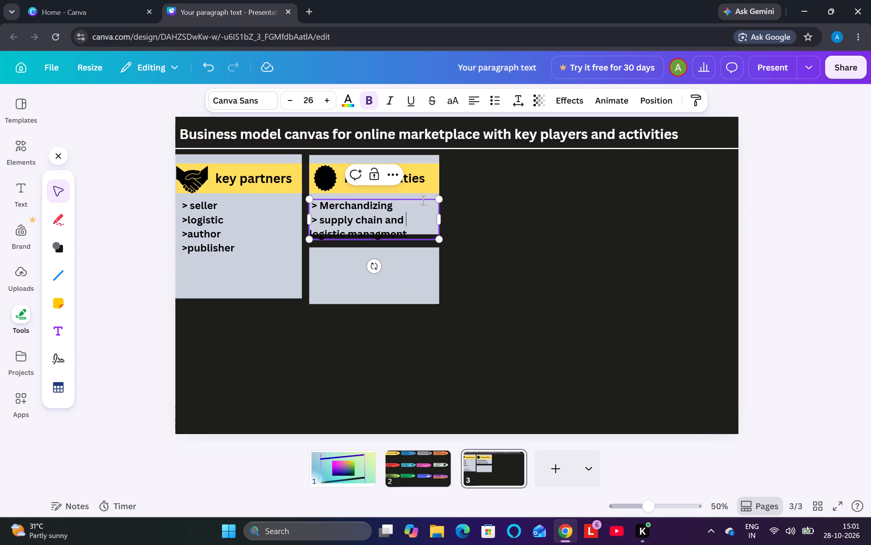
left_click(422, 200)
left_click(423, 194)
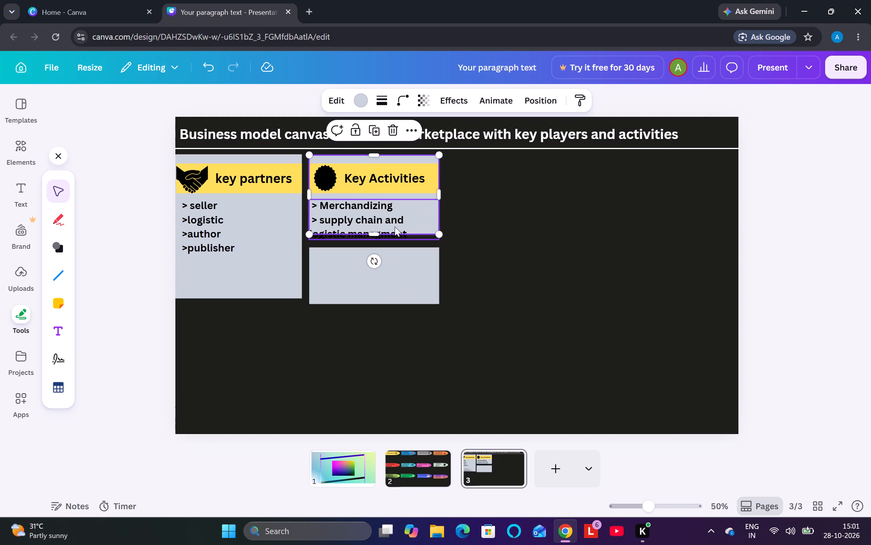
left_click_drag(370, 232, 369, 238)
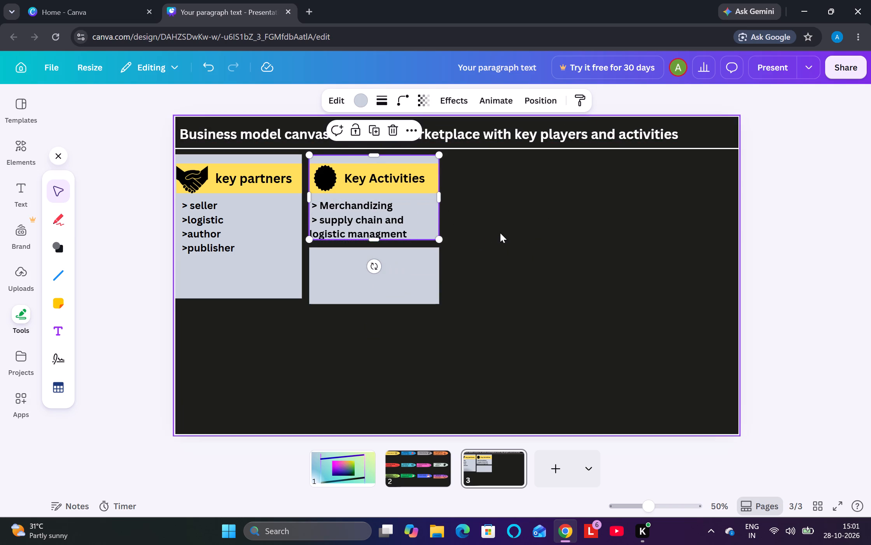
left_click(500, 233)
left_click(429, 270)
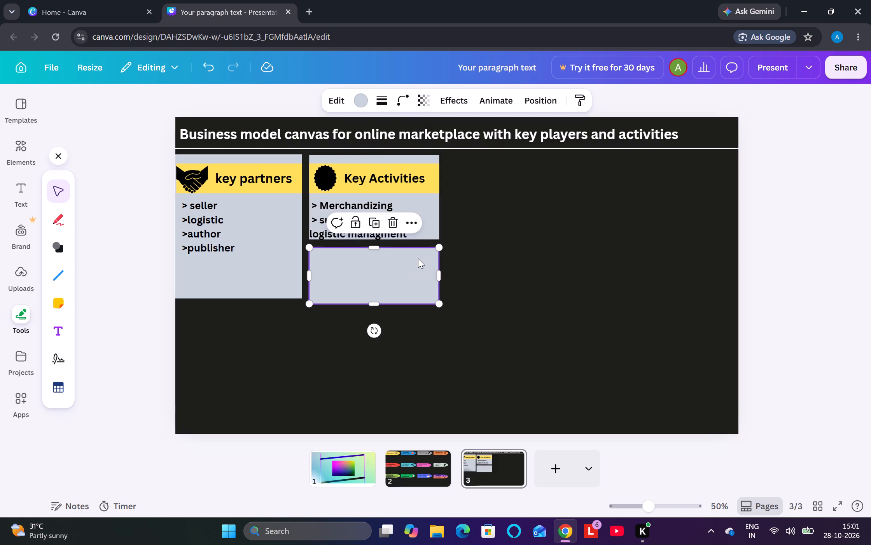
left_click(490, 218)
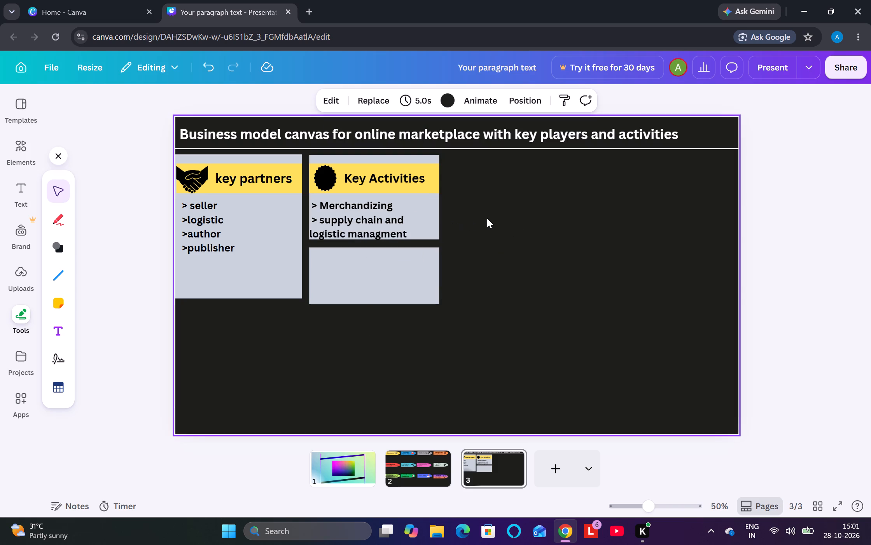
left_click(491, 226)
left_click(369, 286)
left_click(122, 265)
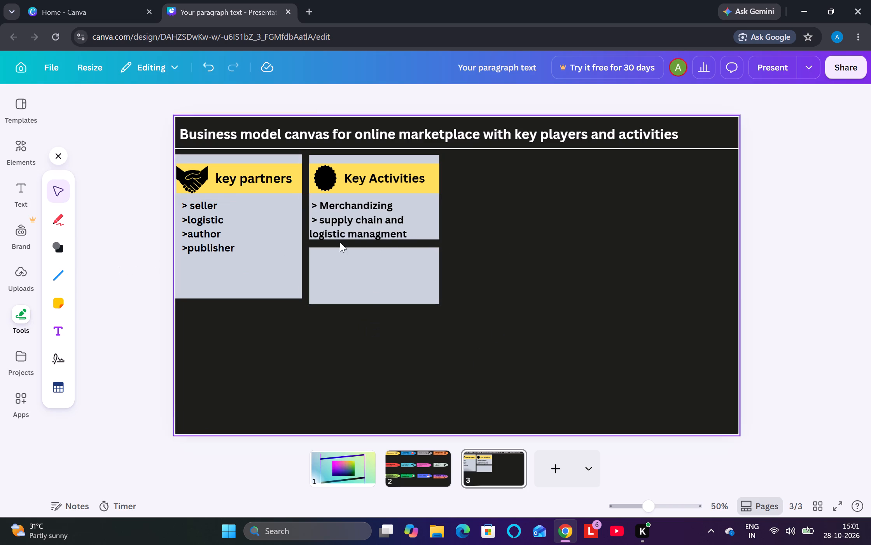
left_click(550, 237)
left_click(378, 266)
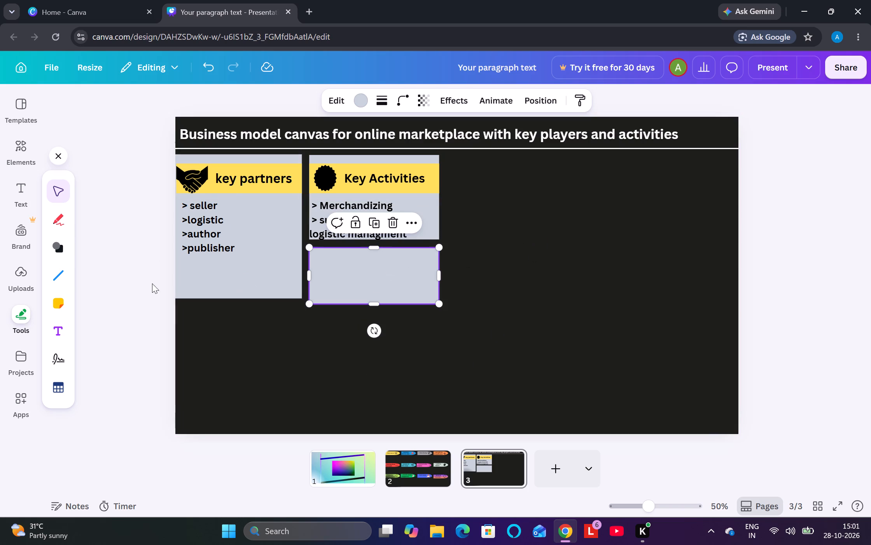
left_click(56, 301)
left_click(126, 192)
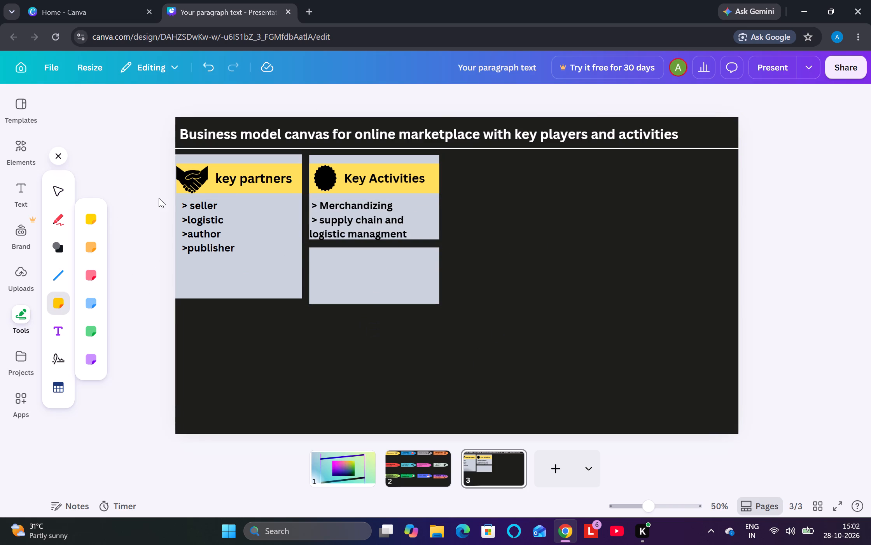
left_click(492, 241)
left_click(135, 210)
Add a new blank page after page 3.
left_click(547, 474)
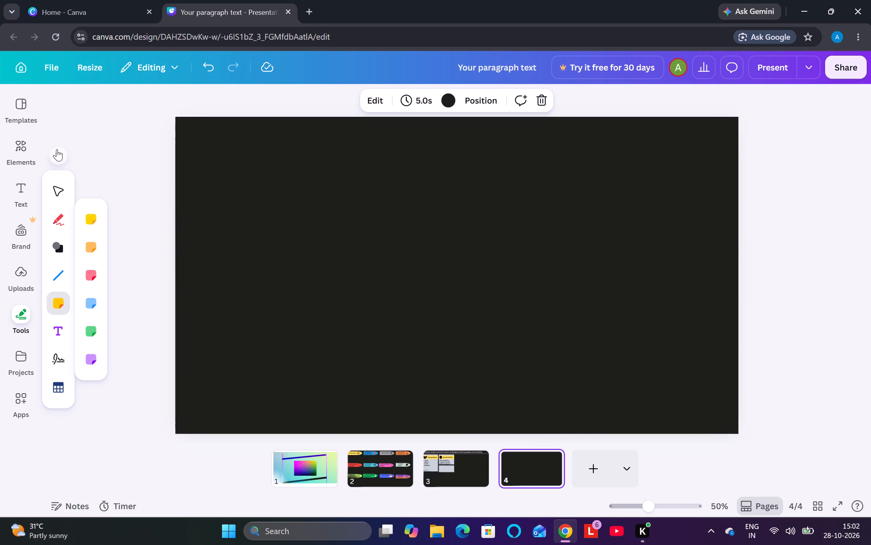
Leave the "correct icon" search results and open the full Shapes collection in the elements library.
left_click(57, 149)
left_click(13, 151)
left_click(75, 225)
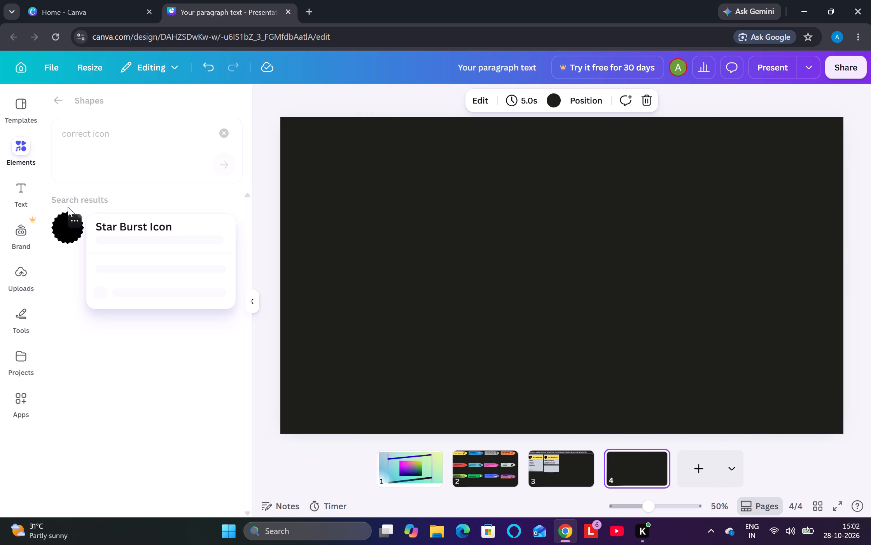
left_click(66, 148)
left_click(23, 139)
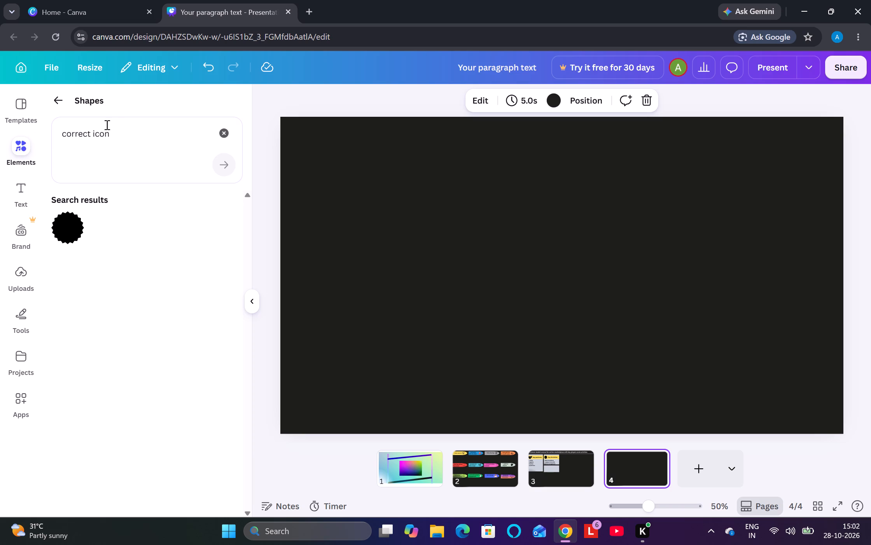
double_click(57, 99)
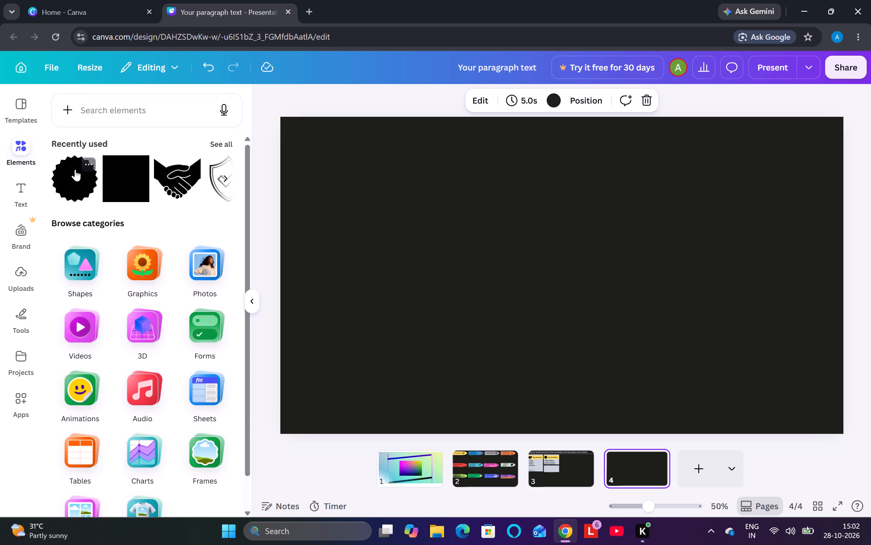
left_click(79, 256)
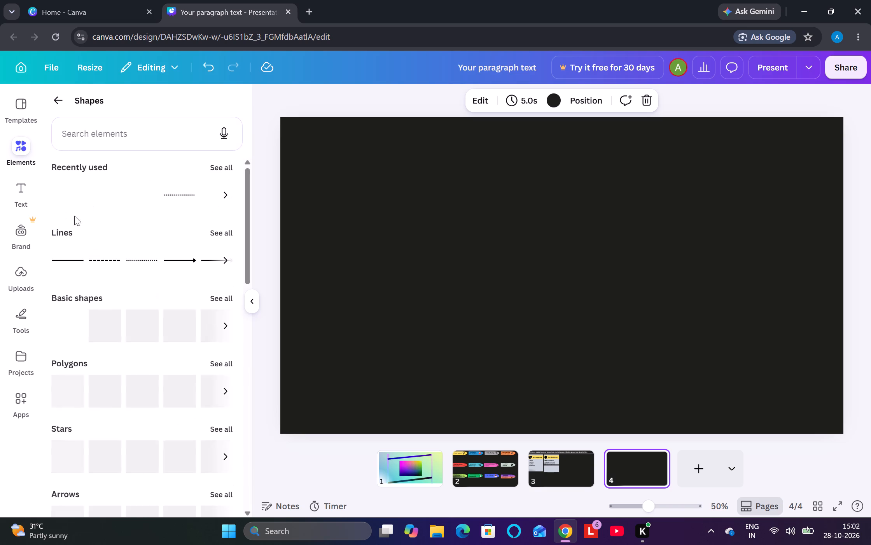
Set page 4's background to the pale grey-green from the photo colours.
left_click(352, 225)
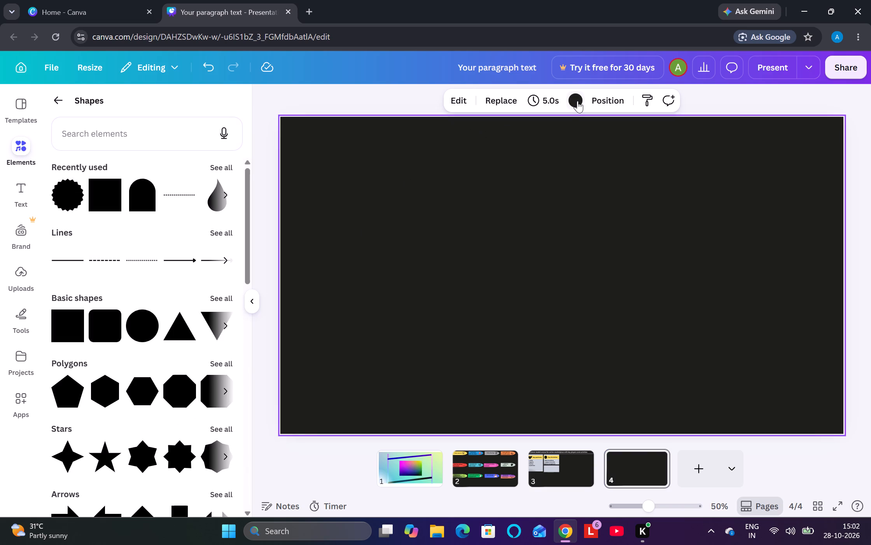
left_click(577, 101)
left_click(177, 389)
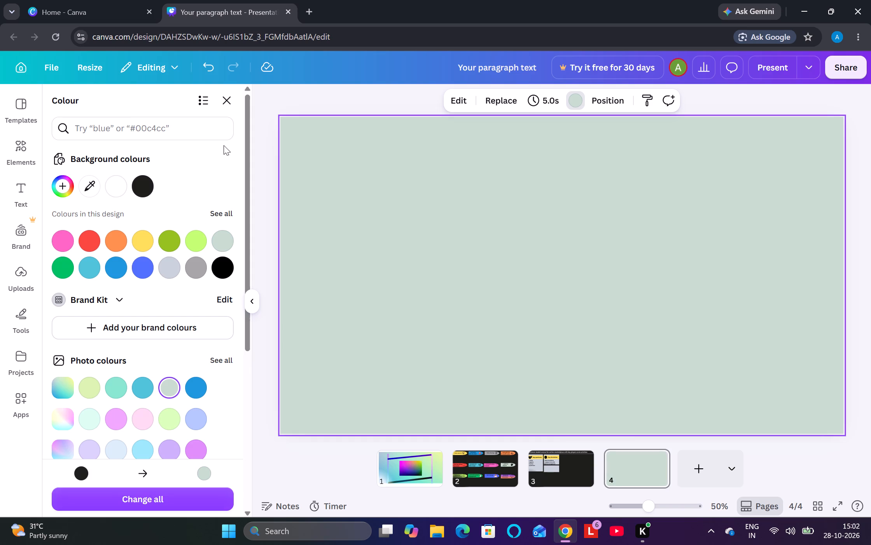
left_click(238, 98)
left_click(229, 98)
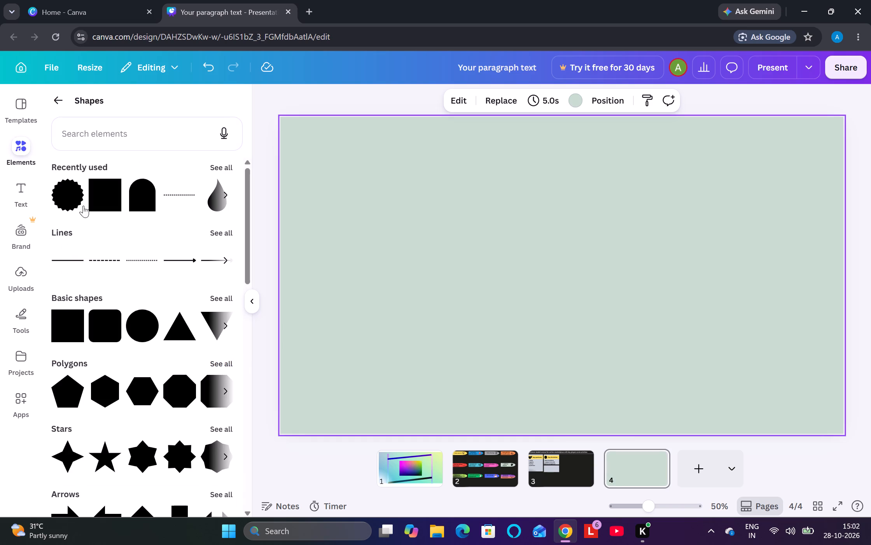
Place a square in page 4's upper-left corner, an arch beside it, a circle beneath the square and a rounded square below centre.
left_click_drag(99, 197, 295, 138)
left_click_drag(142, 195, 413, 148)
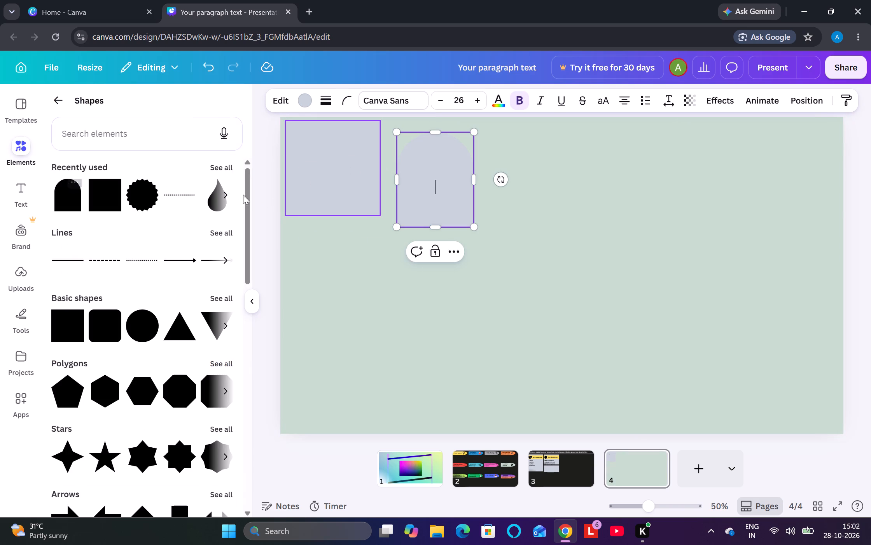
left_click_drag(140, 329, 309, 255)
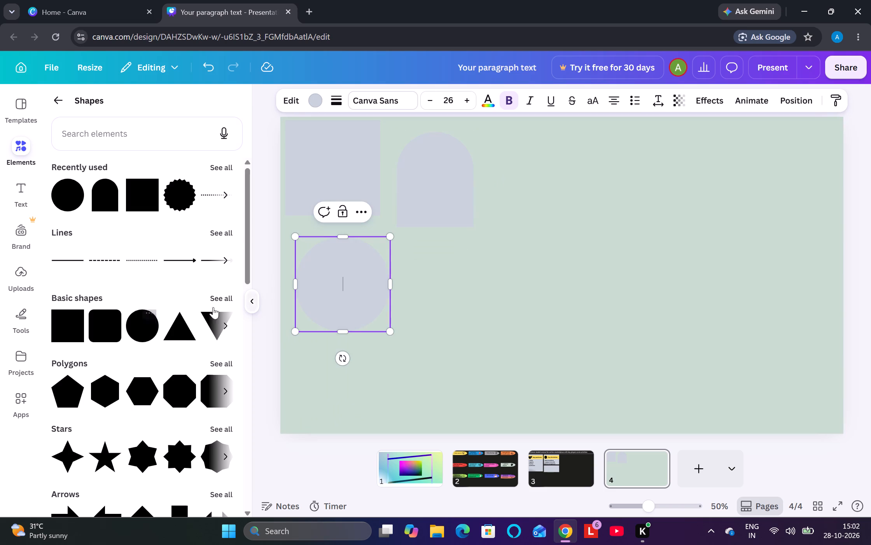
left_click_drag(102, 332, 511, 301)
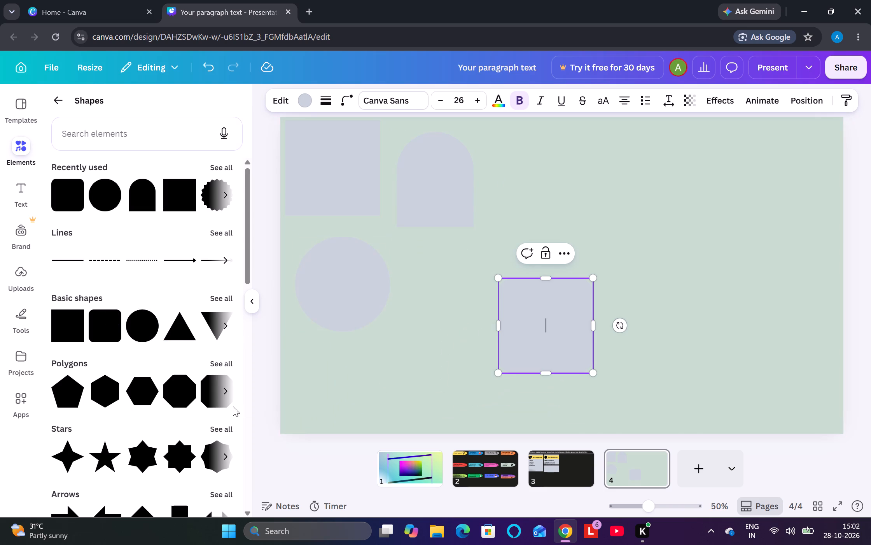
Place the recently used handshake graphic on the square in page 4's upper-left corner.
left_click(59, 109)
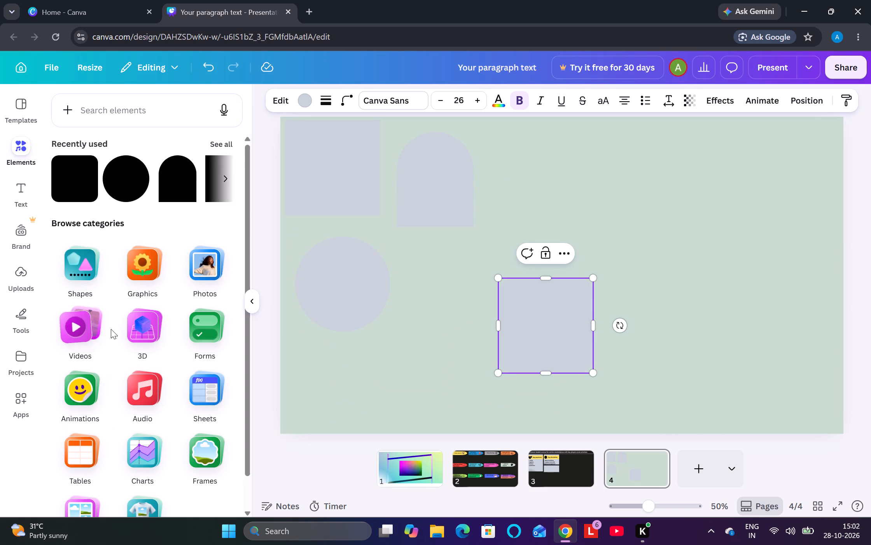
left_click(147, 260)
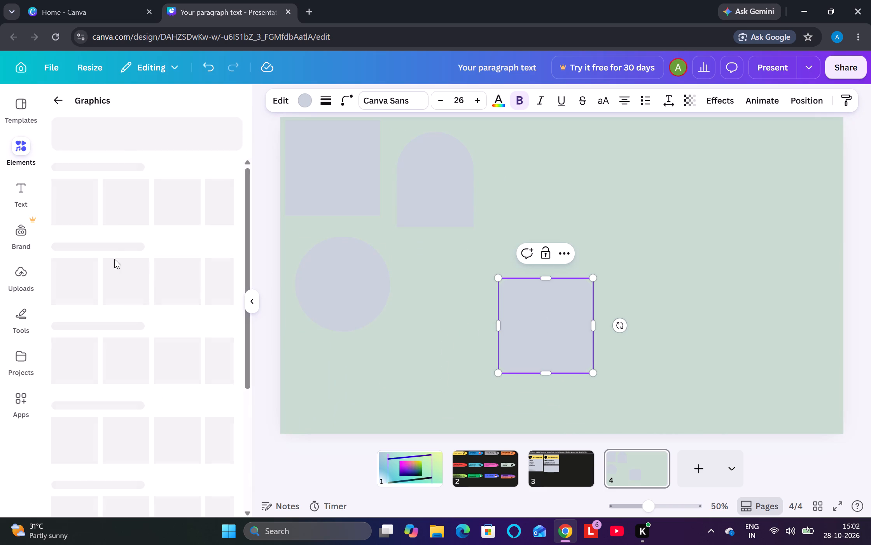
left_click_drag(77, 208, 321, 178)
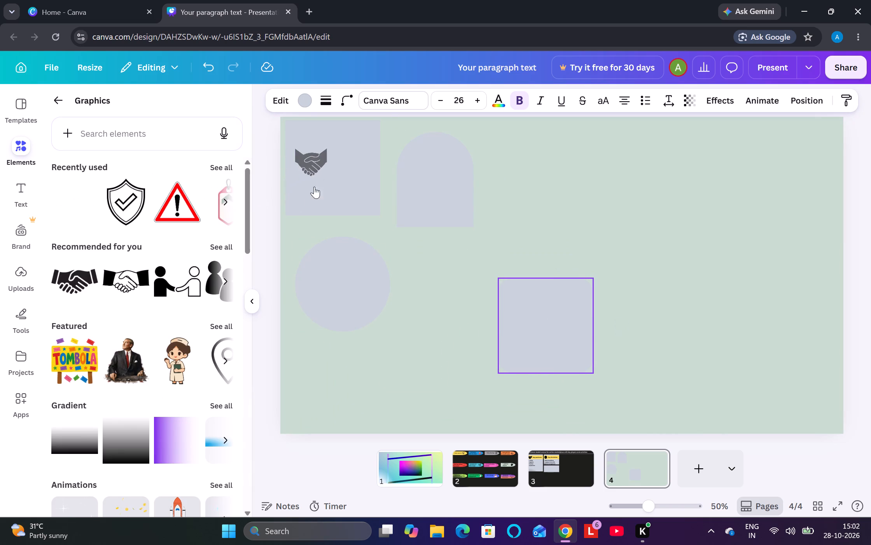
Add the recently used outlined check-mark shield and the red warning triangle to the square, around the handshake graphic.
left_click_drag(143, 209, 371, 163)
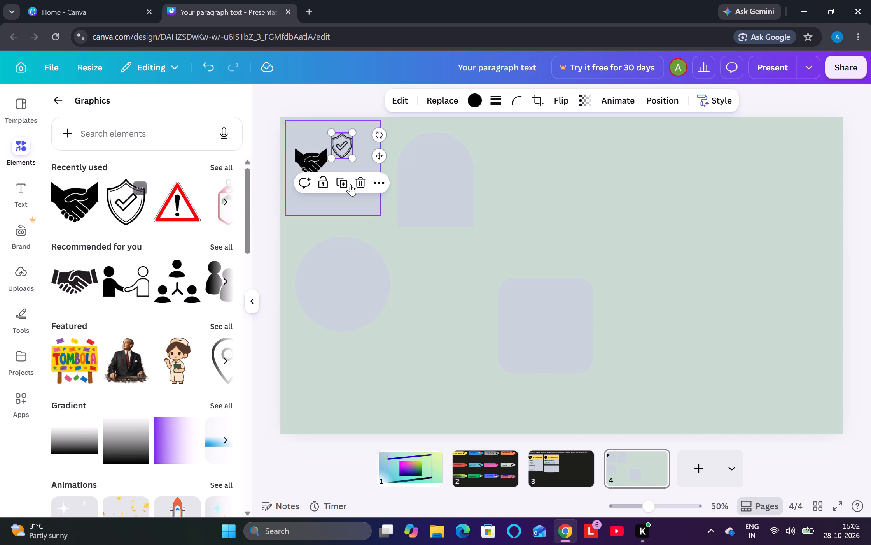
left_click_drag(184, 222, 319, 228)
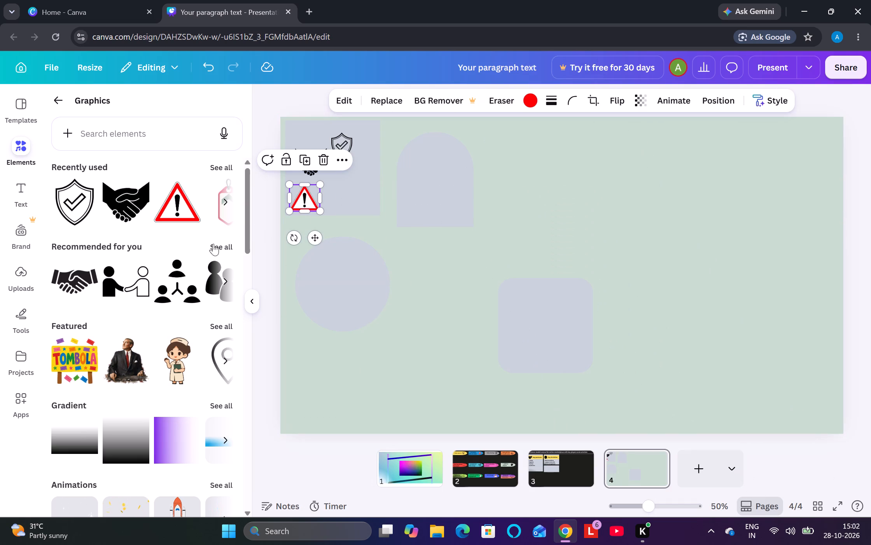
Add the recommended clipboard checklist, bold black check shield, outlined handshake, checklist page and green check shield across page 4's middle and right side.
left_click_drag(138, 272, 420, 220)
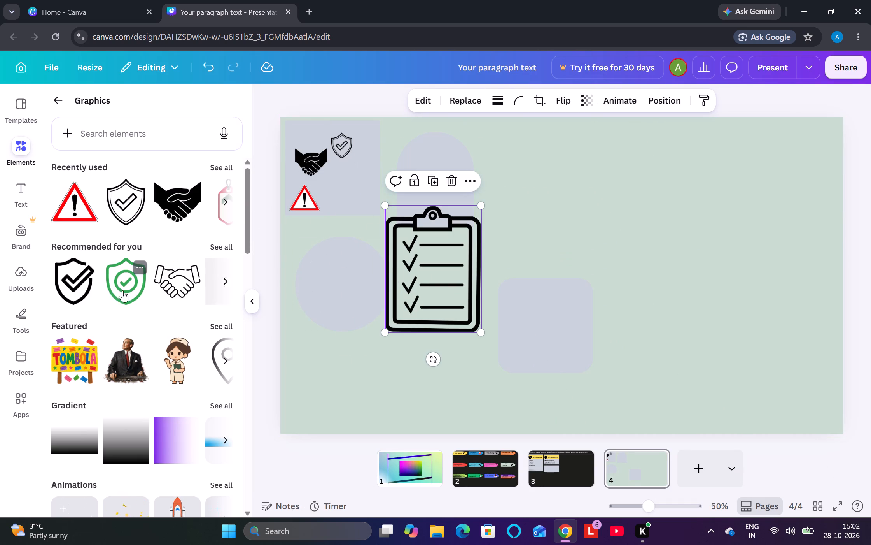
left_click_drag(93, 285, 477, 203)
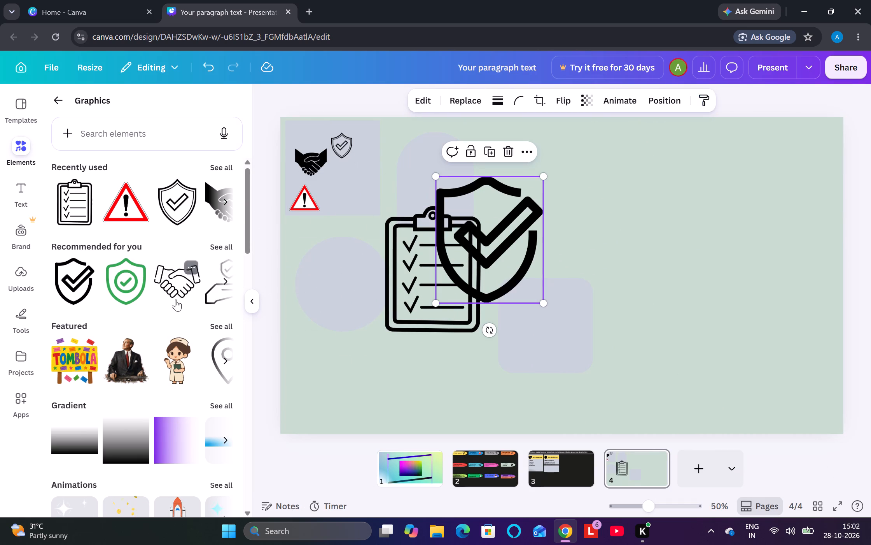
left_click_drag(148, 290, 631, 216)
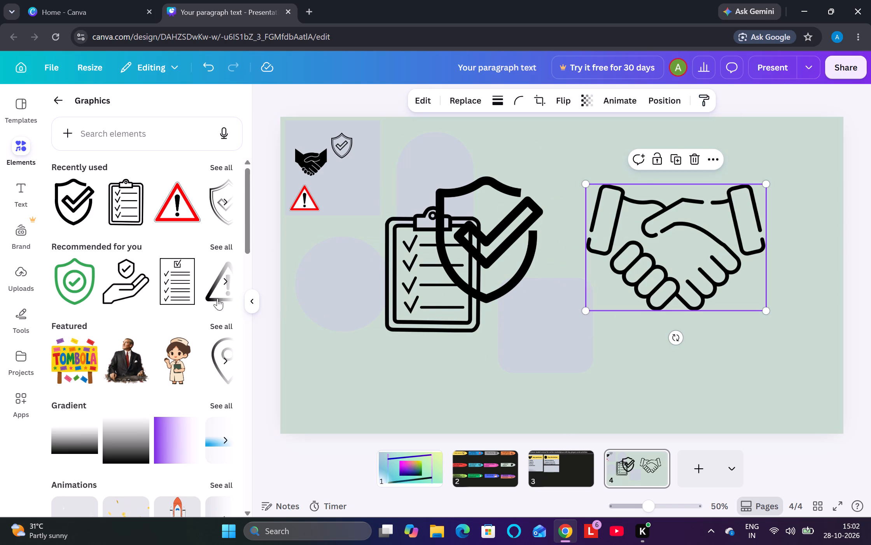
left_click_drag(203, 281, 462, 222)
left_click_drag(182, 285, 289, 246)
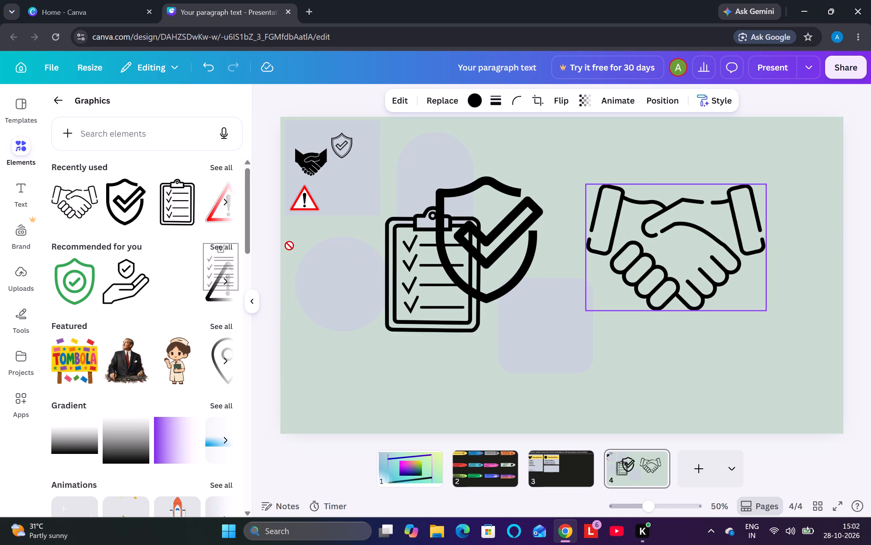
left_click_drag(289, 246, 439, 179)
left_click_drag(75, 283, 500, 222)
Add the featured suited man at page 4's right side, the TOMBOLA sign at centre and two nurses left of the sign.
left_click_drag(130, 353, 611, 183)
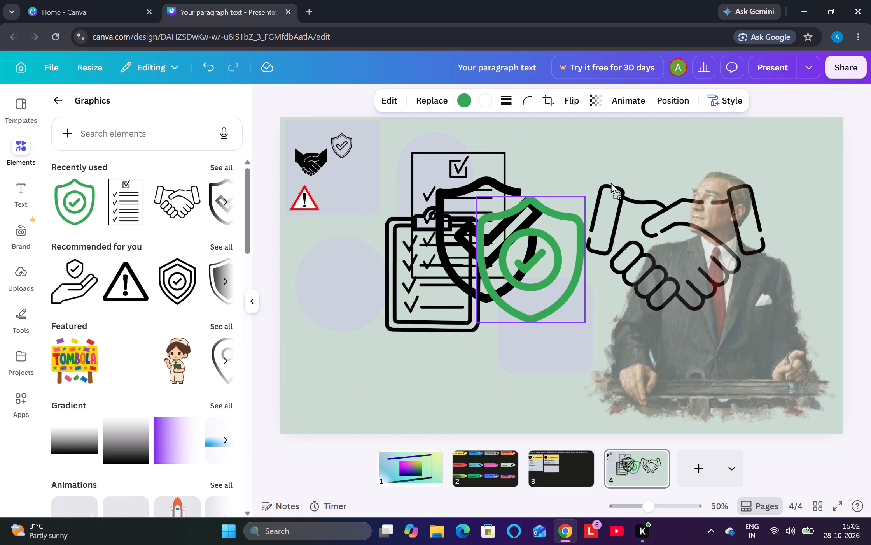
left_click_drag(611, 183, 613, 181)
left_click_drag(192, 374, 438, 192)
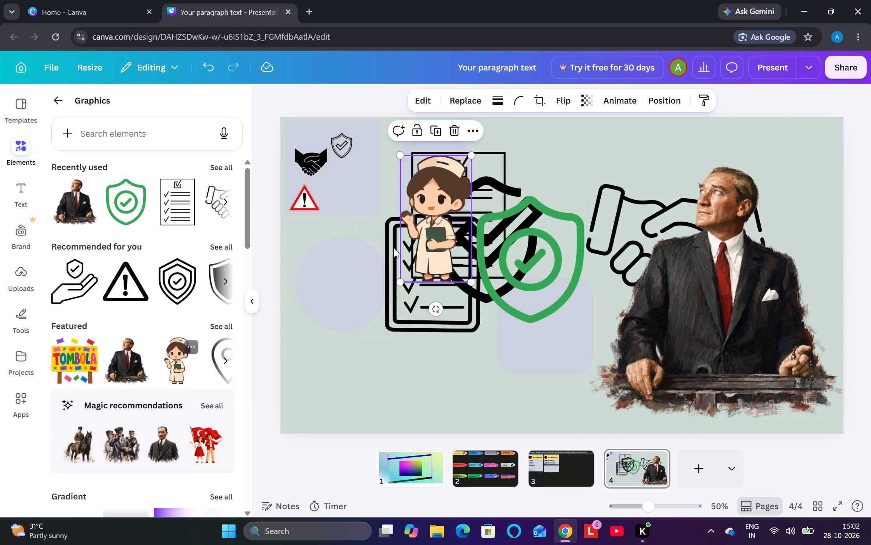
left_click_drag(77, 357, 439, 214)
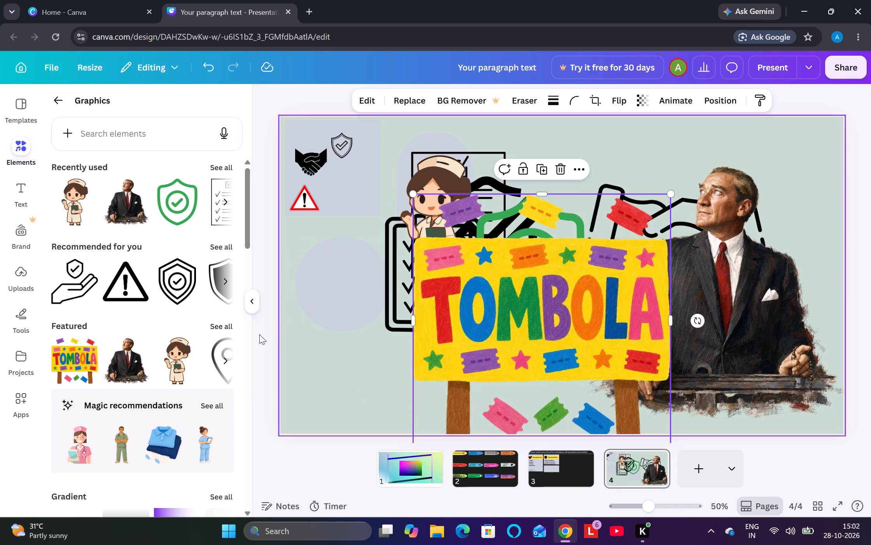
left_click_drag(216, 361, 530, 207)
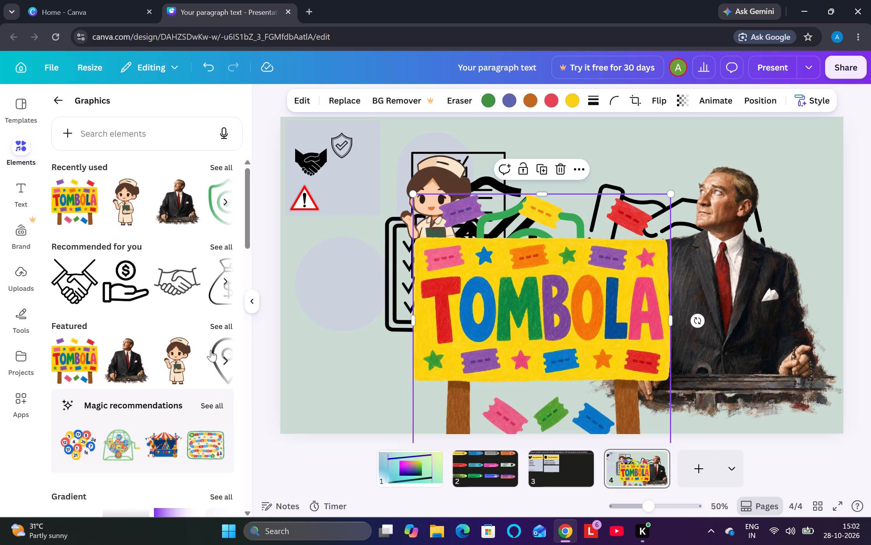
left_click_drag(203, 351, 409, 230)
left_click_drag(189, 357, 400, 245)
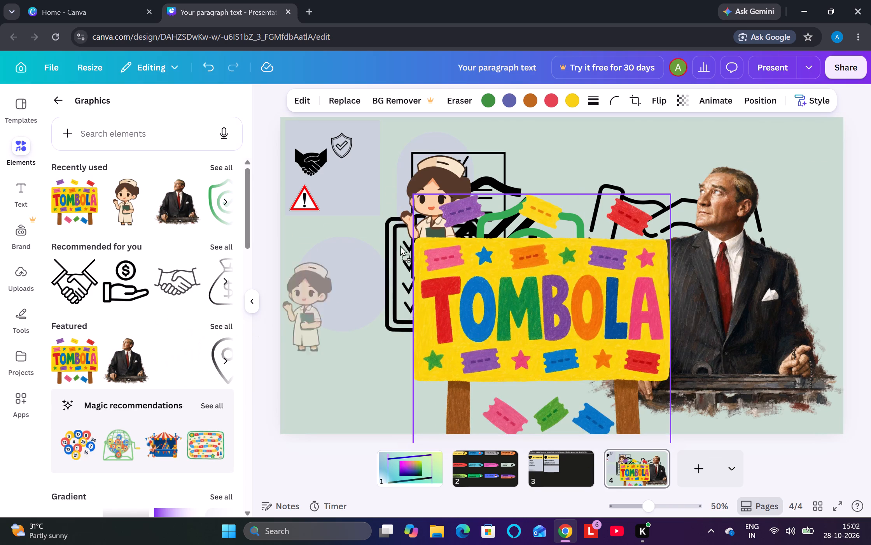
left_click_drag(400, 245, 417, 239)
Add the recommended hand-with-dollar-coin above the TOMBOLA sign, the black line handshake over the circle, and two grey handshakes across the upper half.
left_click_drag(126, 289, 576, 163)
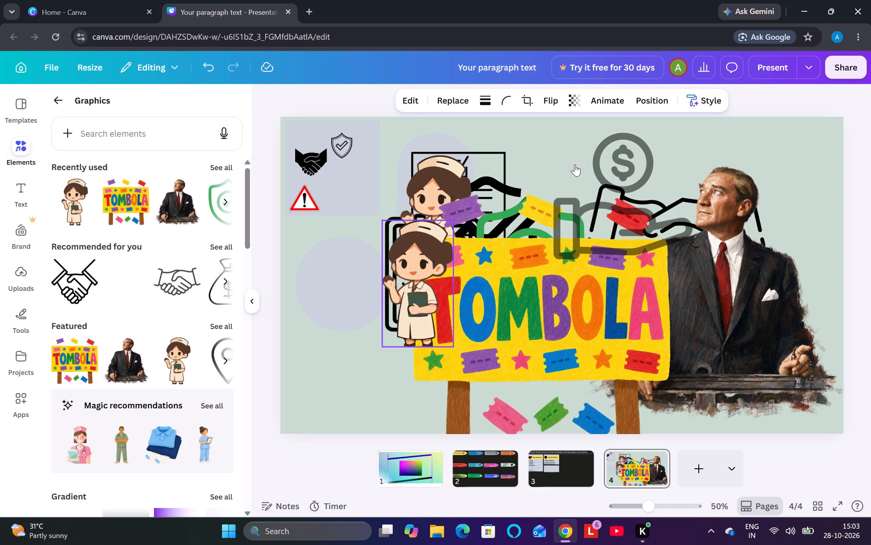
left_click_drag(75, 288, 334, 251)
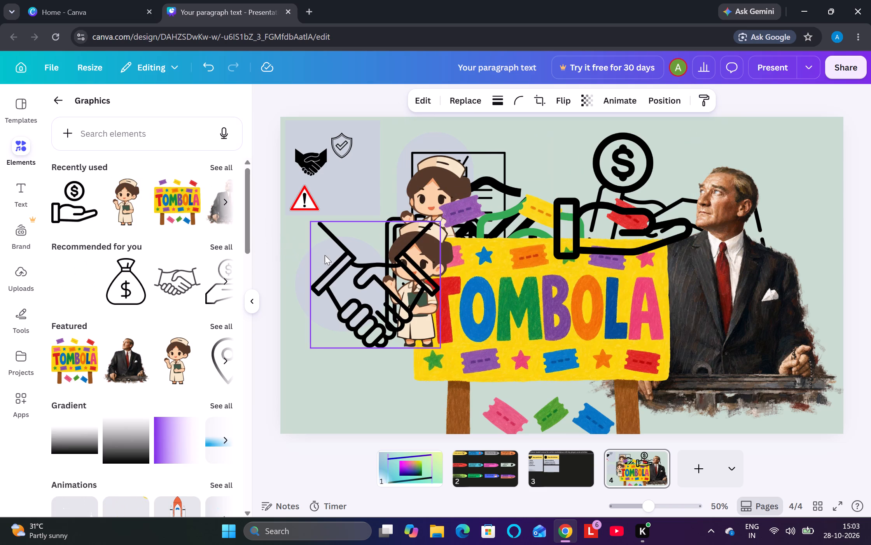
left_click_drag(125, 297, 602, 223)
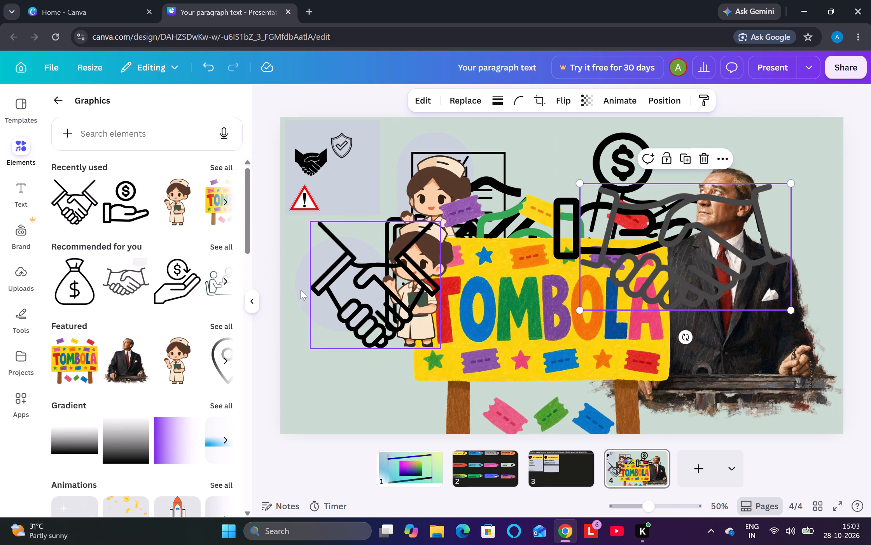
left_click_drag(87, 217, 399, 200)
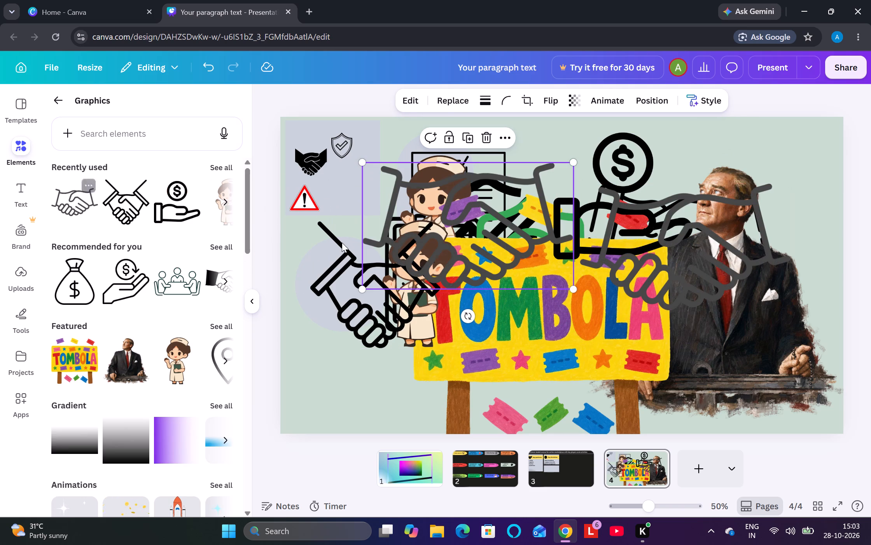
left_click(109, 268)
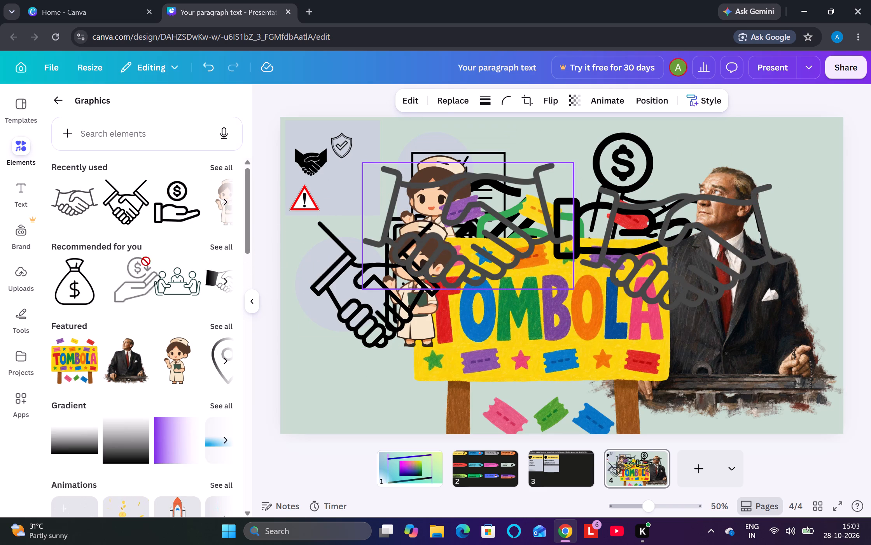